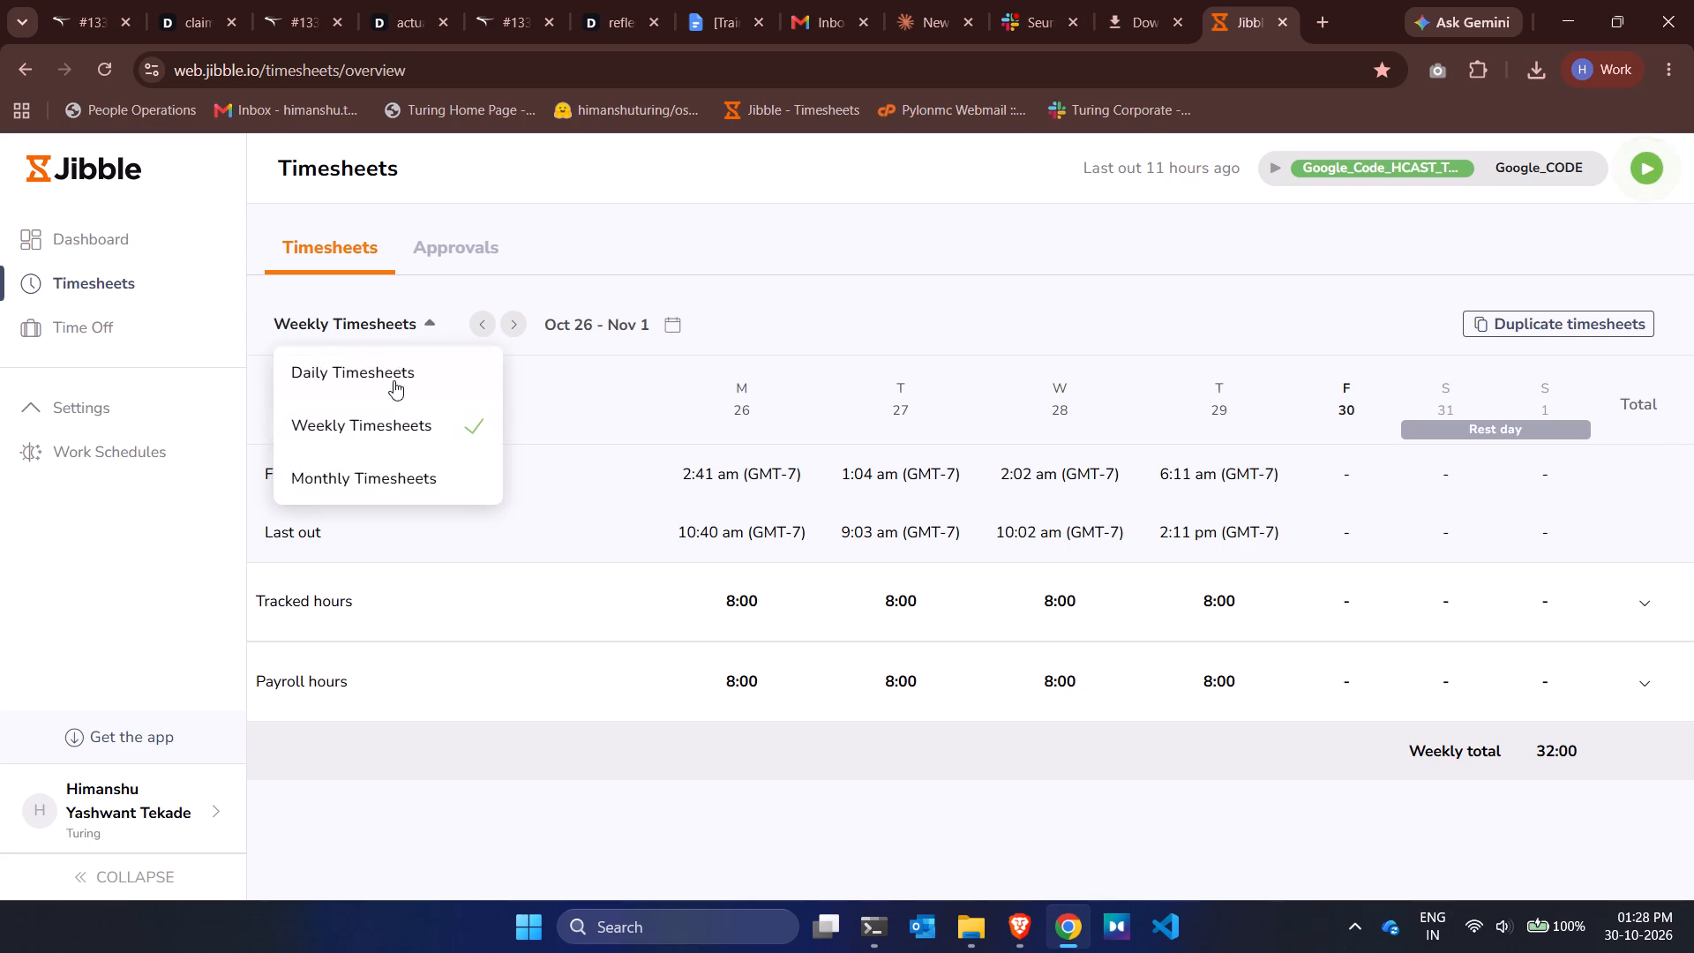
# From the October 2026 monthly timesheet, open Thursday 1 October and change its clock-out time to 9:28 am.
pyautogui.click(340, 482)
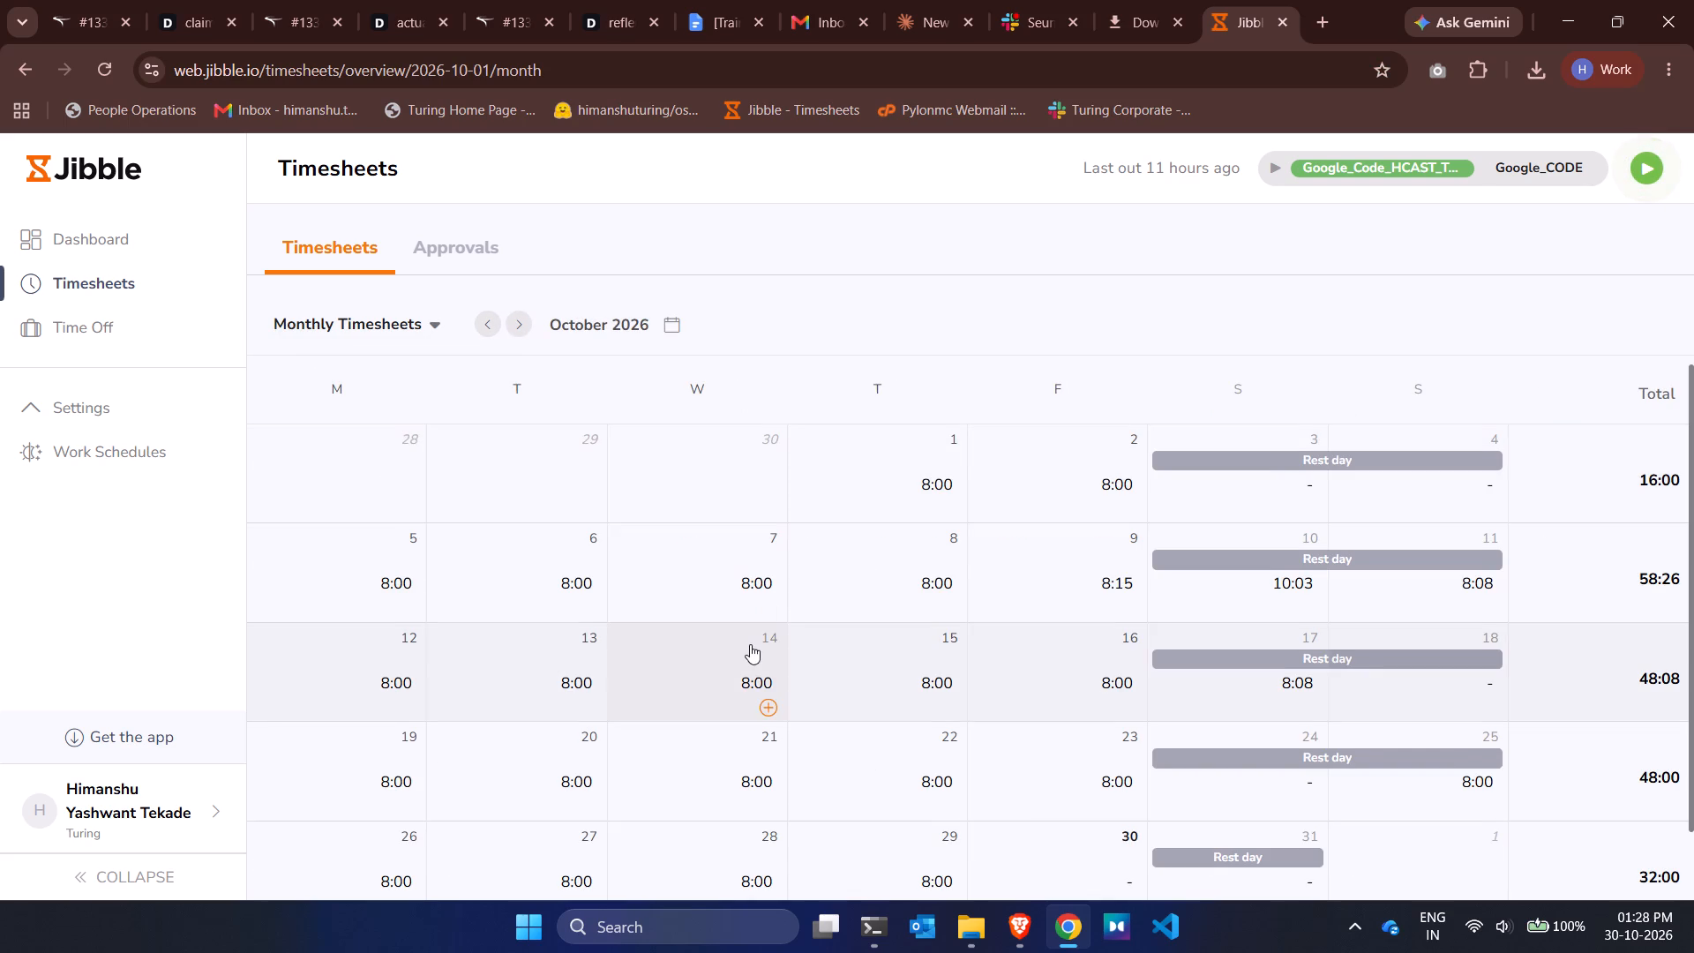
pyautogui.click(918, 473)
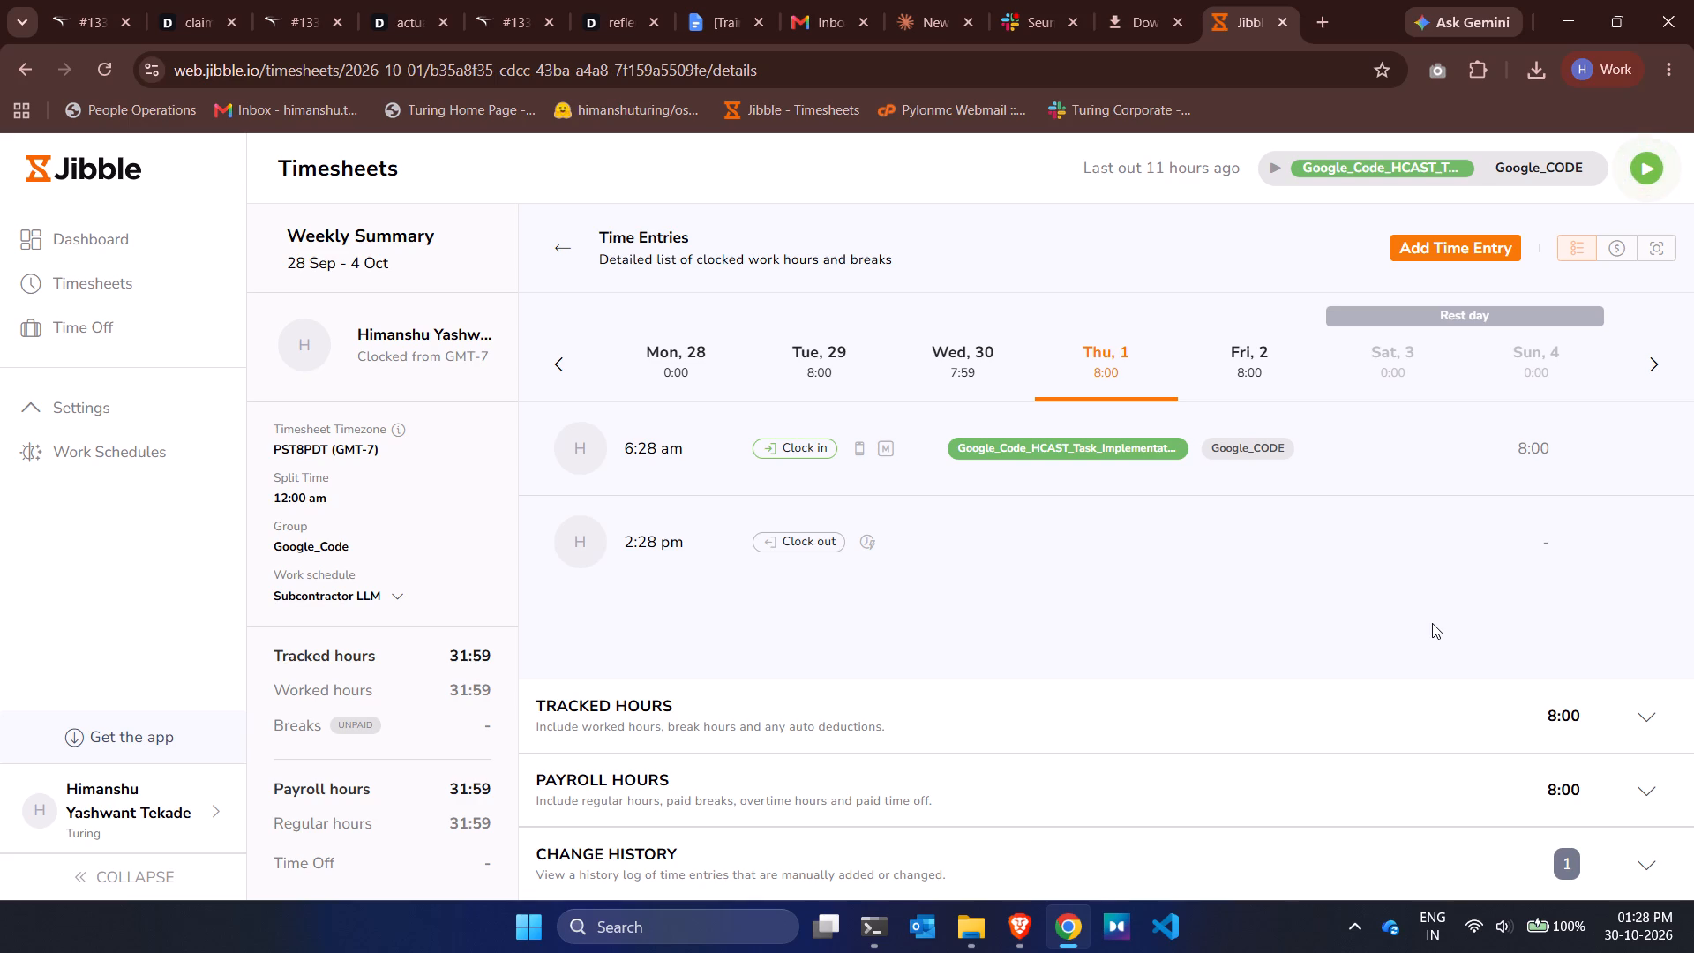
pyautogui.click(1601, 542)
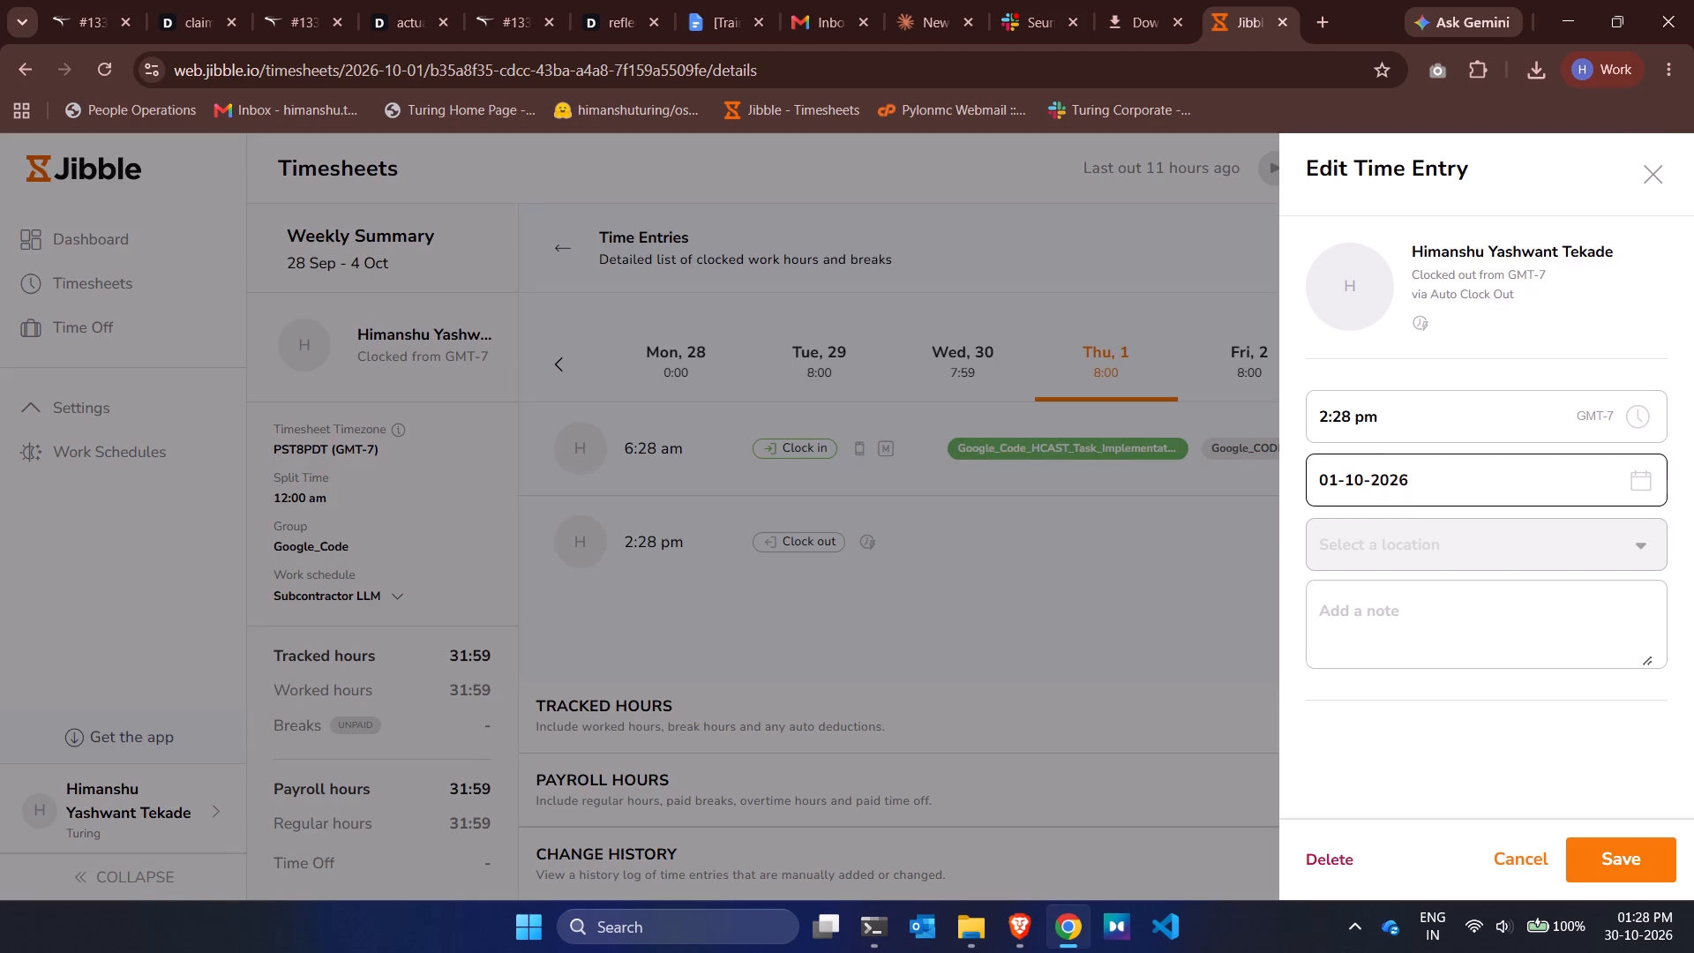
pyautogui.click(1342, 424)
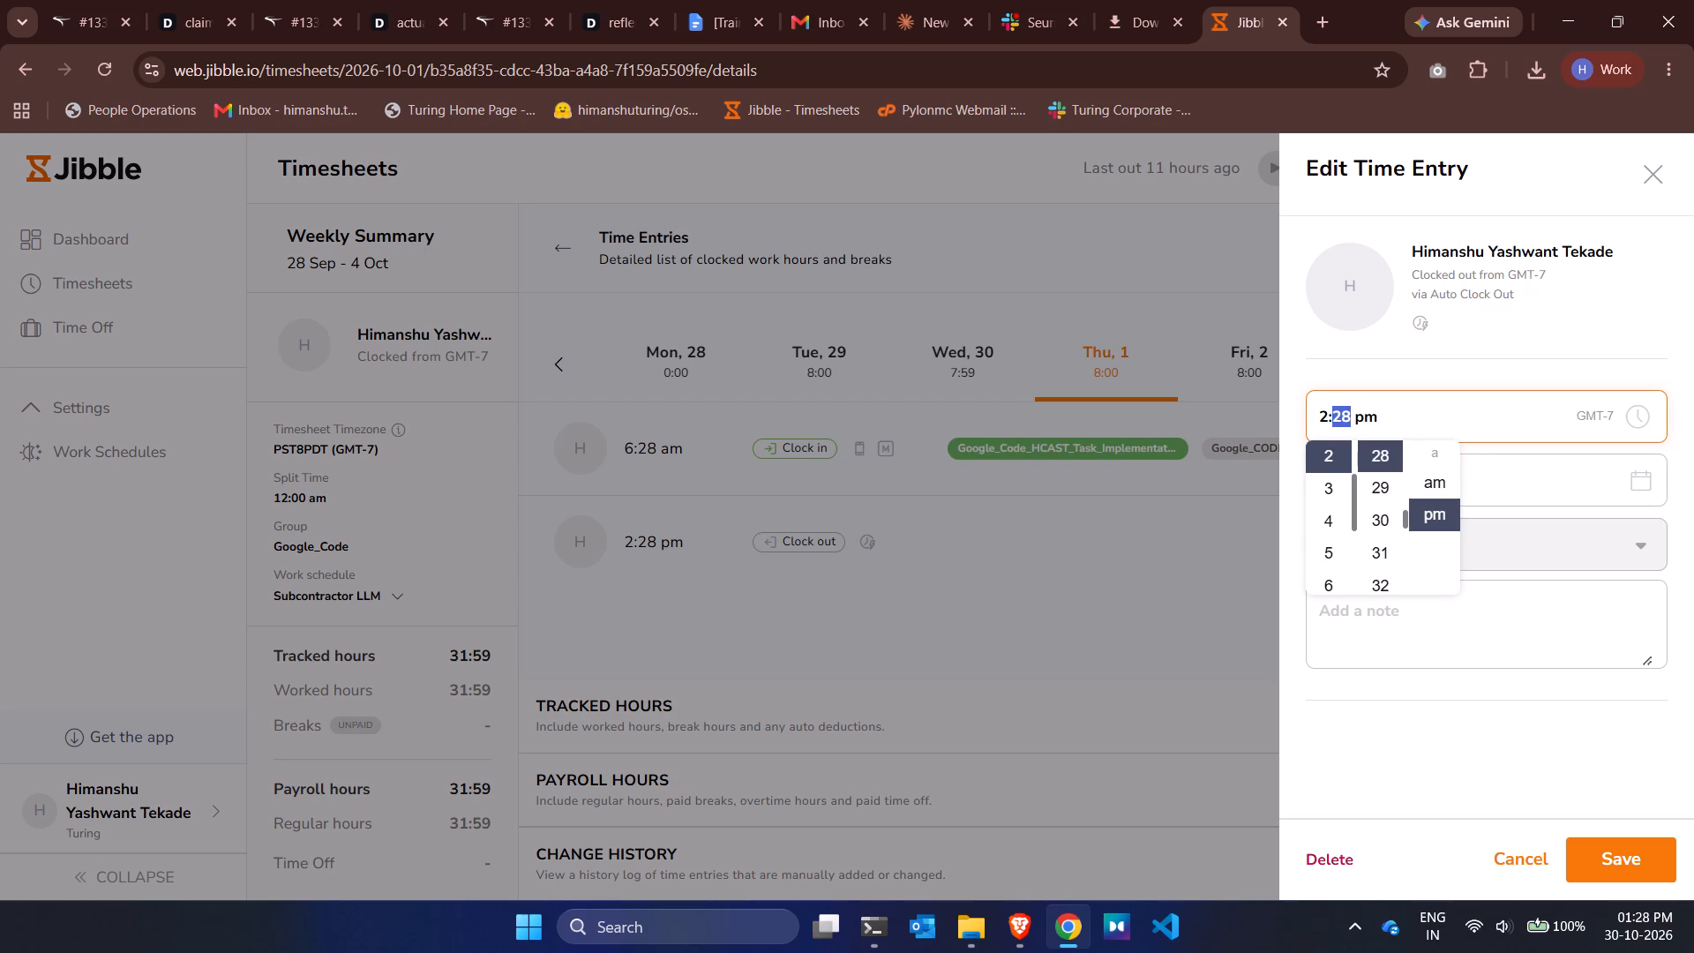
pyautogui.click(1326, 419)
pyautogui.press('9')
pyautogui.press('Right')
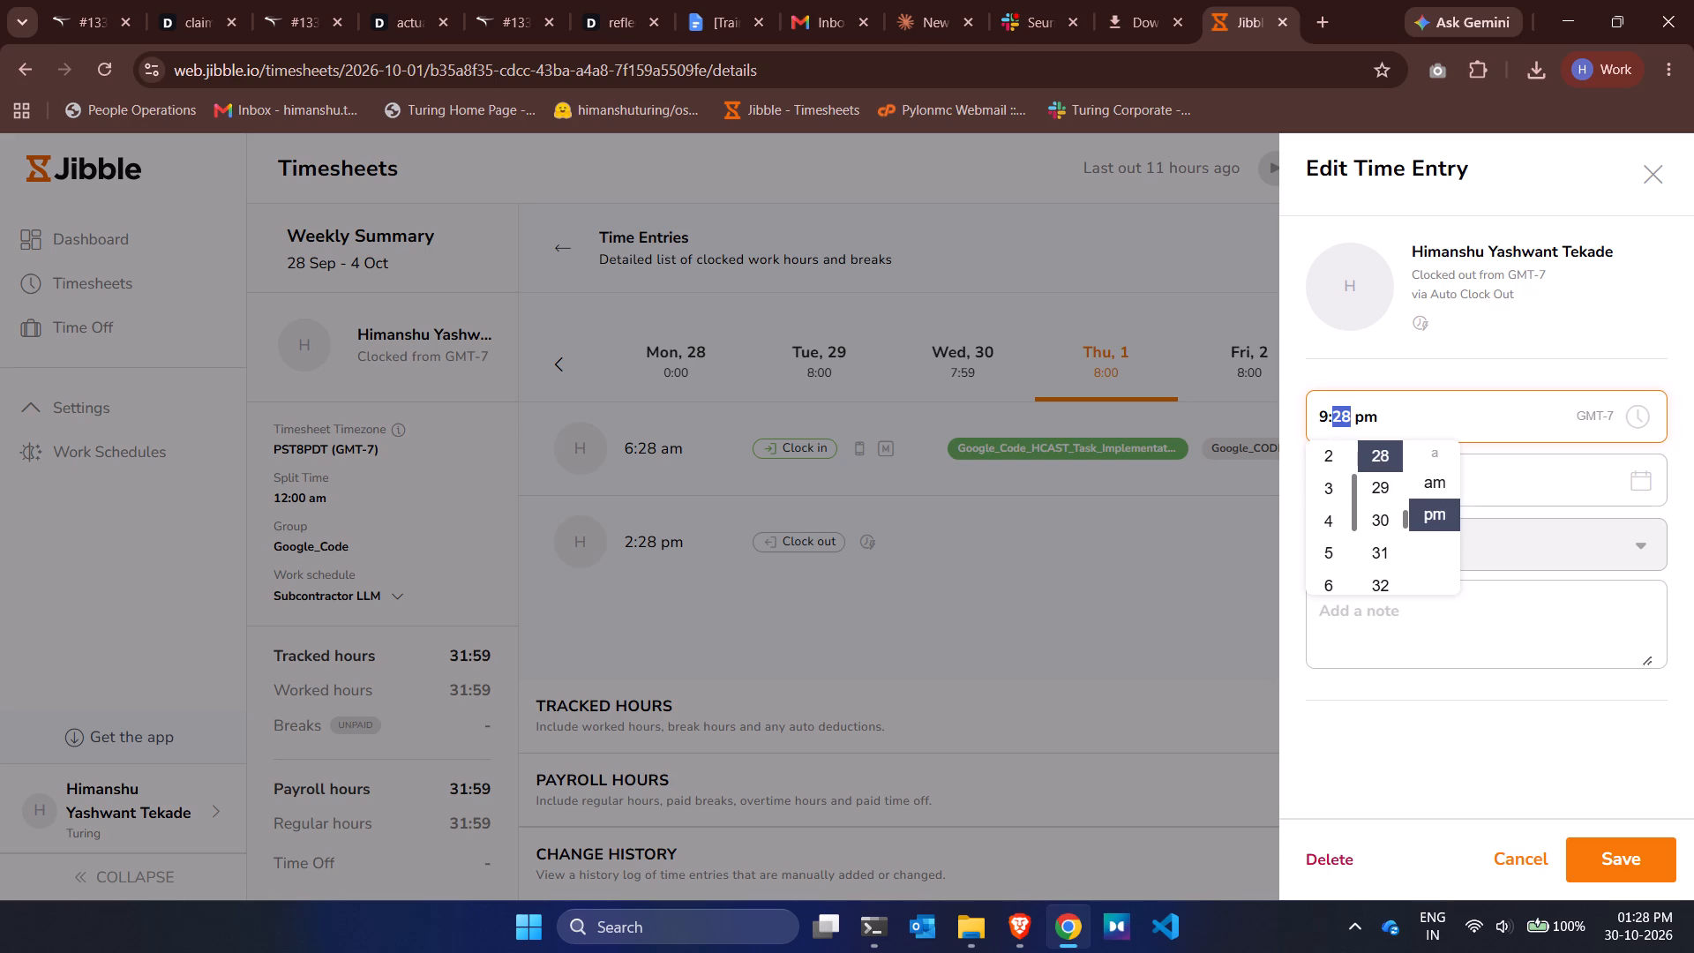
pyautogui.click(1447, 489)
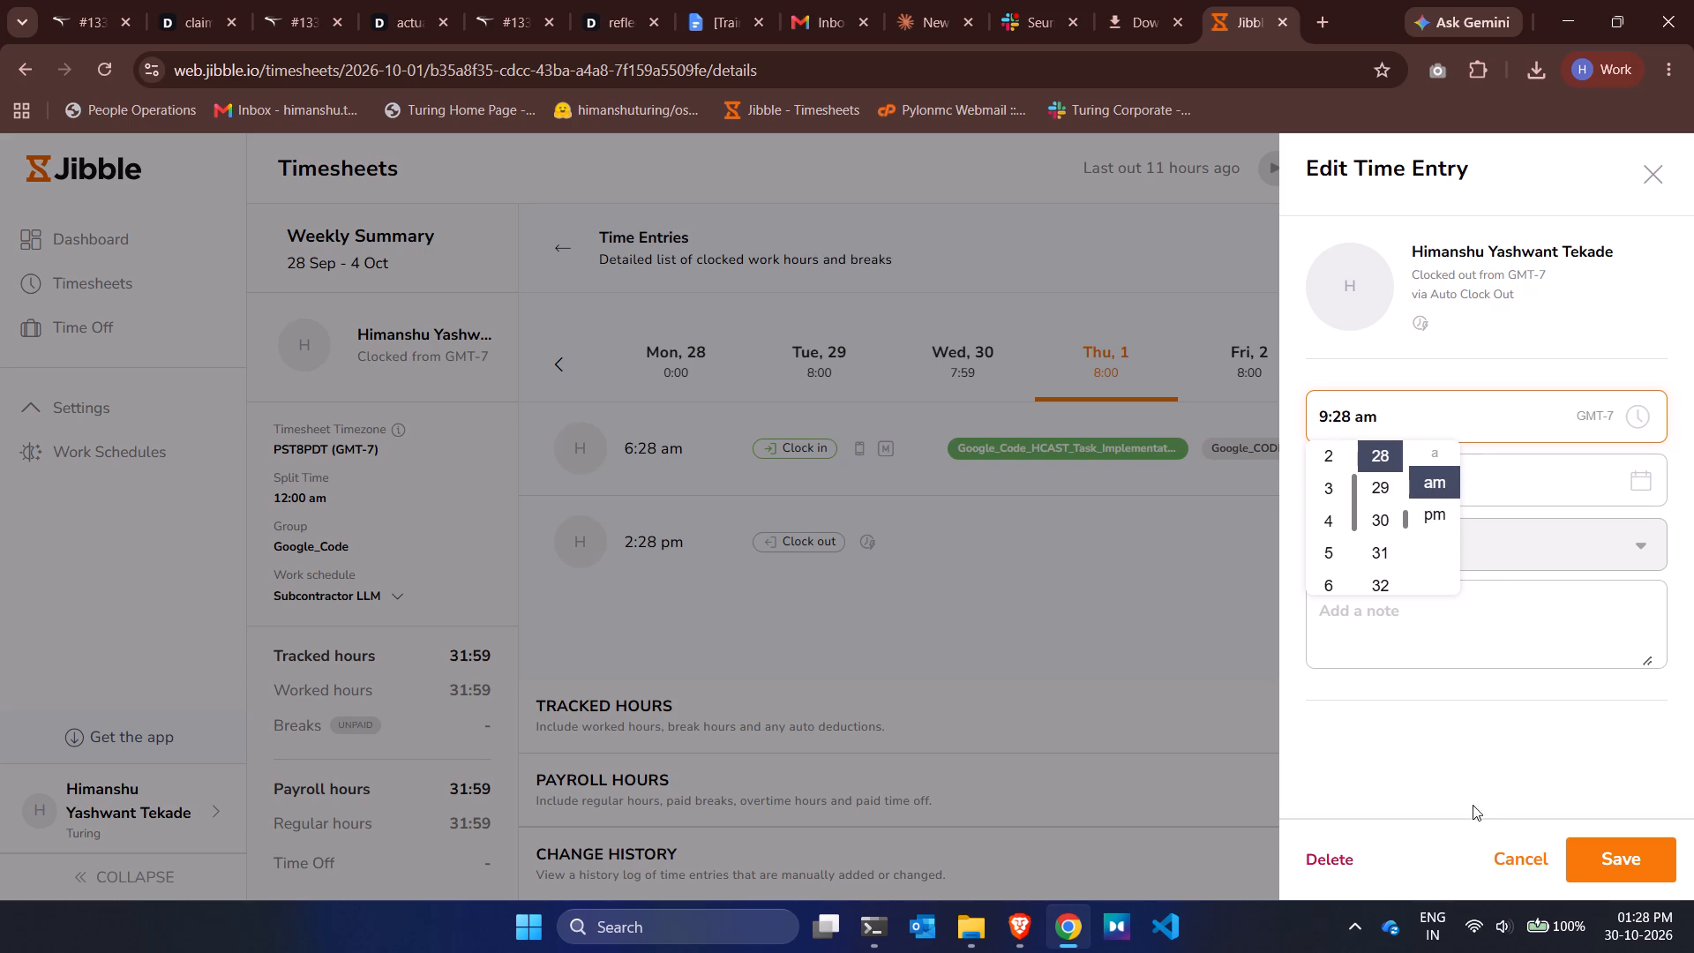
pyautogui.click(1407, 749)
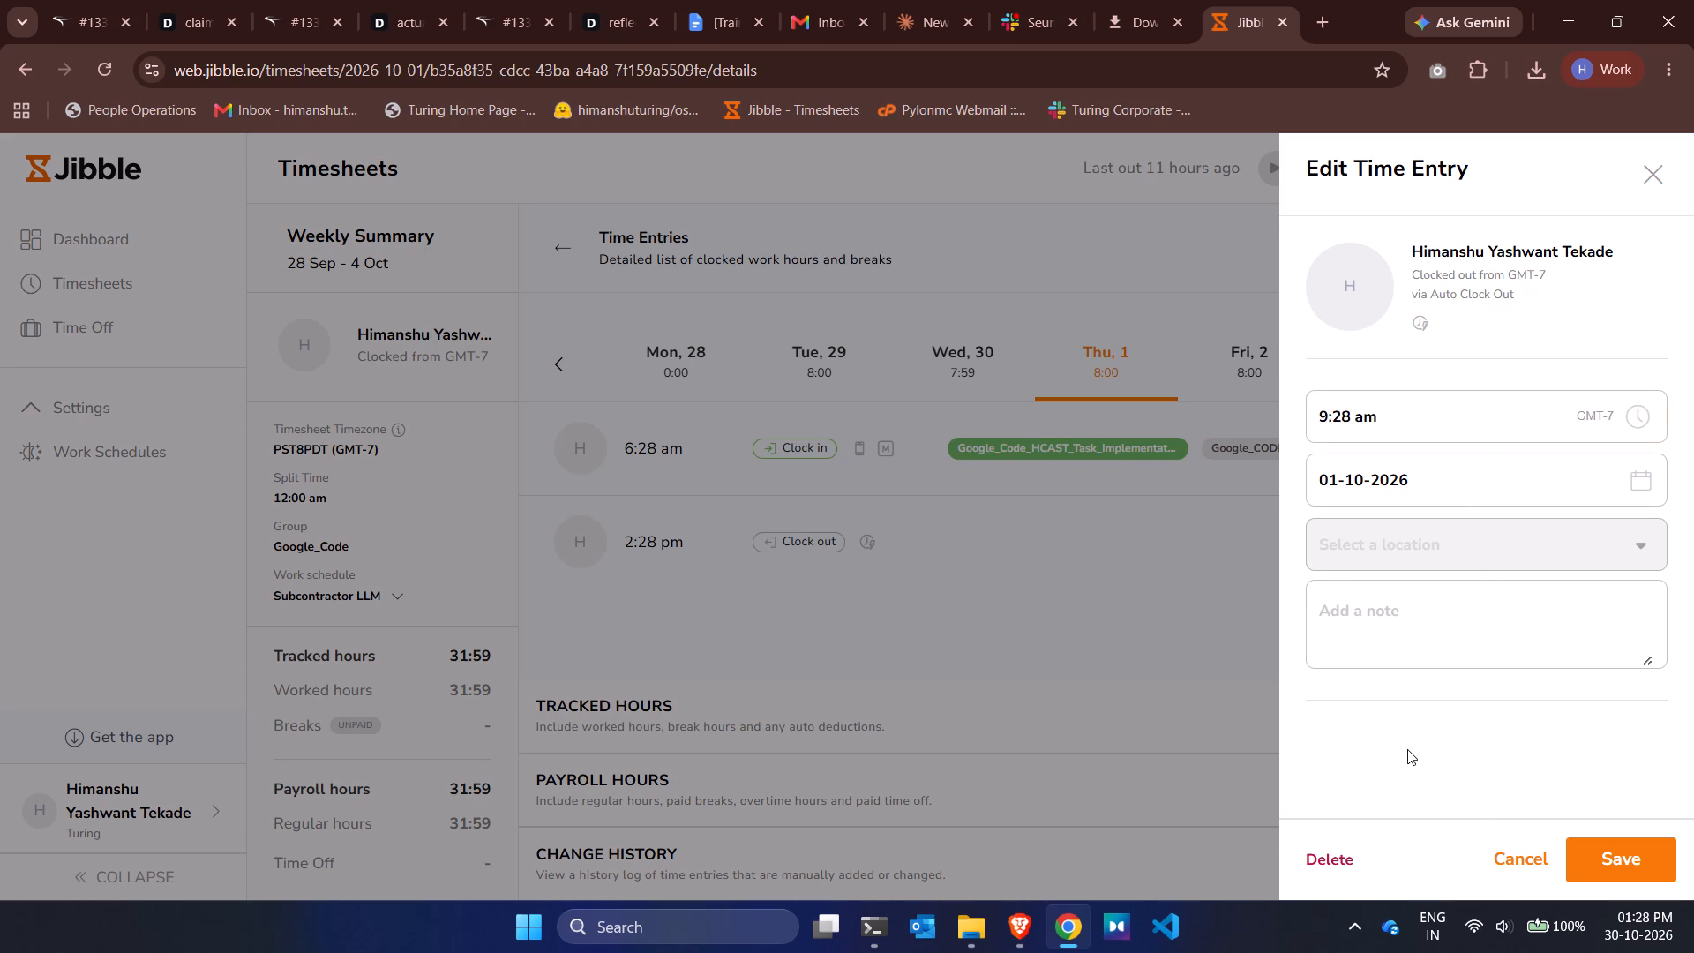
pyautogui.click(1609, 853)
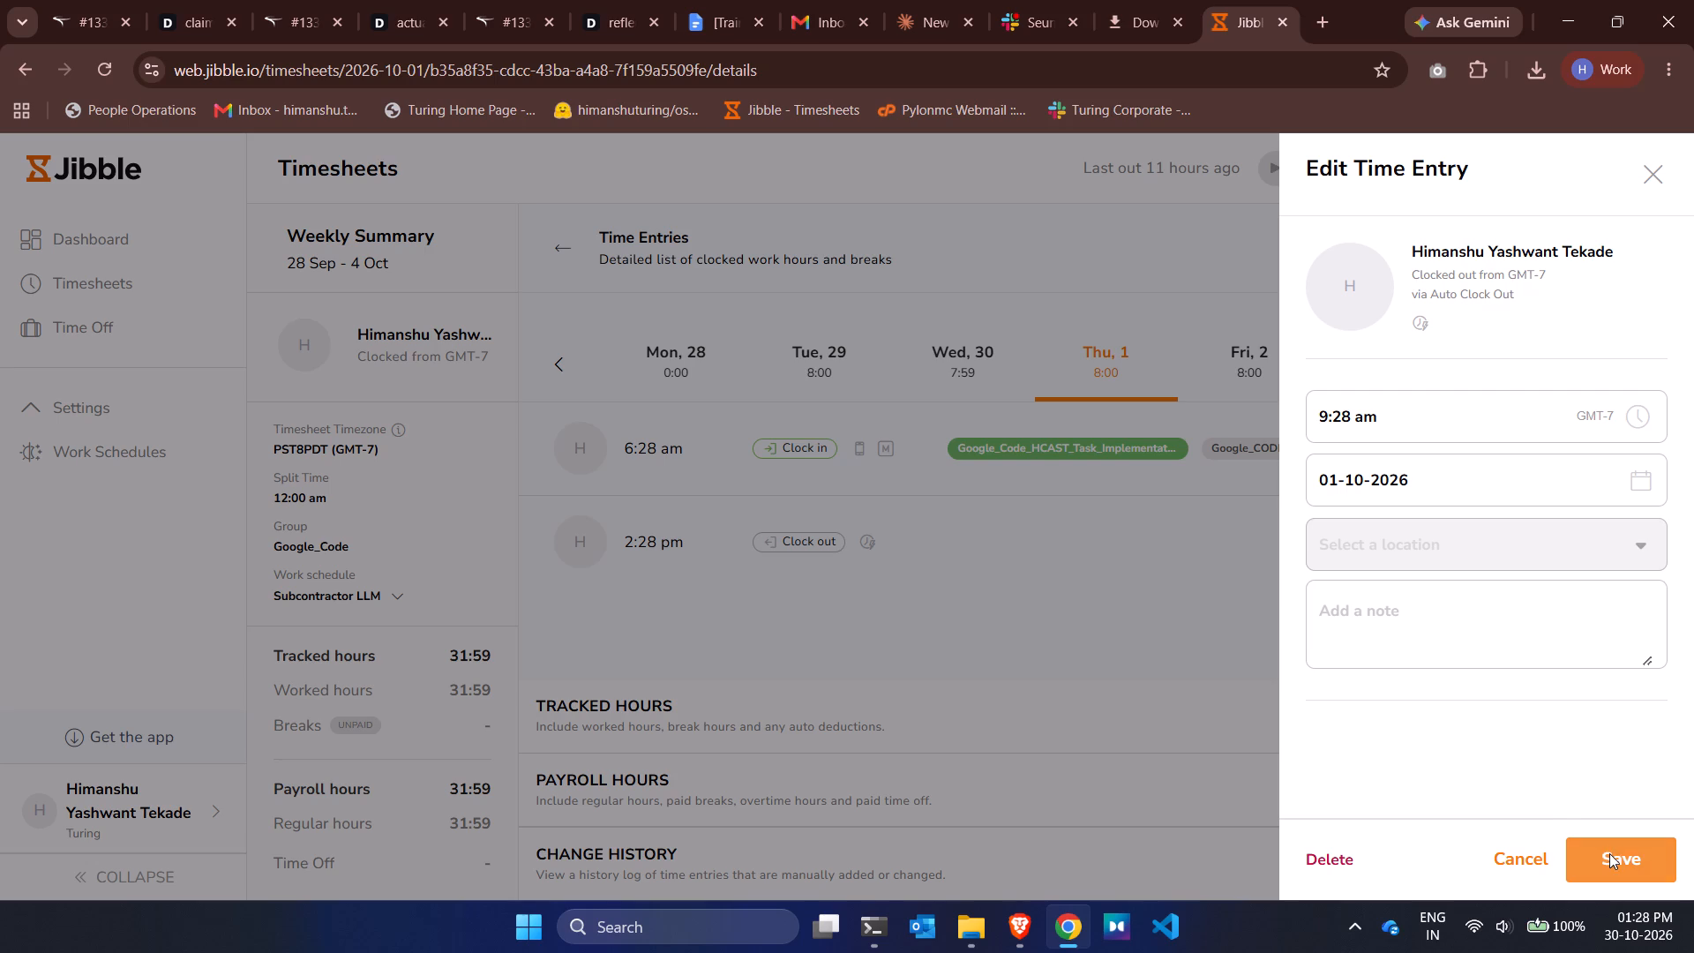
# Enter the change reason "Adjusting hours based on submitted tasks", copy that text for reuse, and confirm the edit.
pyautogui.click(824, 542)
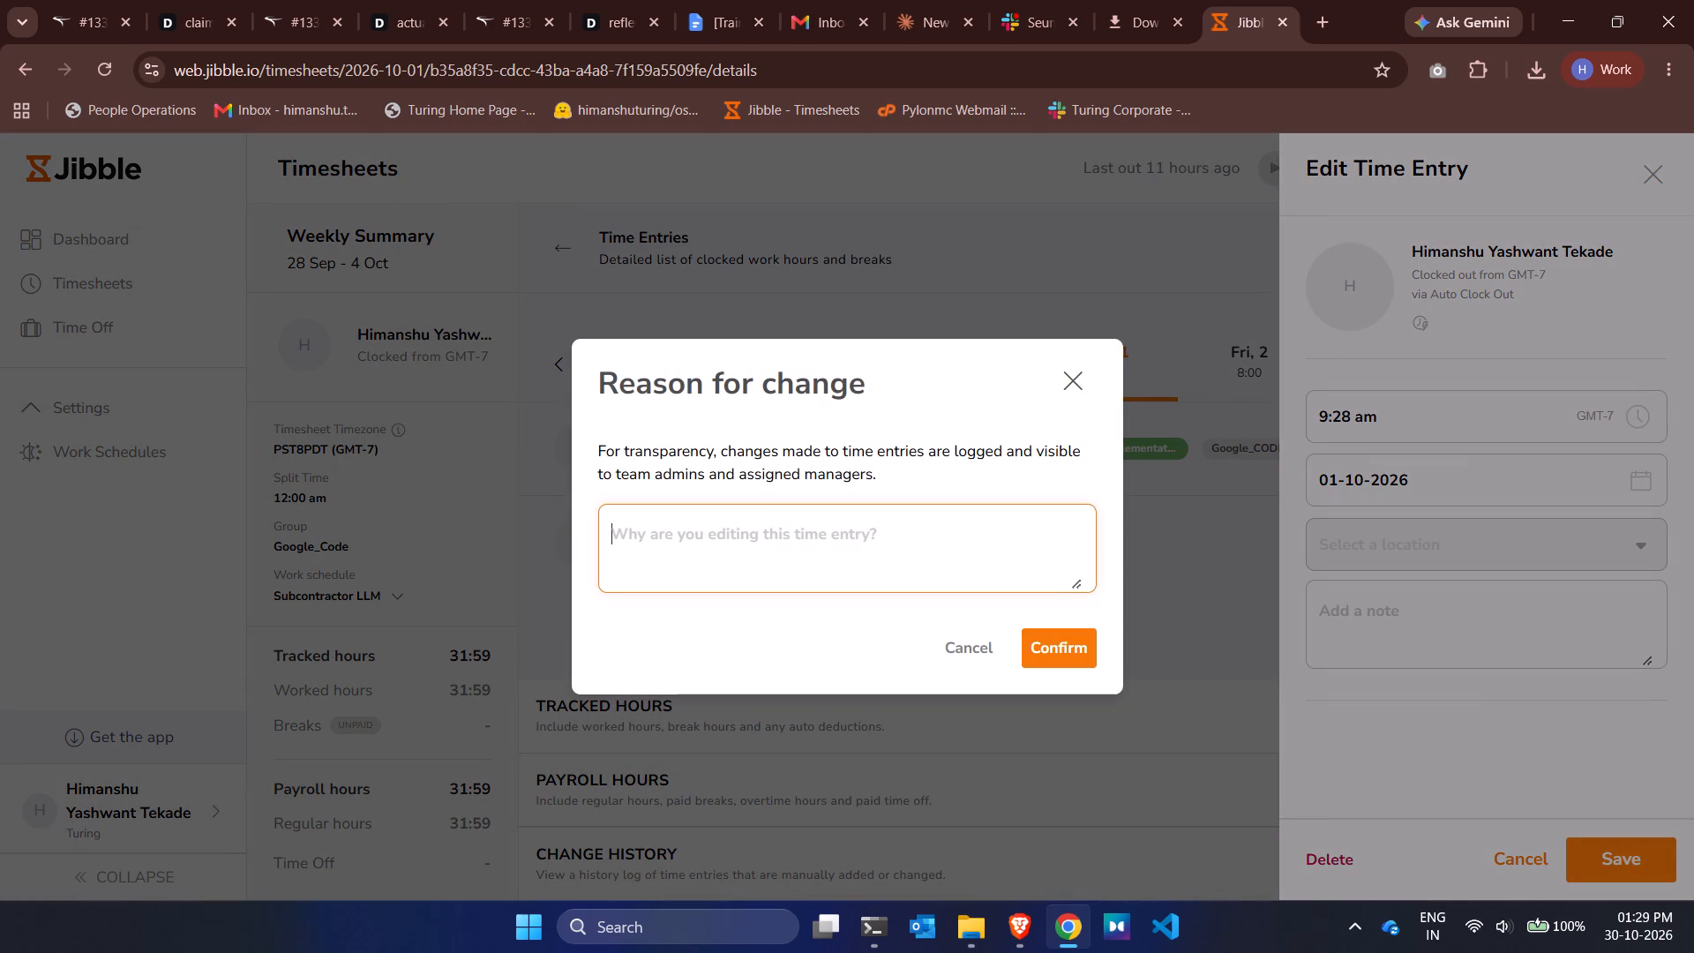
pyautogui.write('Adjusting hours based on submitted tasks')
pyautogui.hotkey('ctrl', 'a')
pyautogui.hotkey('ctrl', 'c')
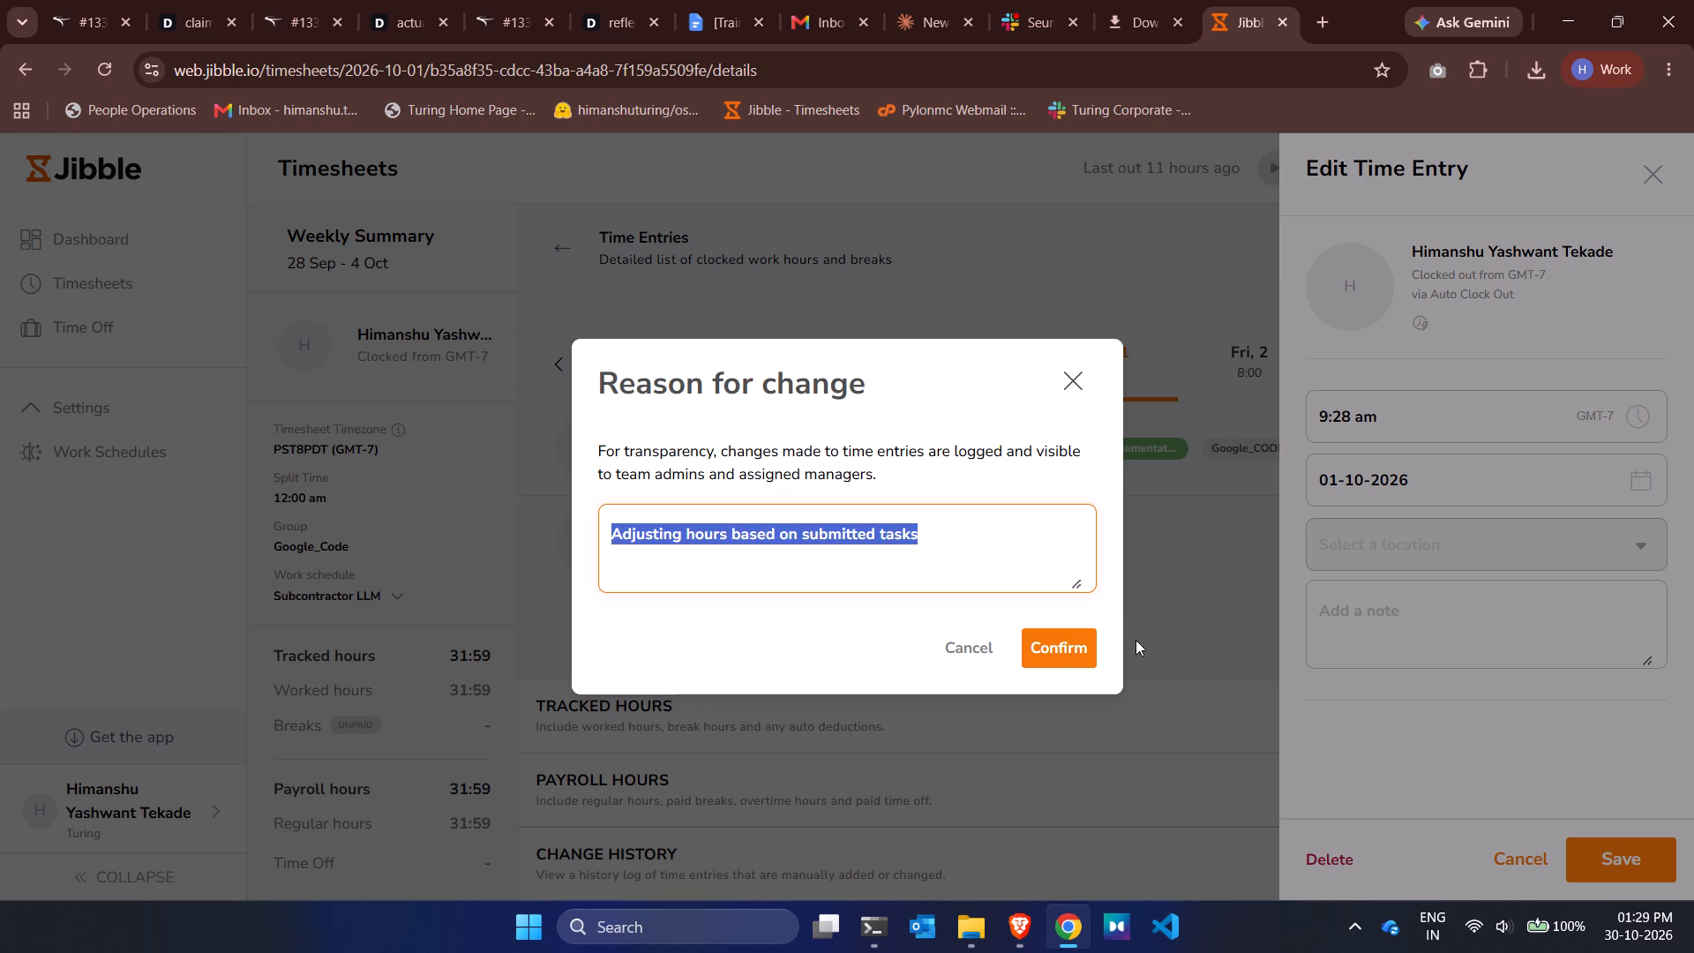
pyautogui.click(1049, 637)
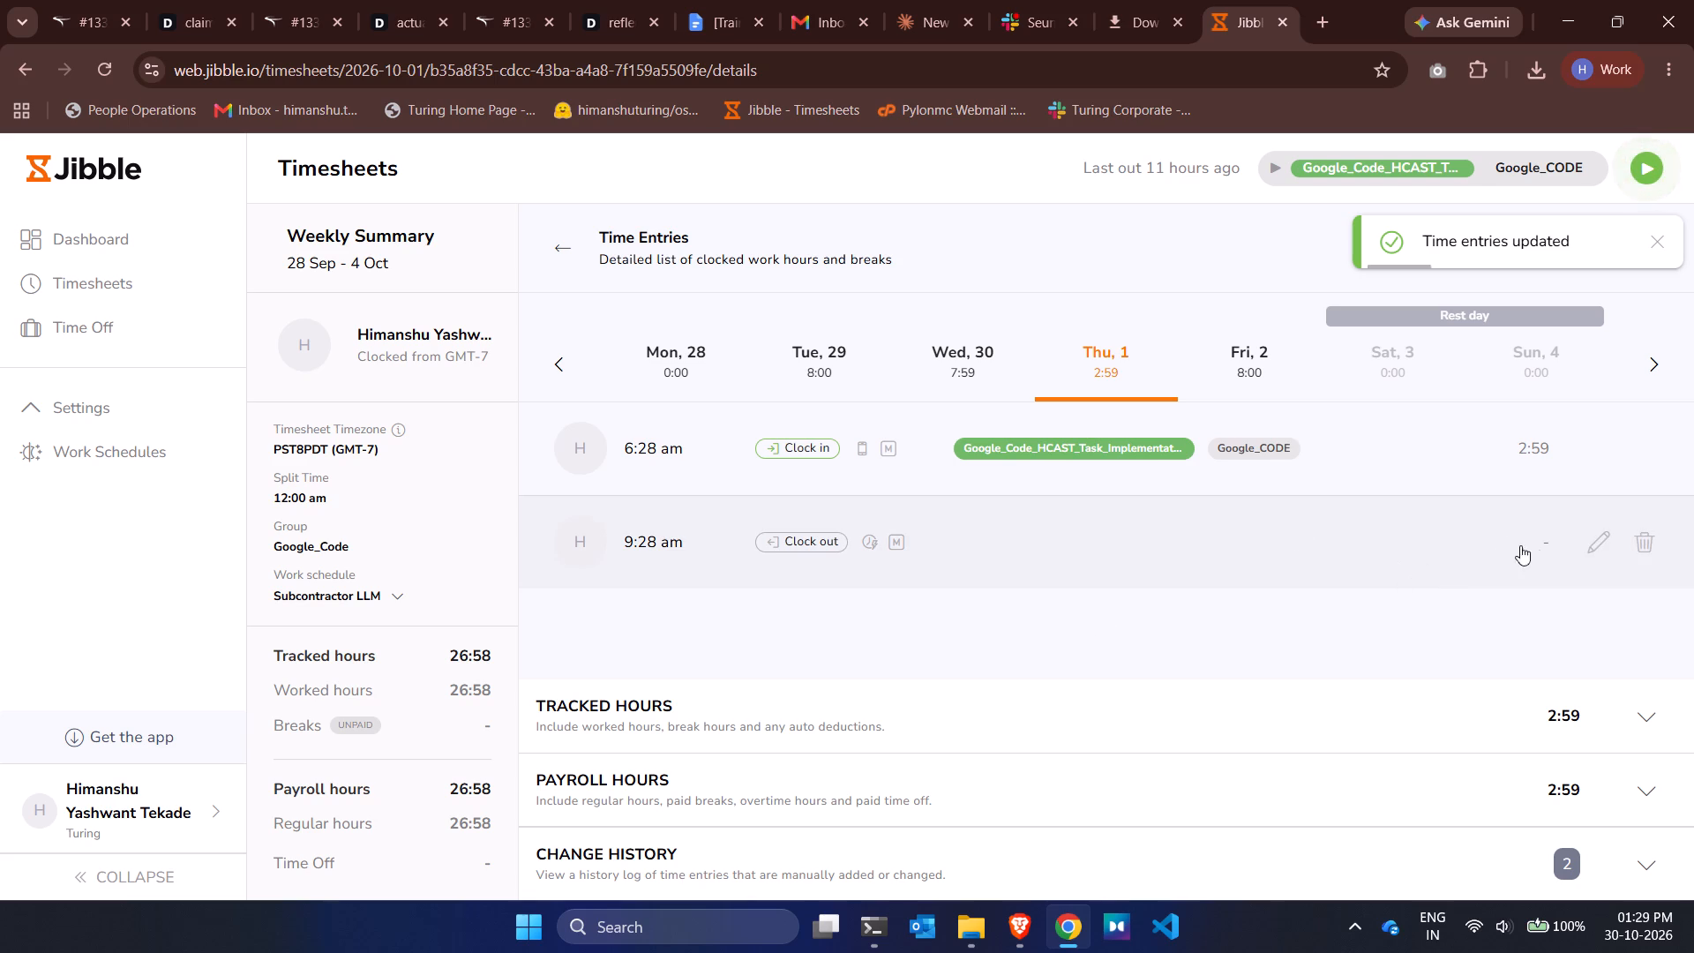
# Set the 1 October clock-out time to 9:29 am, giving the reason "Adjusting hours based on submitted tasks".
pyautogui.click(1600, 543)
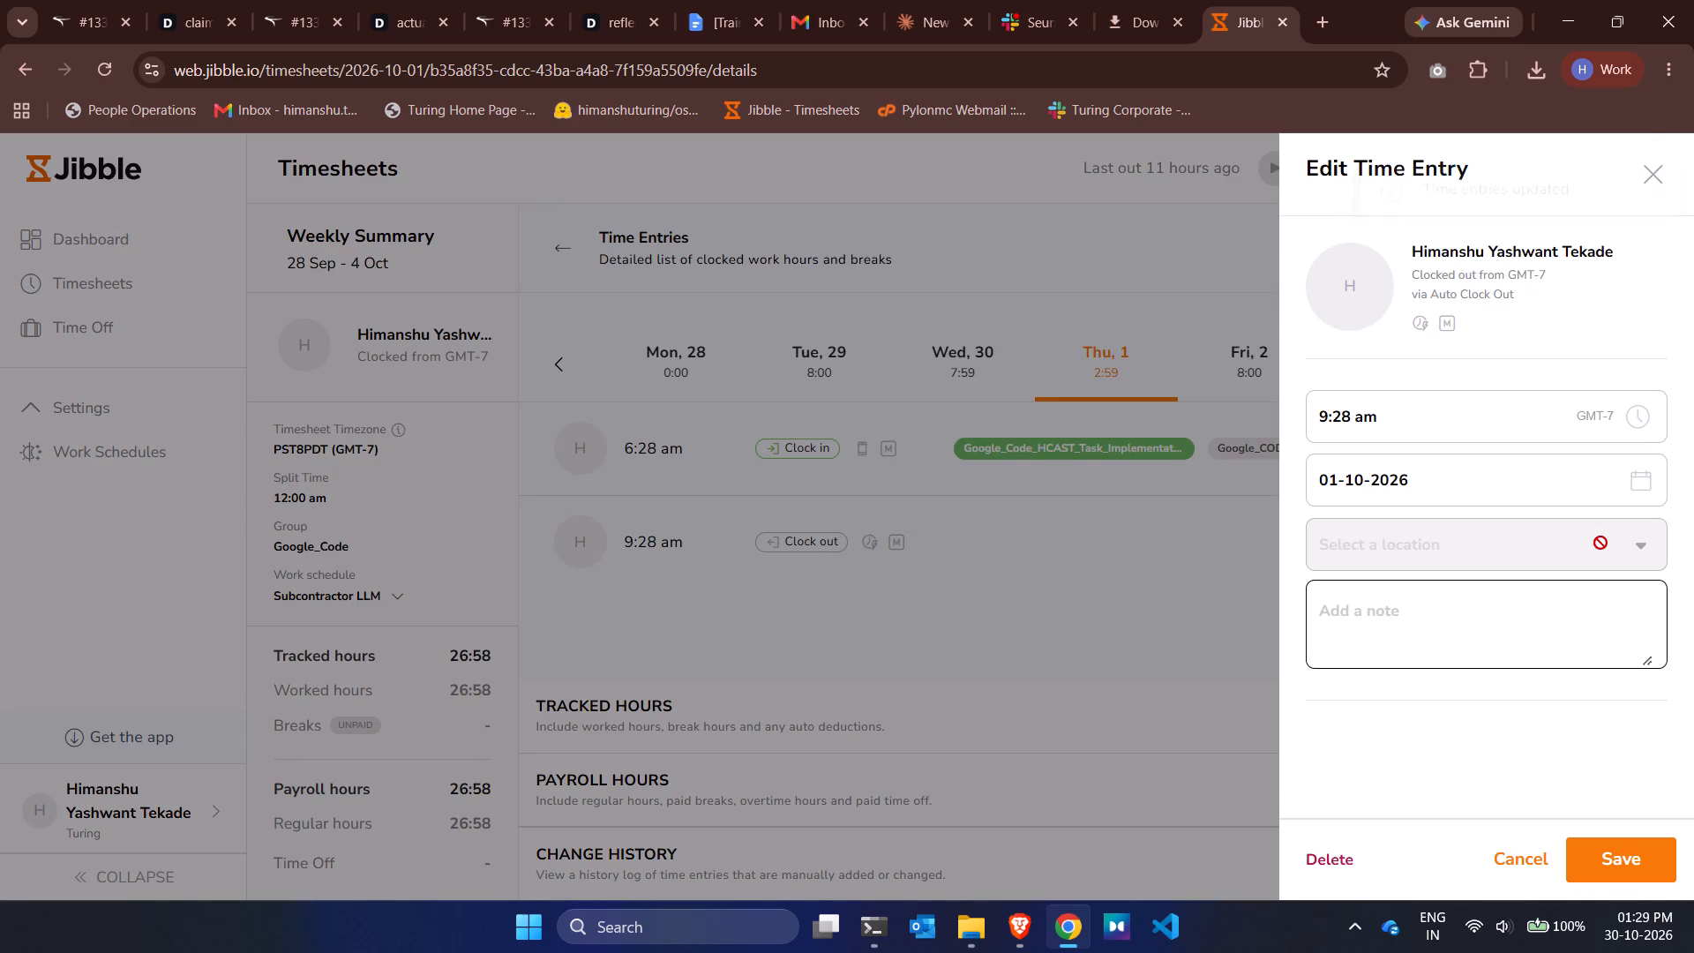
pyautogui.click(1343, 416)
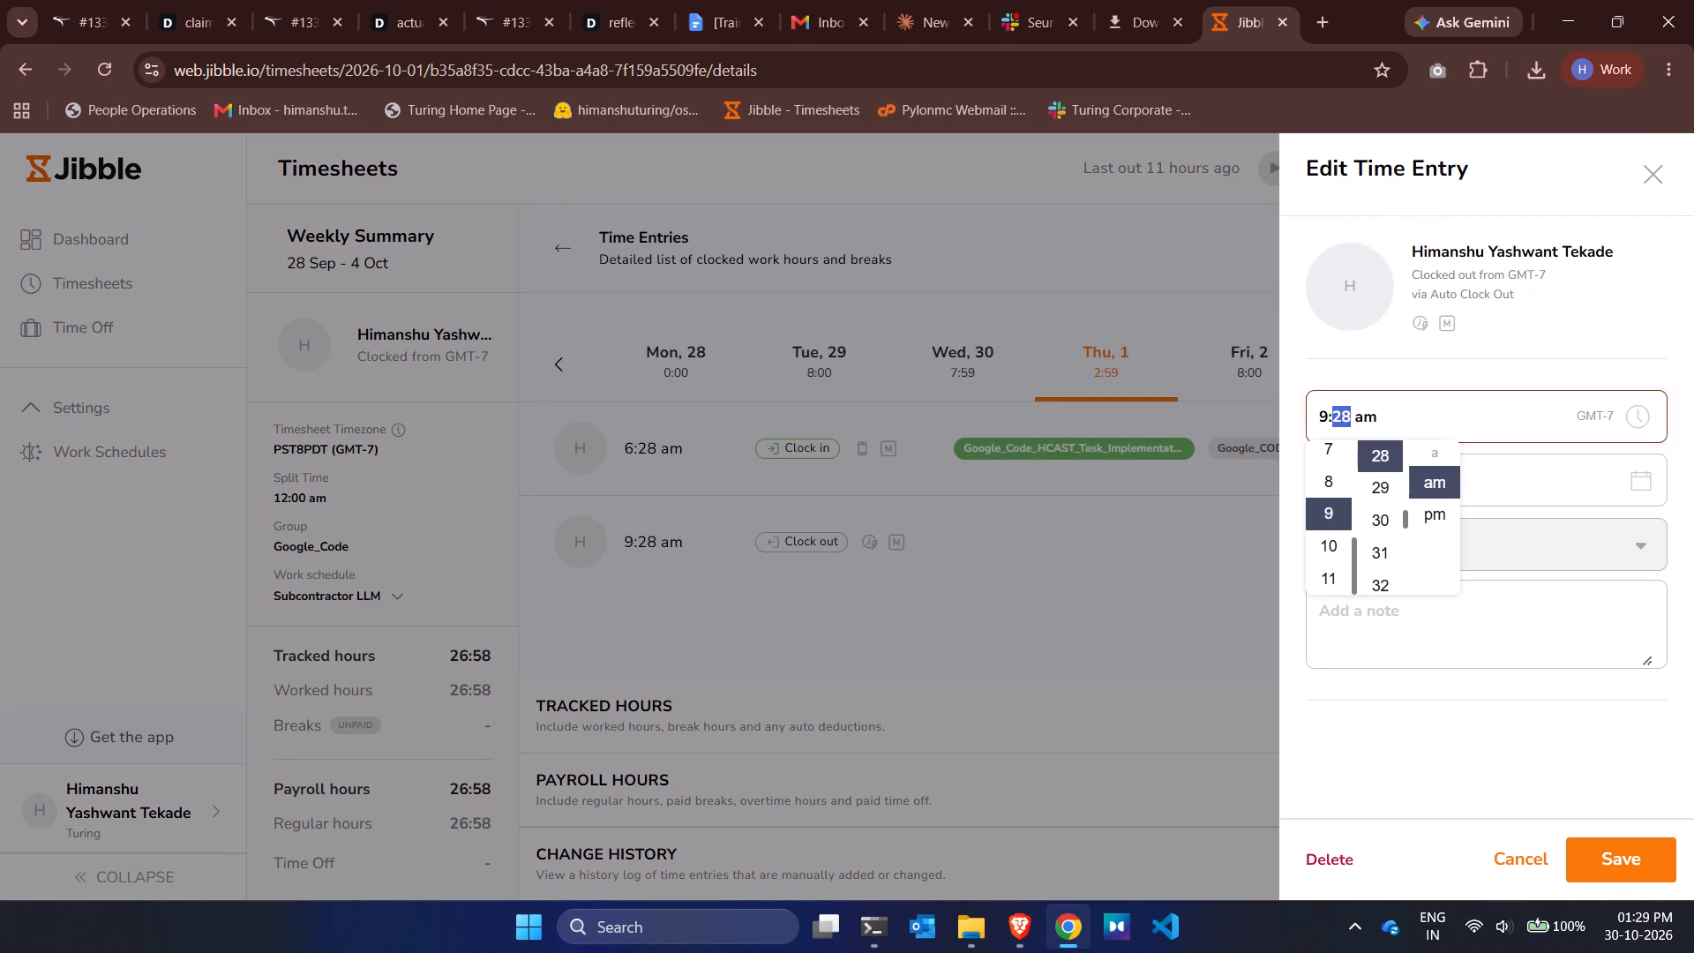
pyautogui.click(1378, 484)
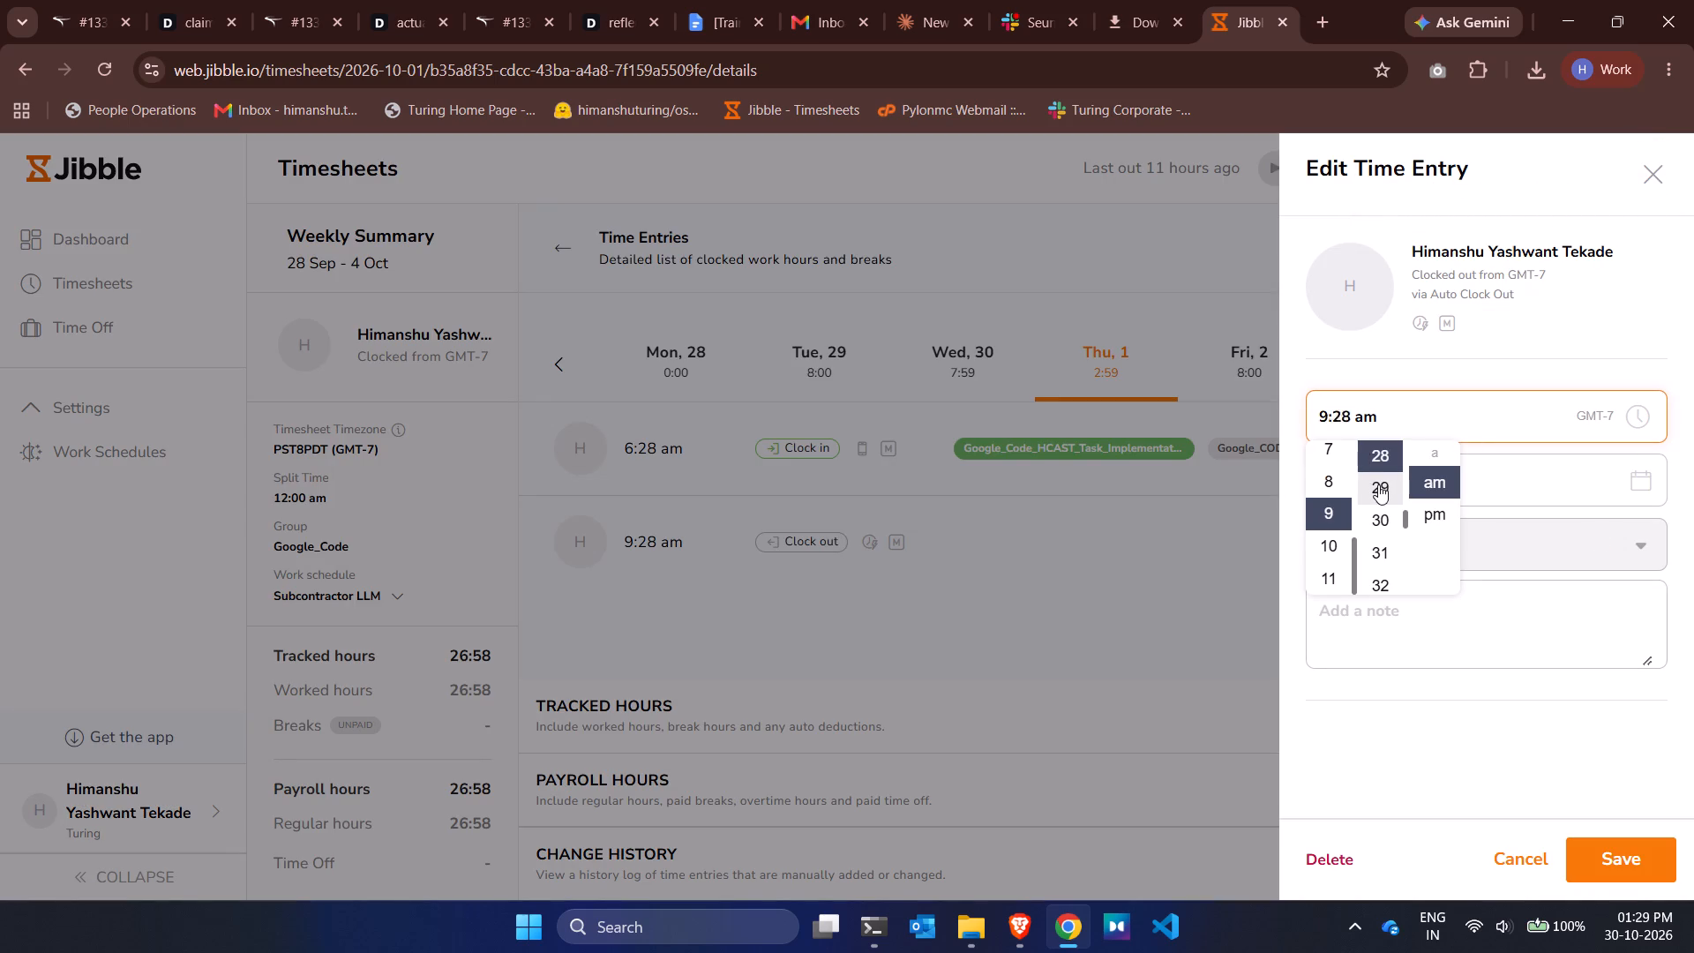
pyautogui.click(1610, 856)
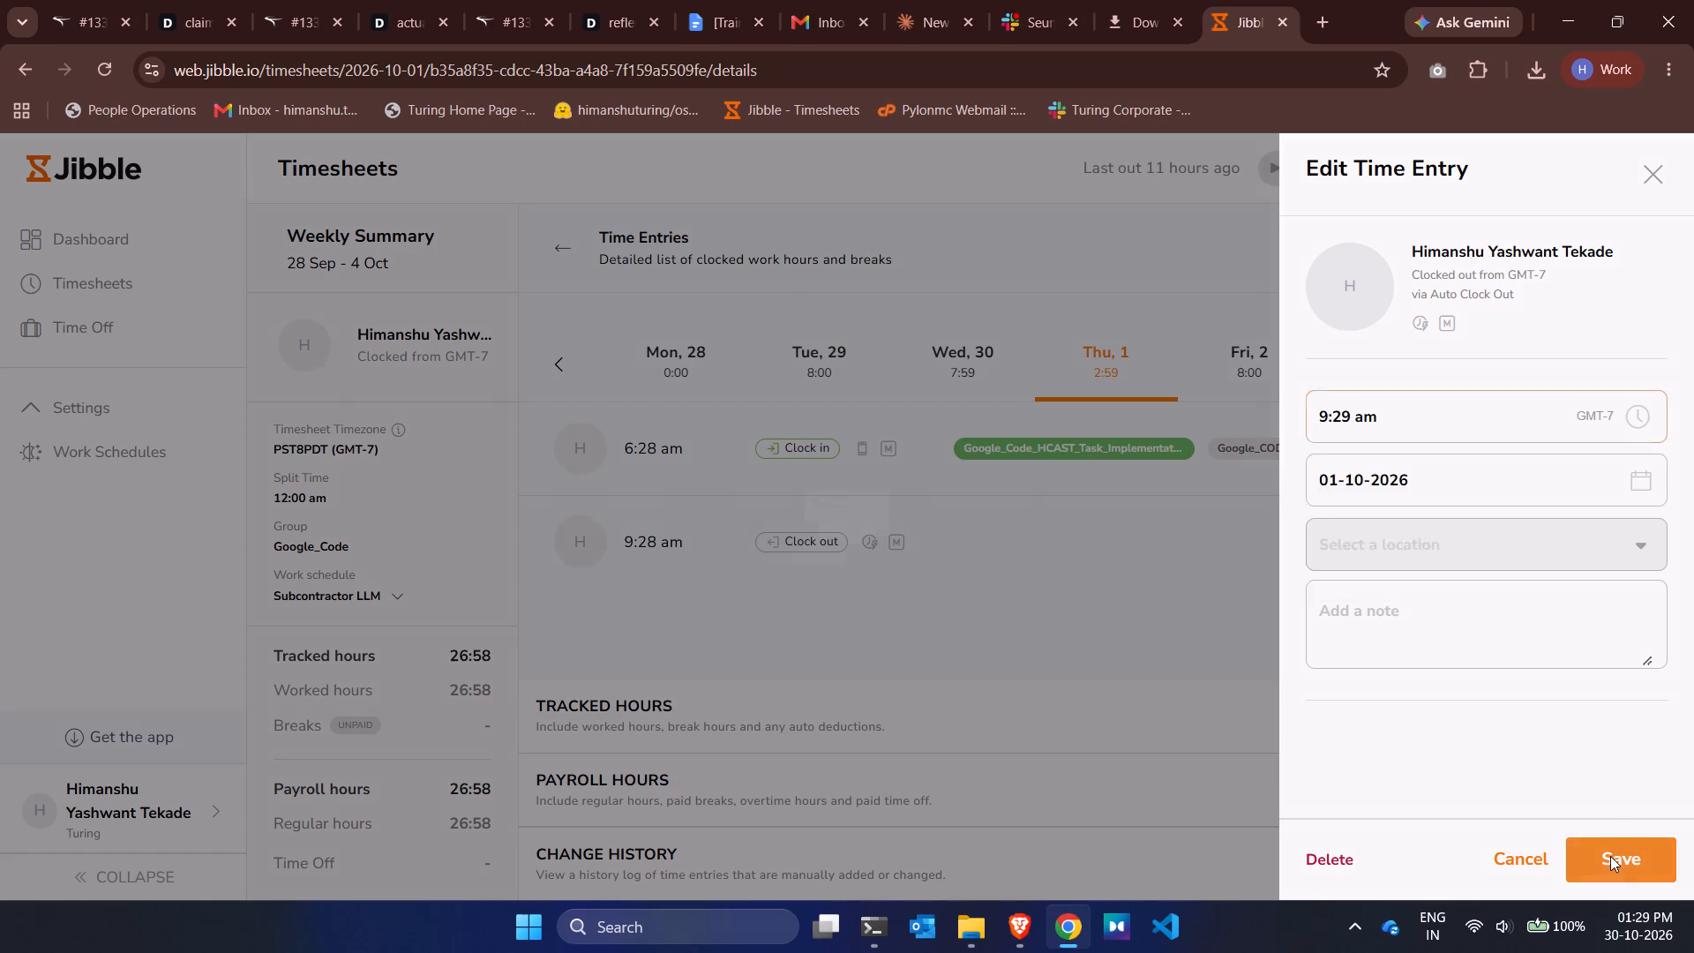
pyautogui.click(845, 555)
pyautogui.hotkey('ctrl', 'v')
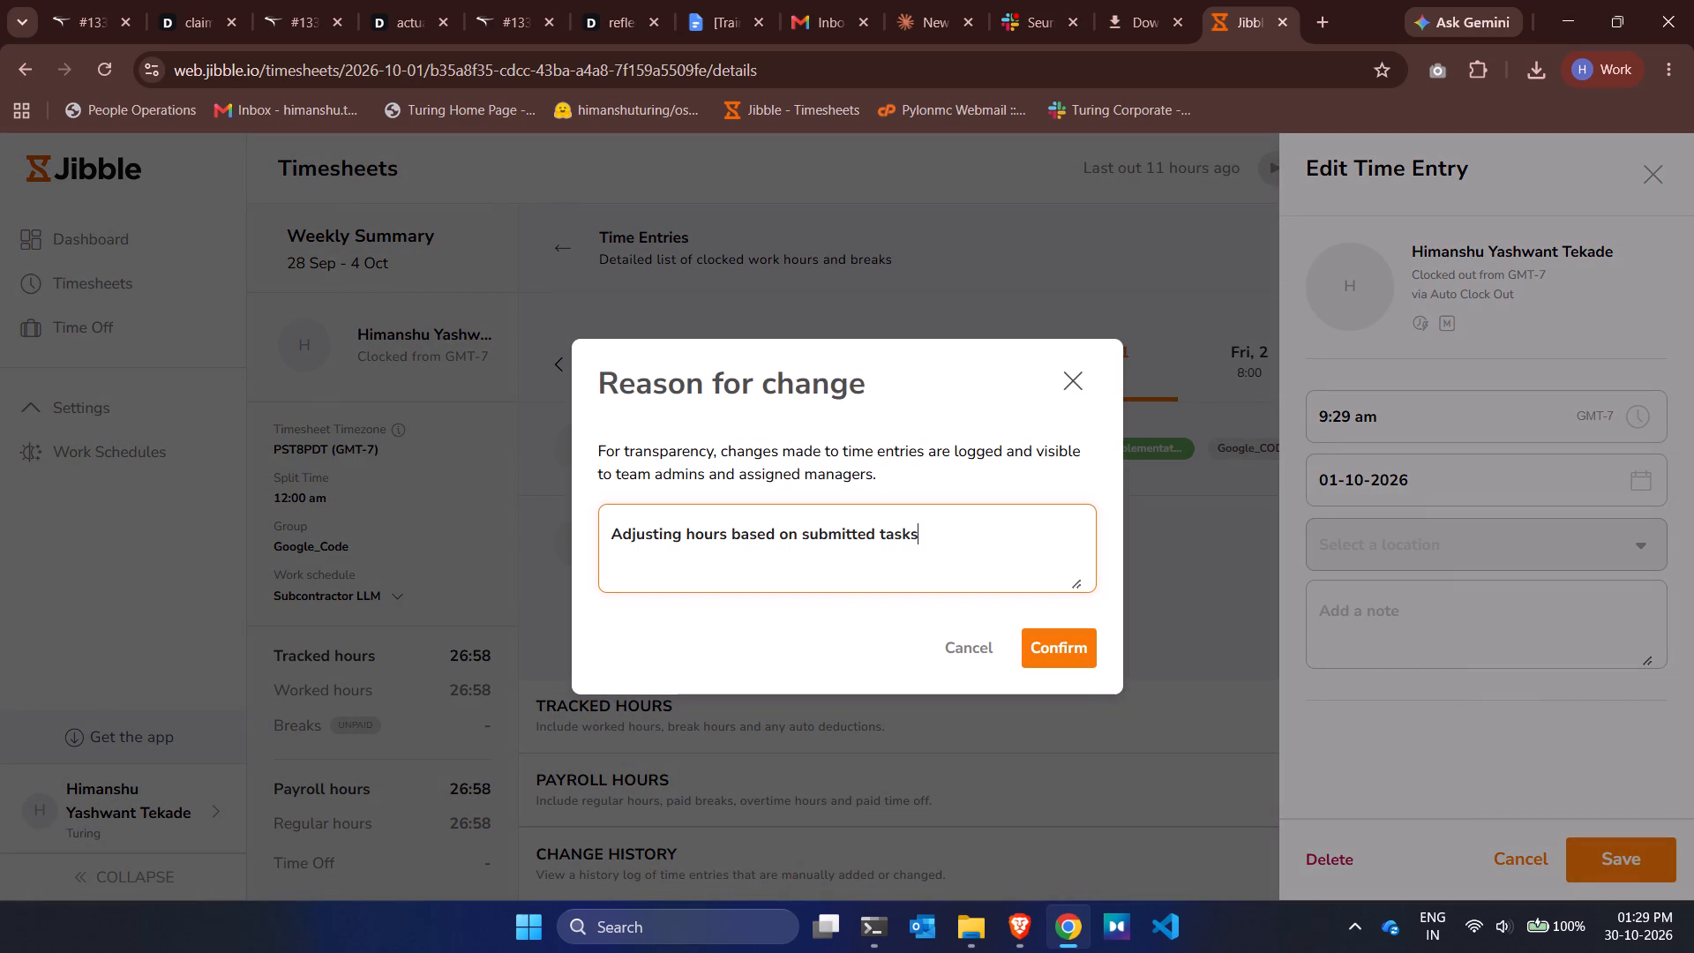
pyautogui.click(1068, 657)
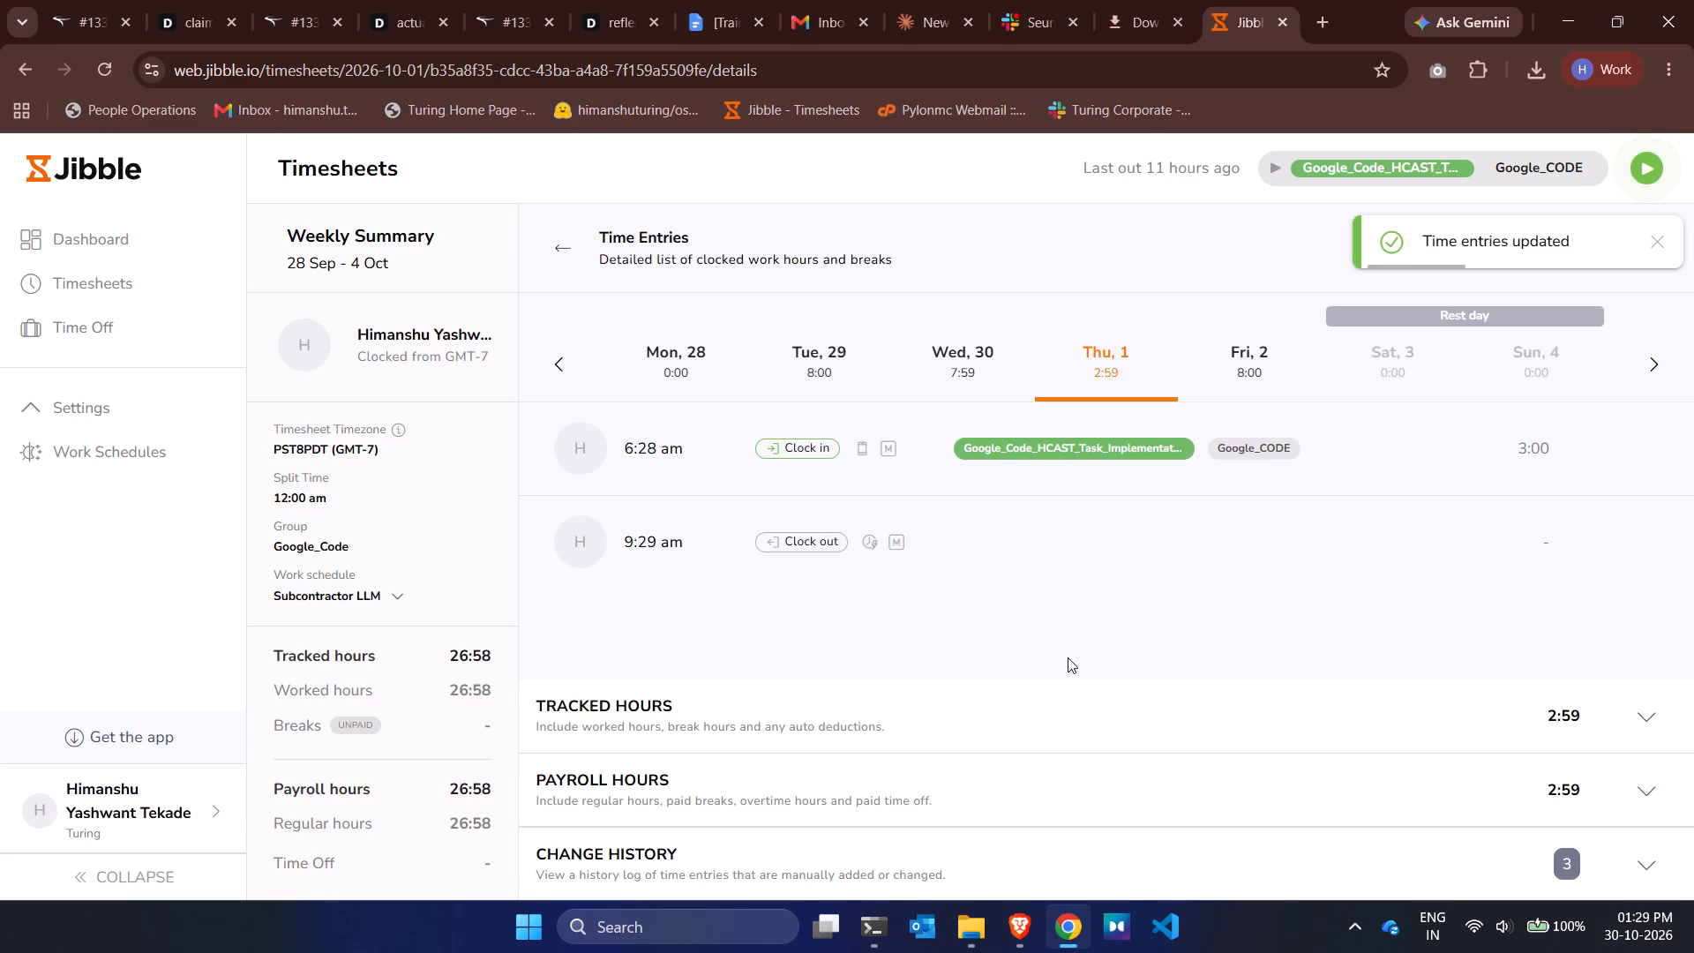
# Set the clock-out time for Friday 2 October to 8:07 am, giving the reason "Adjusting hours based on submitted tasks".
pyautogui.click(1258, 350)
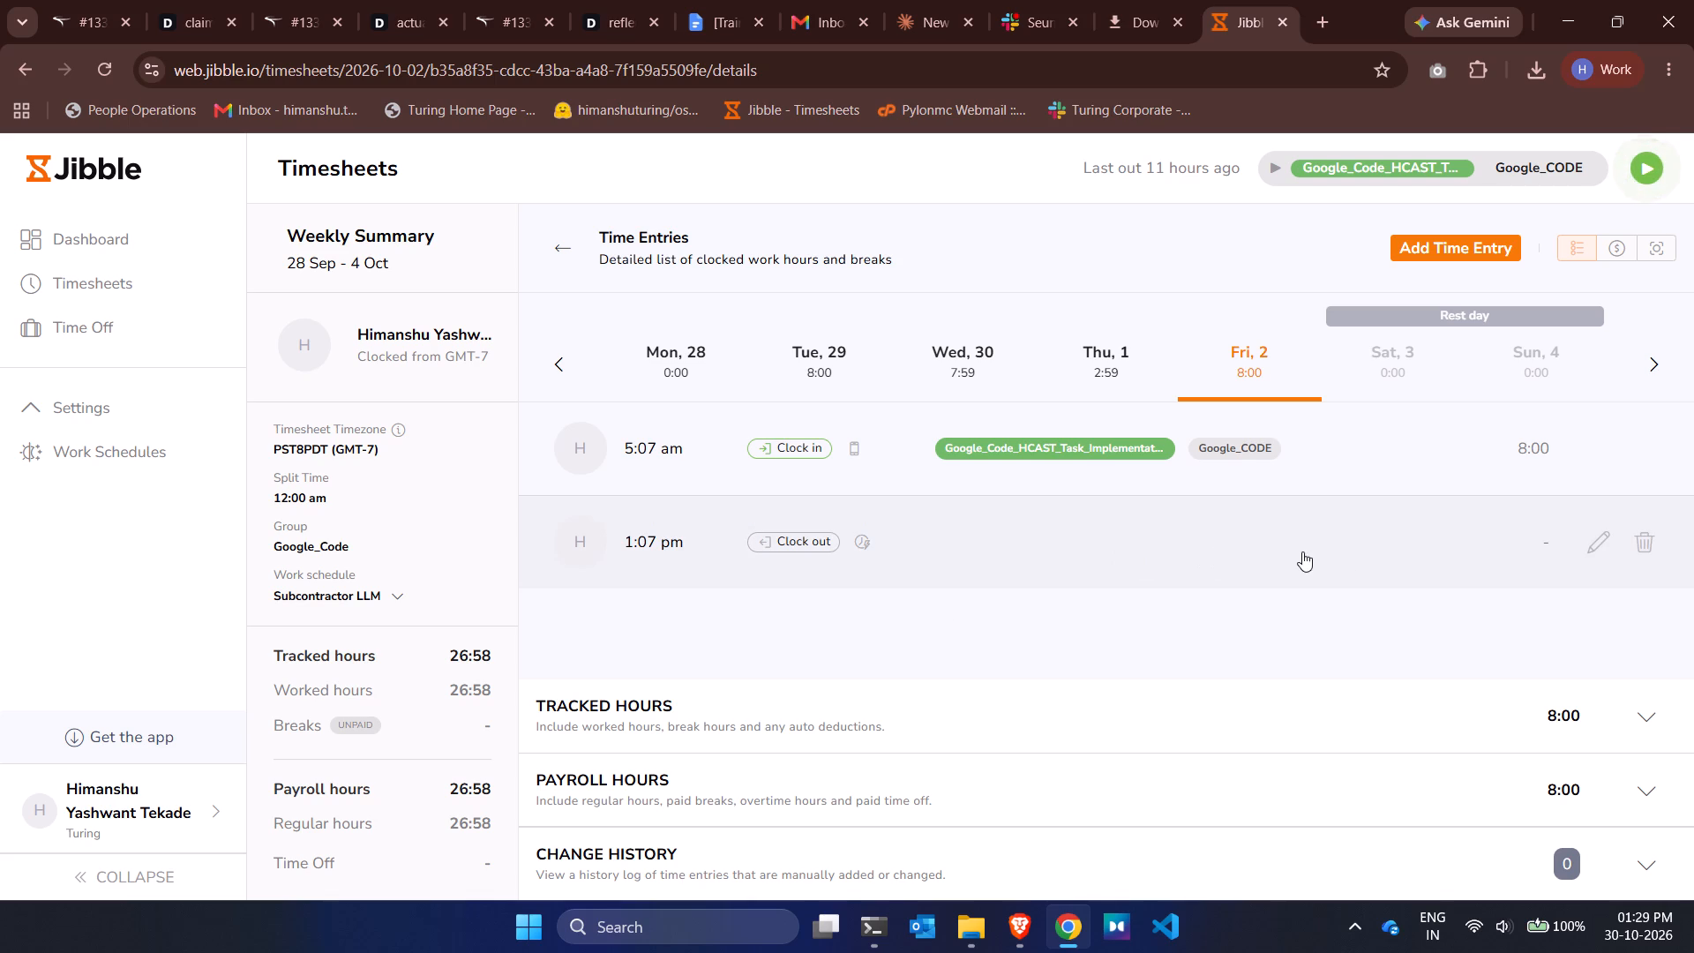
pyautogui.click(1608, 542)
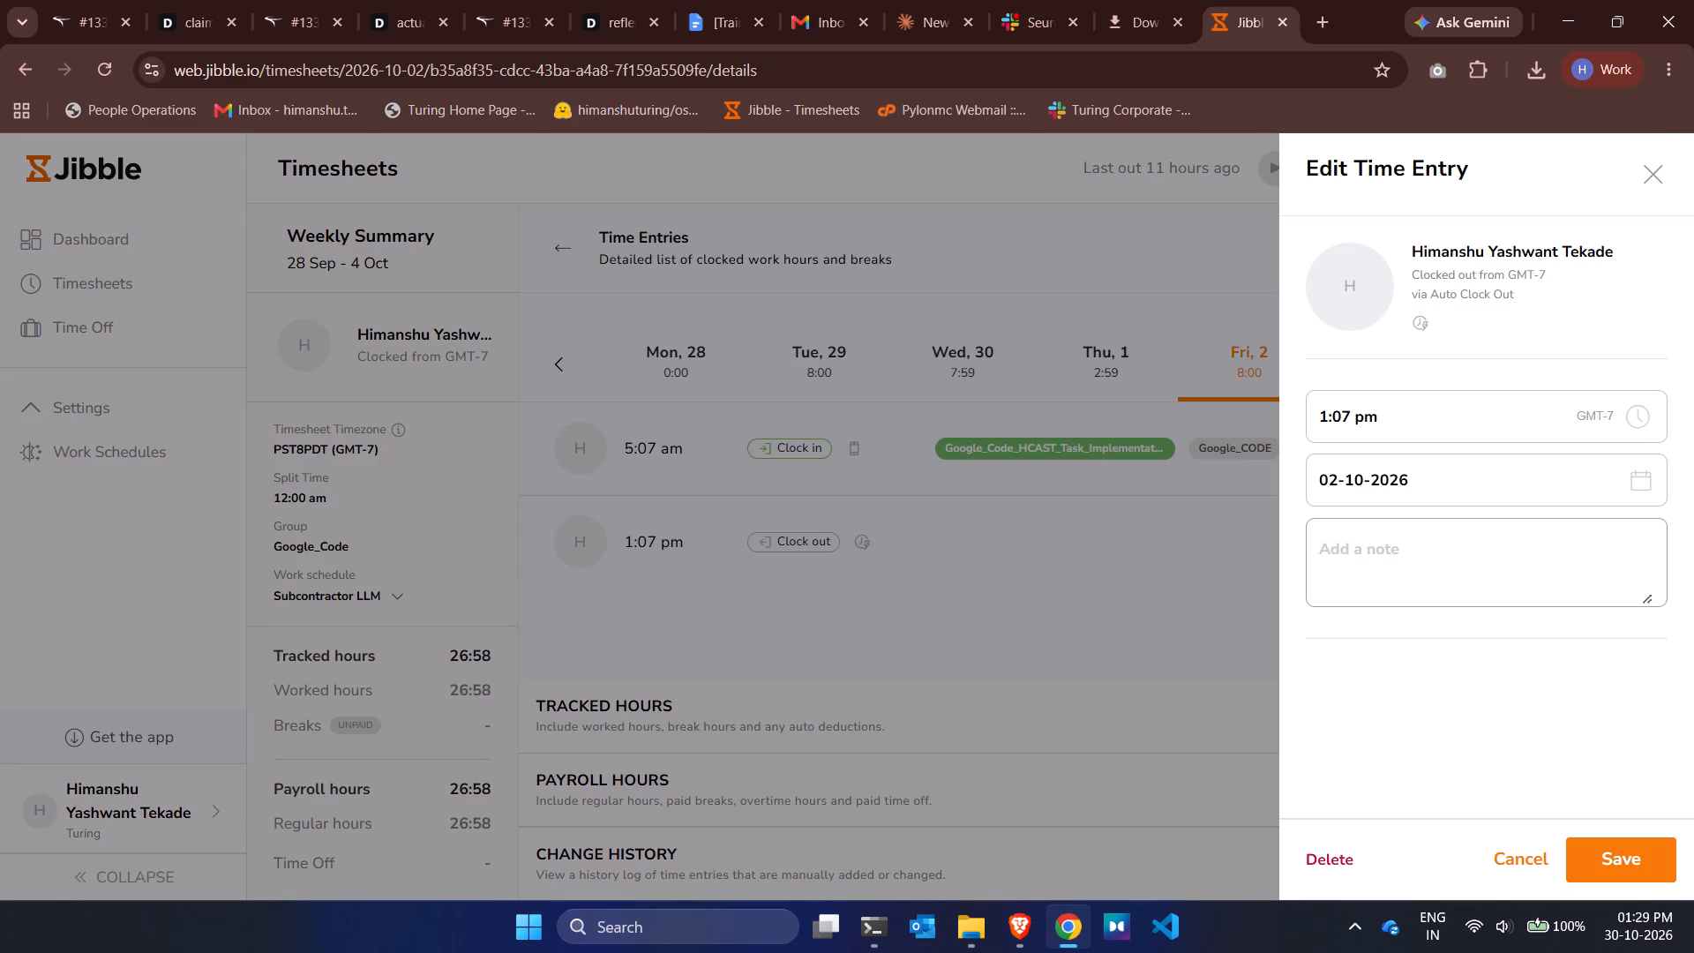
pyautogui.click(1327, 414)
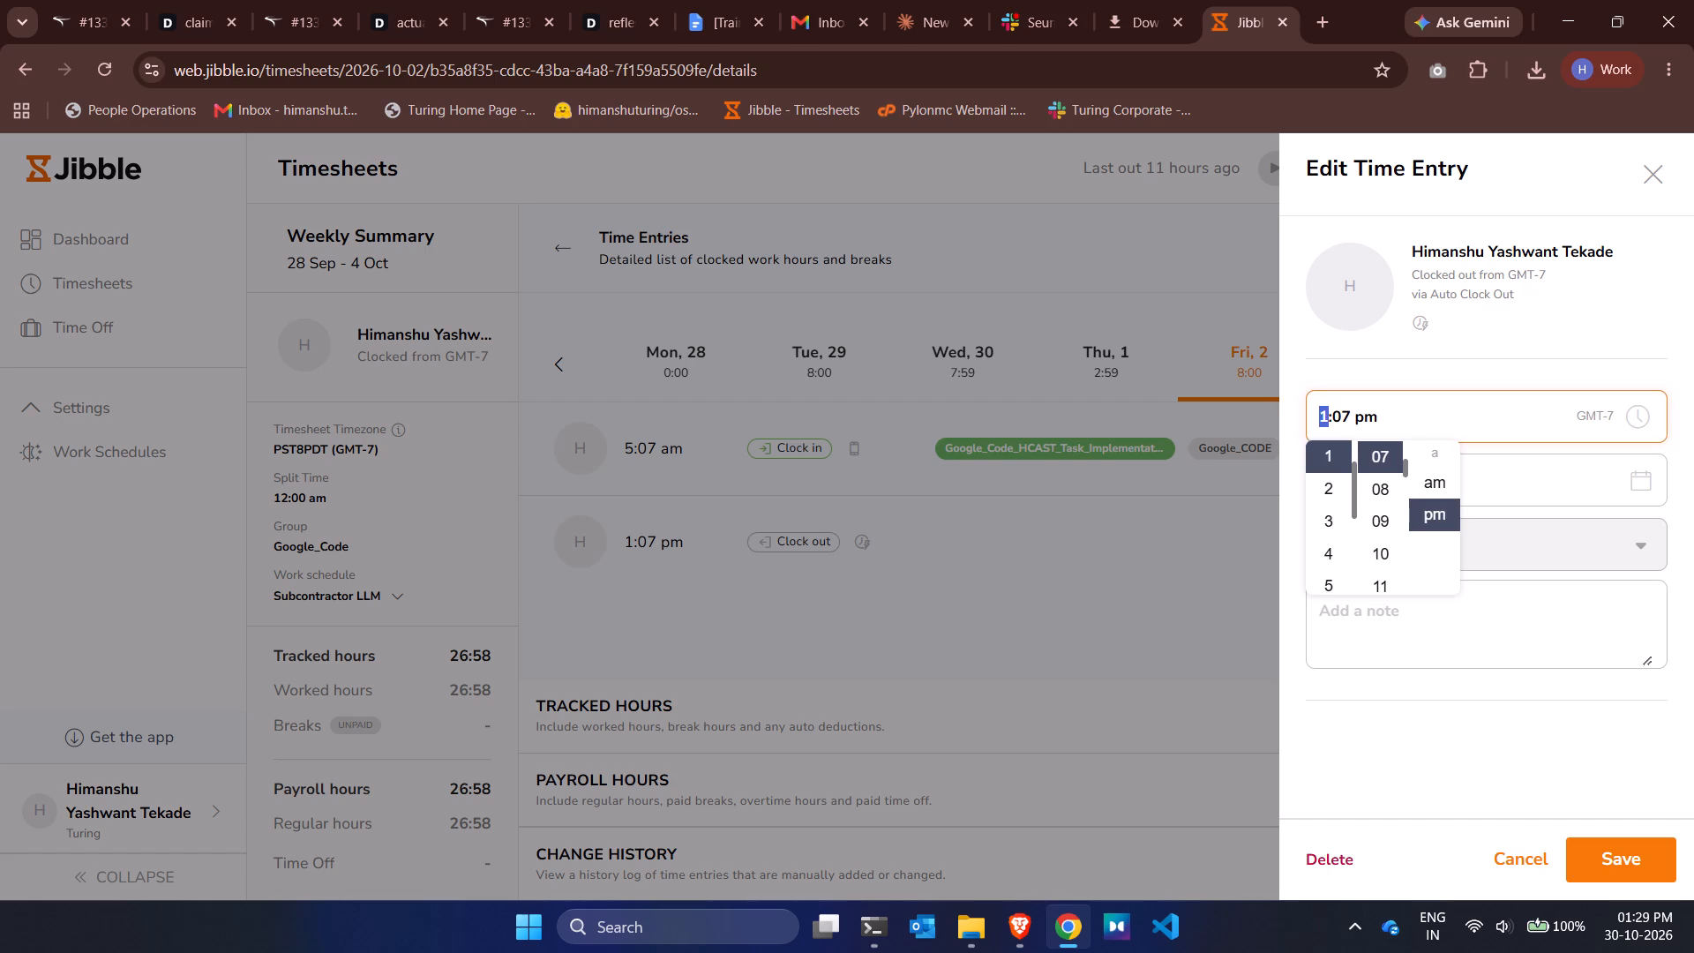
pyautogui.scroll(-1, 1329, 583)
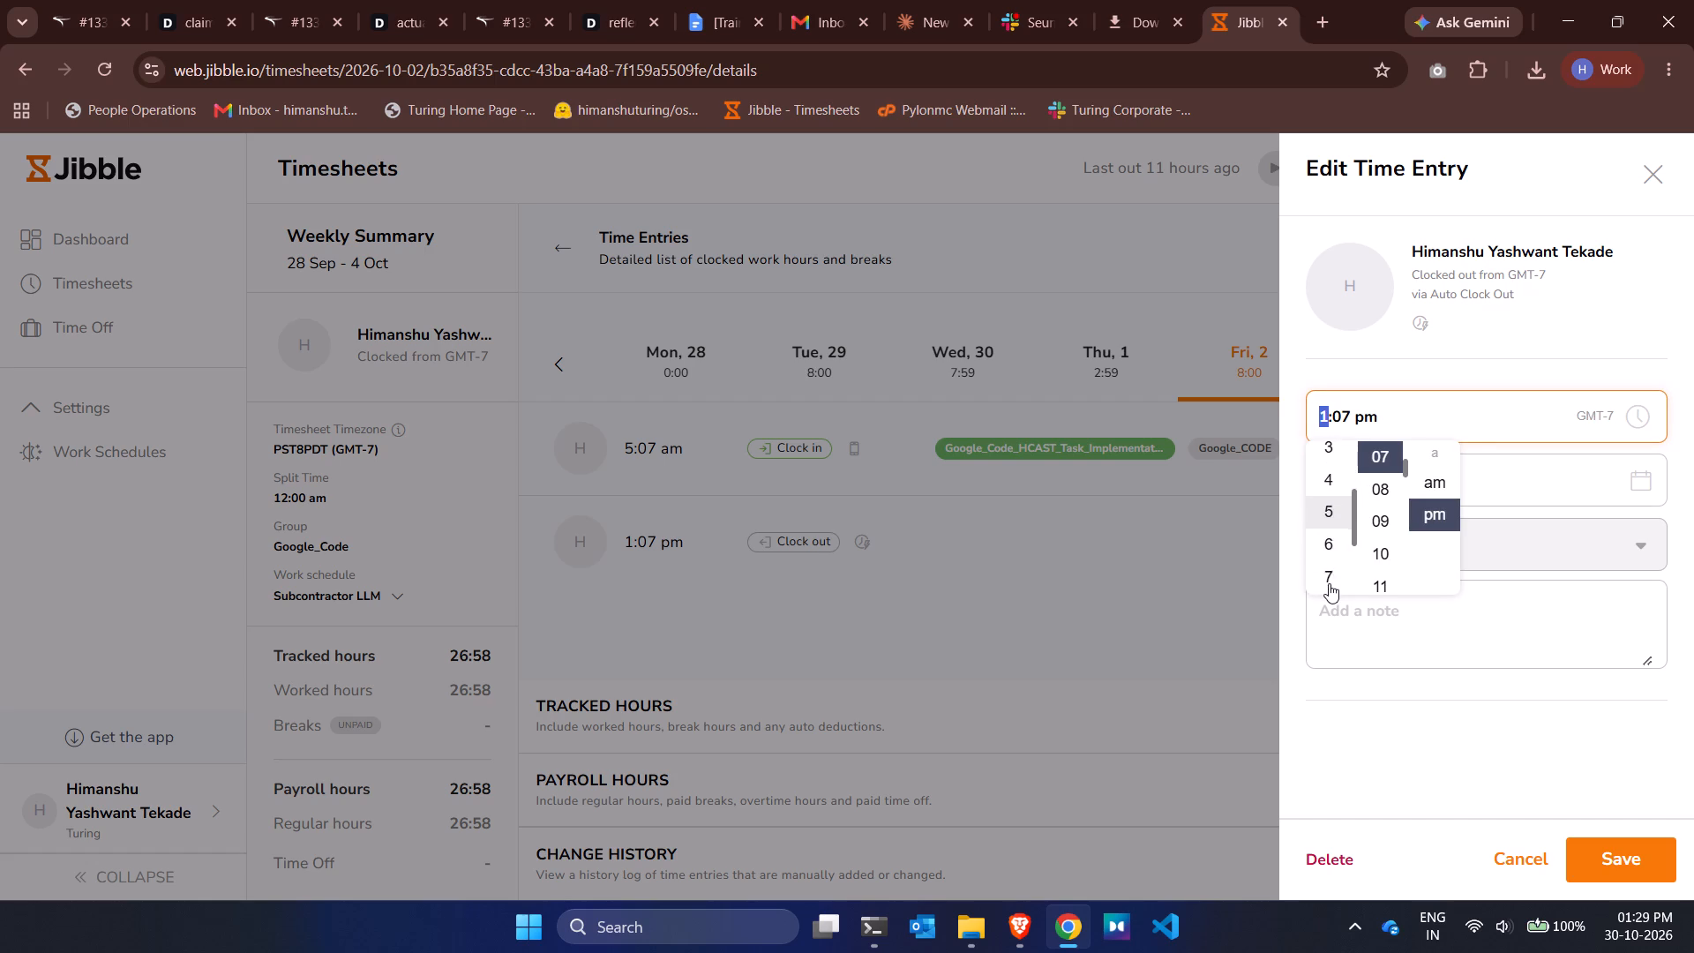
pyautogui.scroll(-1, 1329, 583)
pyautogui.click(1330, 546)
pyautogui.click(1437, 485)
pyautogui.click(1484, 729)
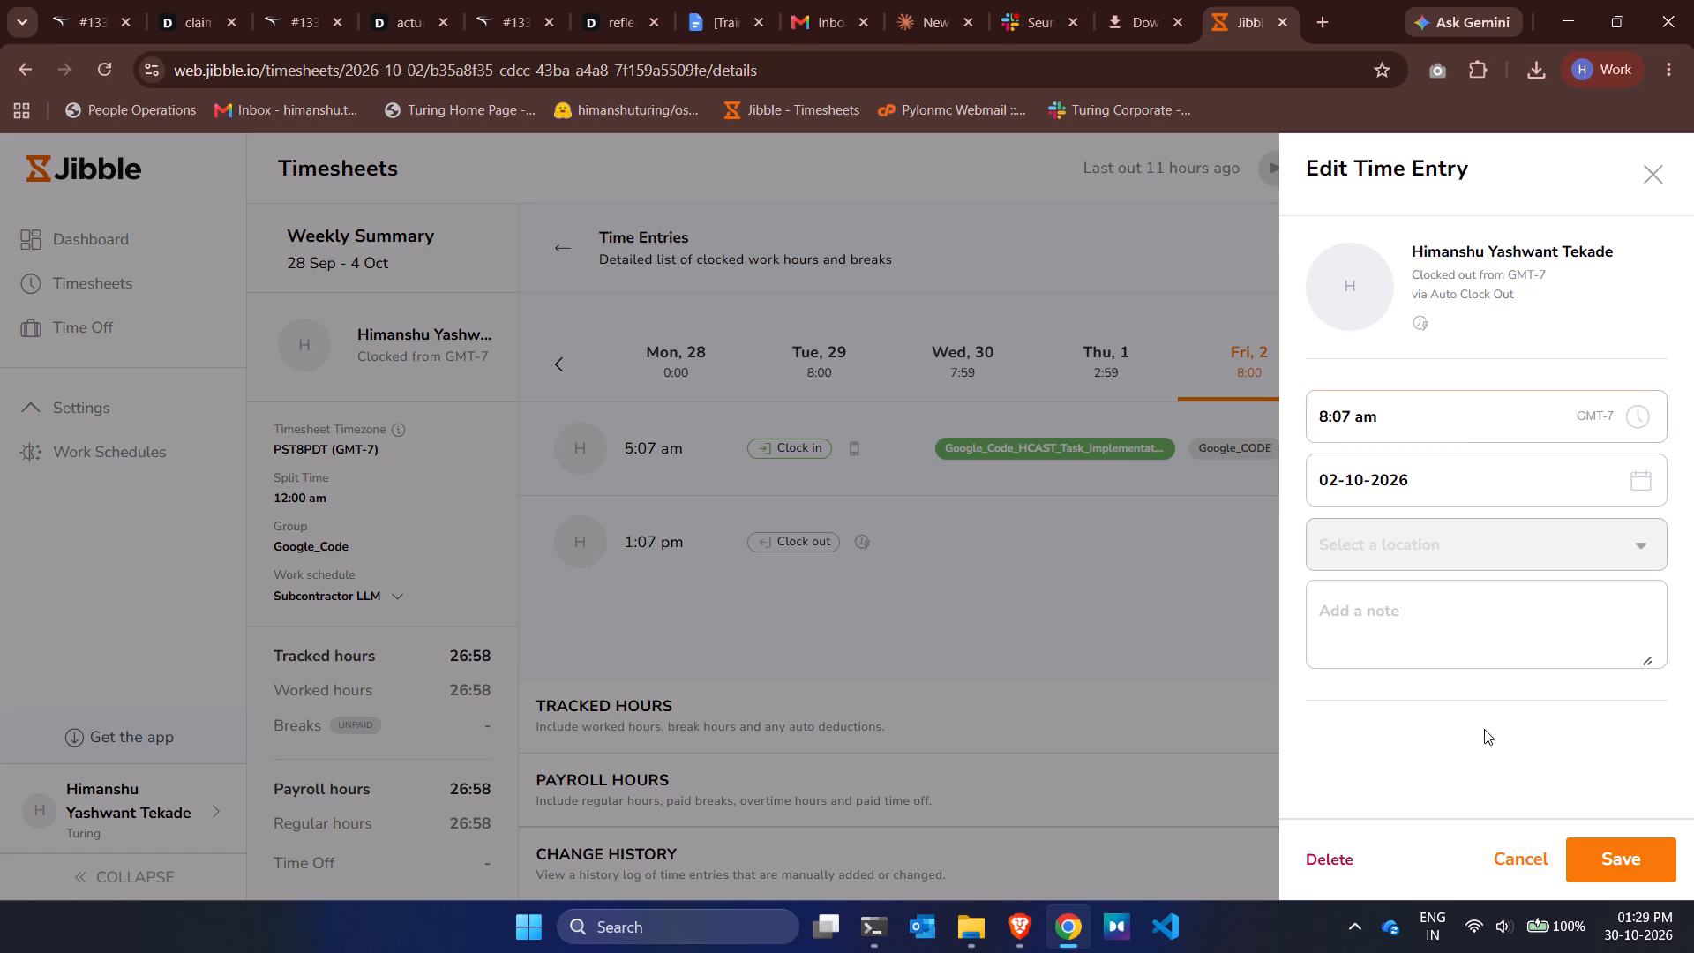
pyautogui.click(1608, 866)
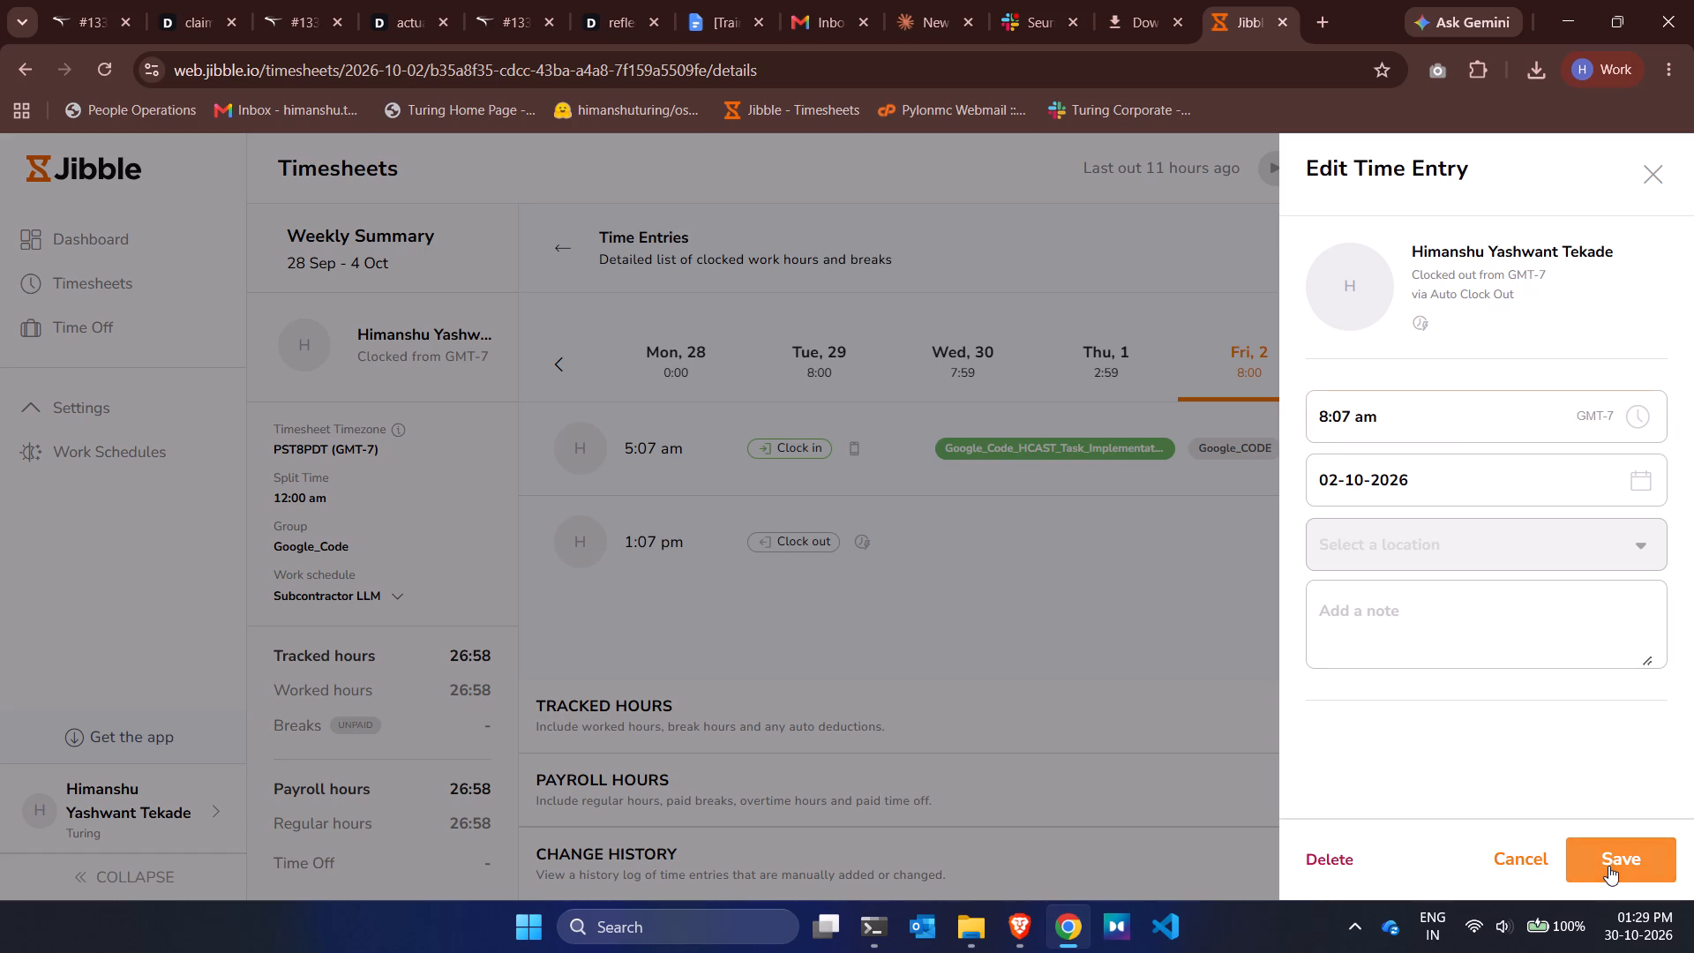
pyautogui.click(843, 551)
pyautogui.hotkey('ctrl', 'v')
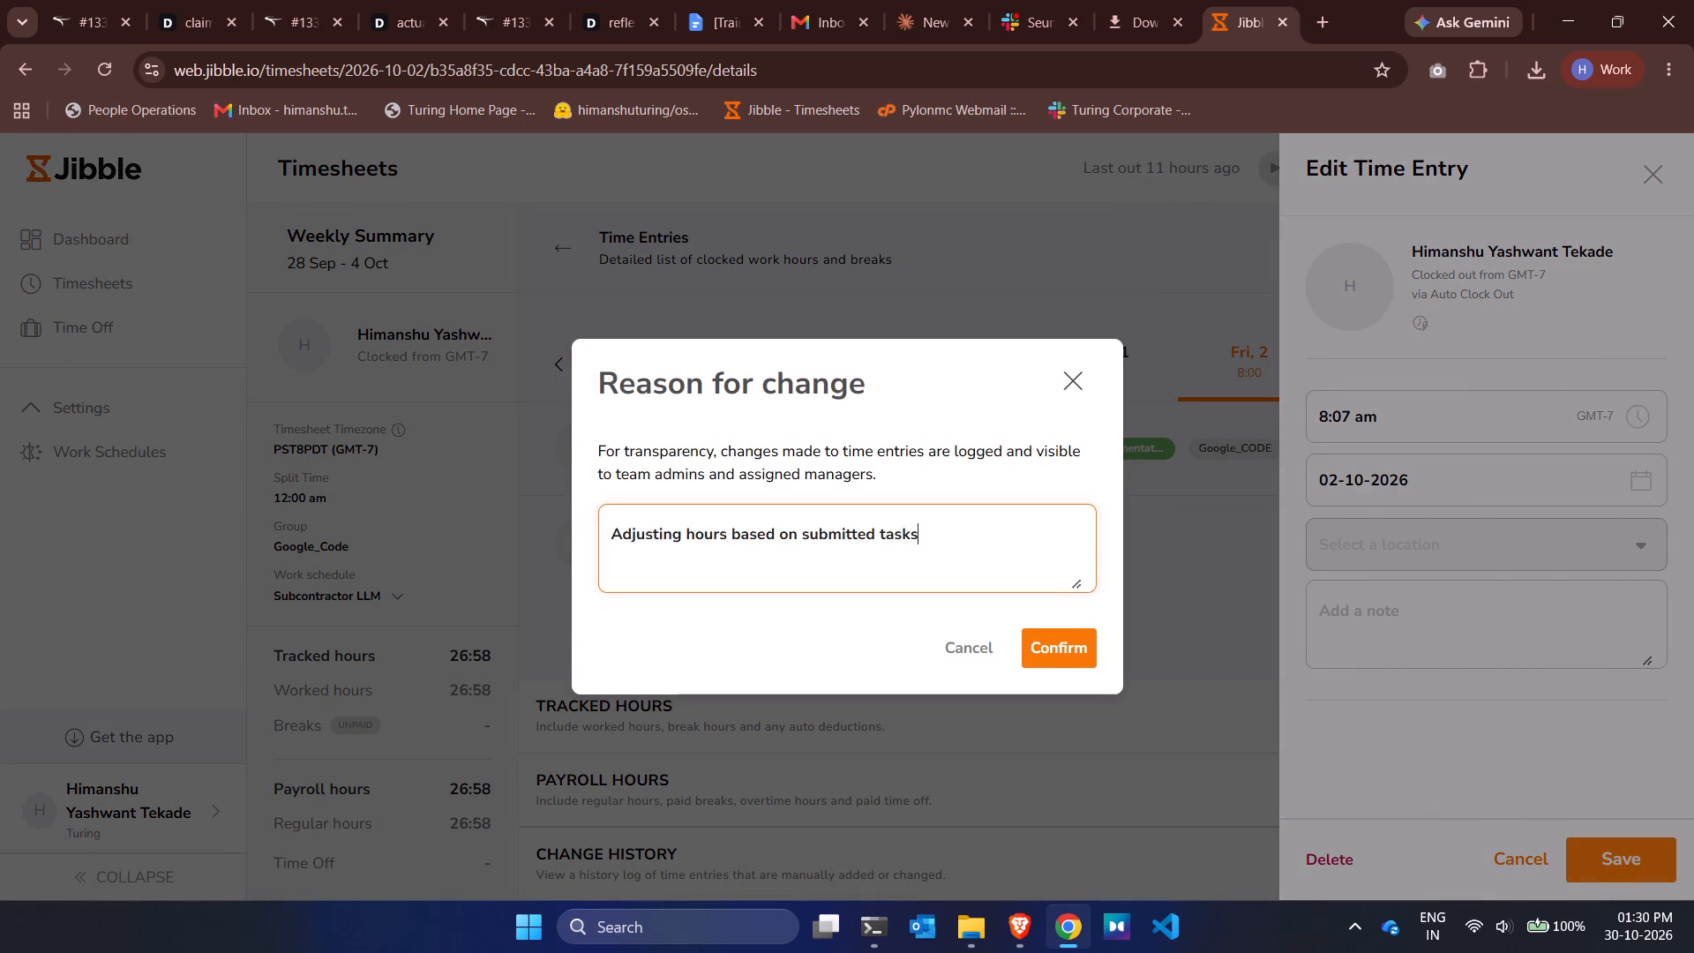
pyautogui.click(1082, 646)
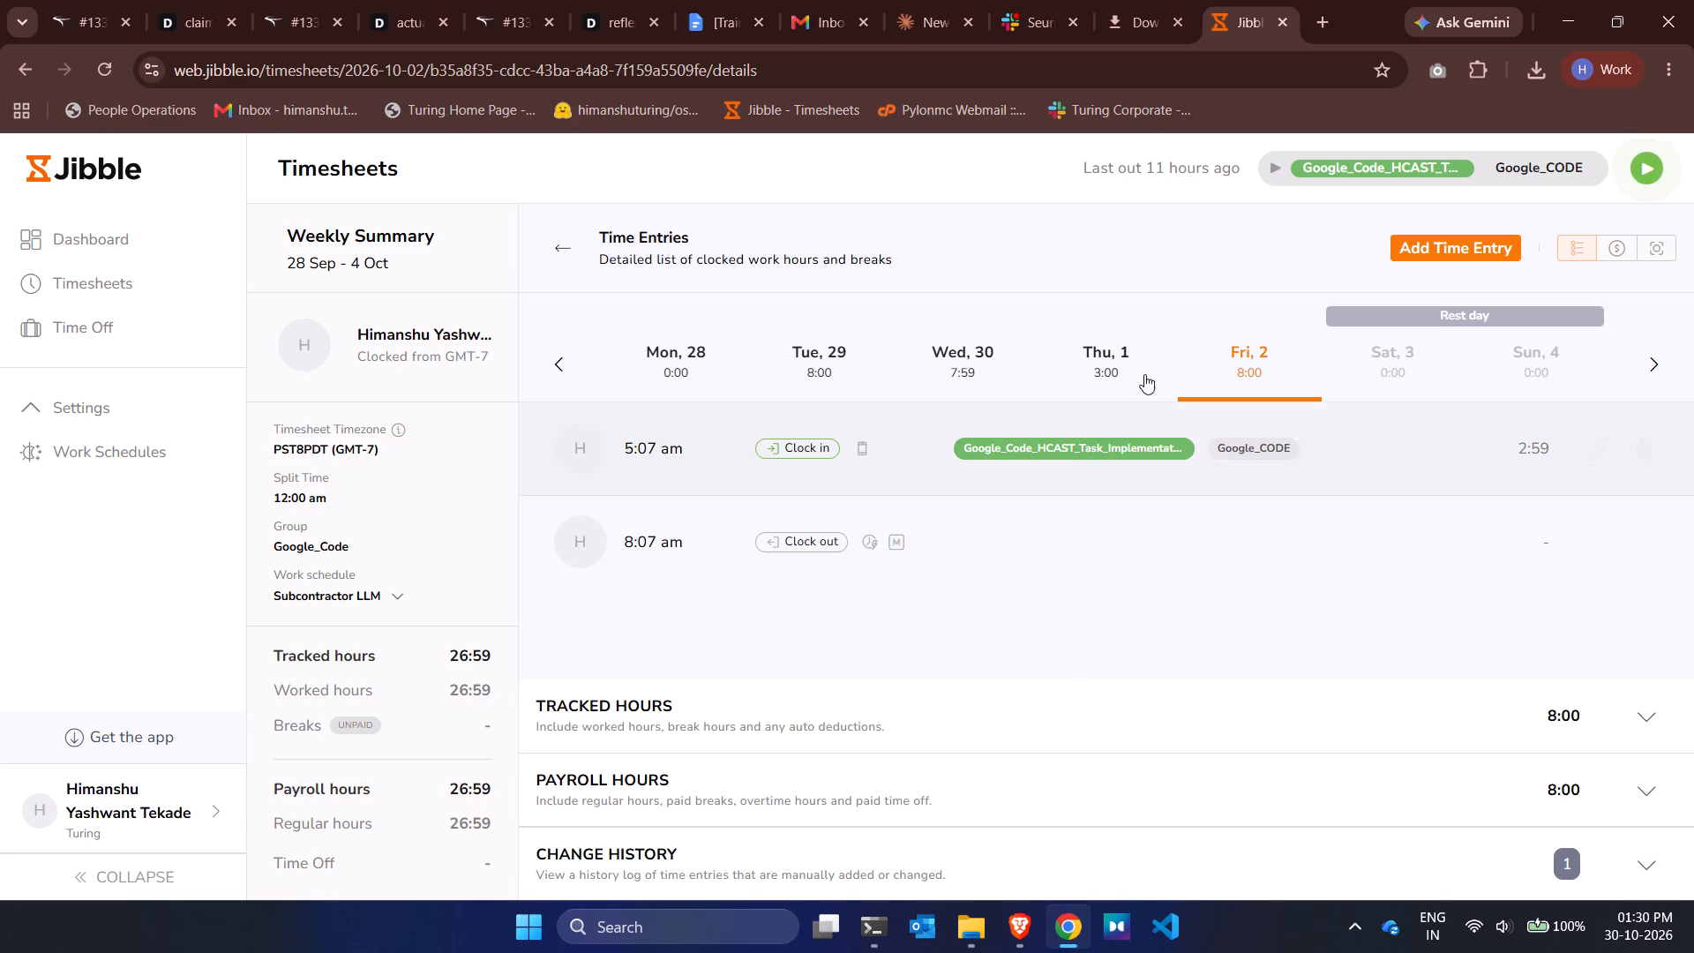
# Check the updated time entries and daily hours for 1 and 2 October, reloading the page to refresh them.
pyautogui.click(1106, 352)
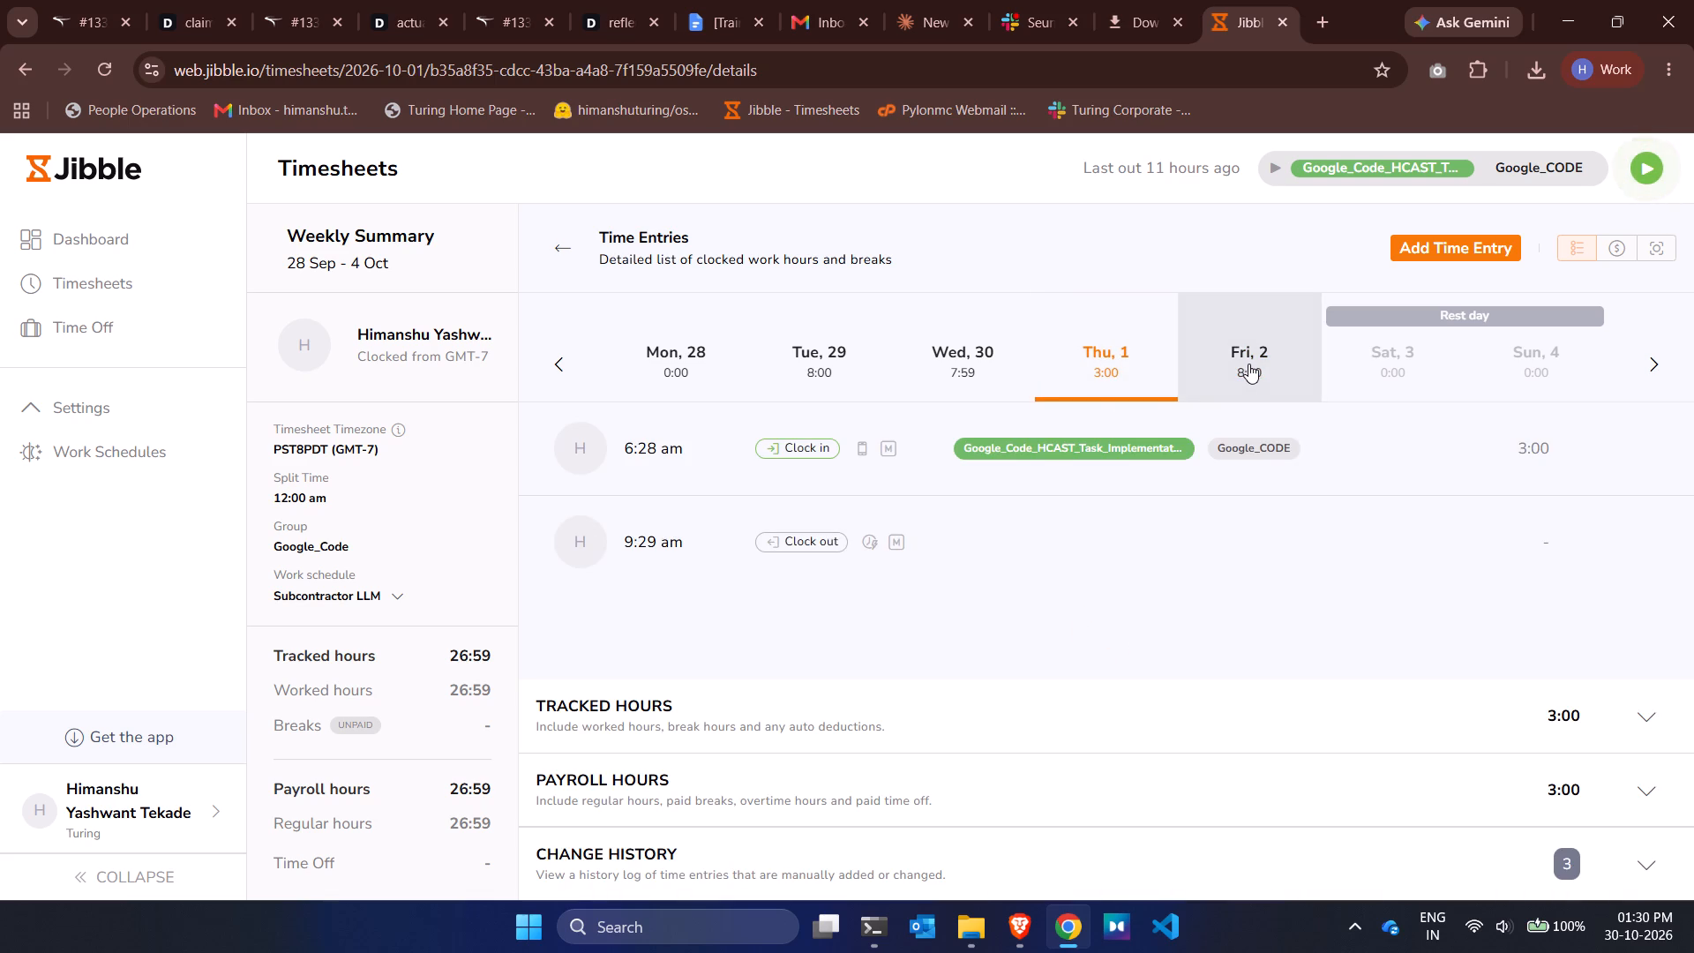
pyautogui.click(1248, 364)
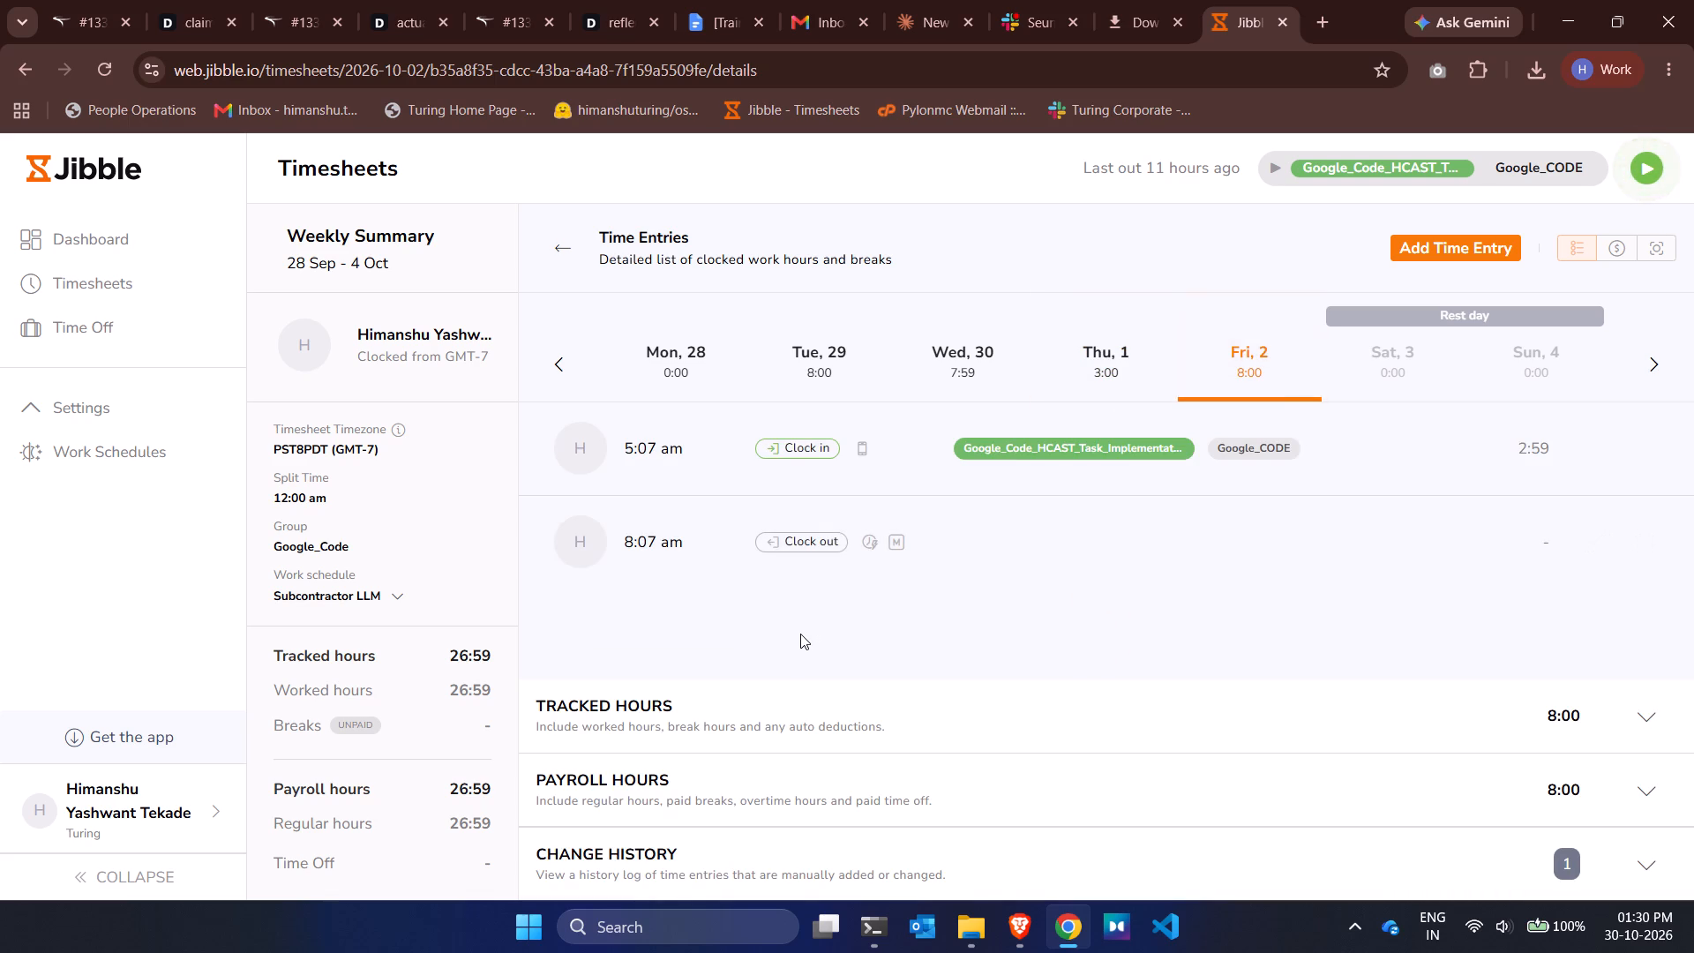
pyautogui.hotkey('ctrl', 'shift', 'r')
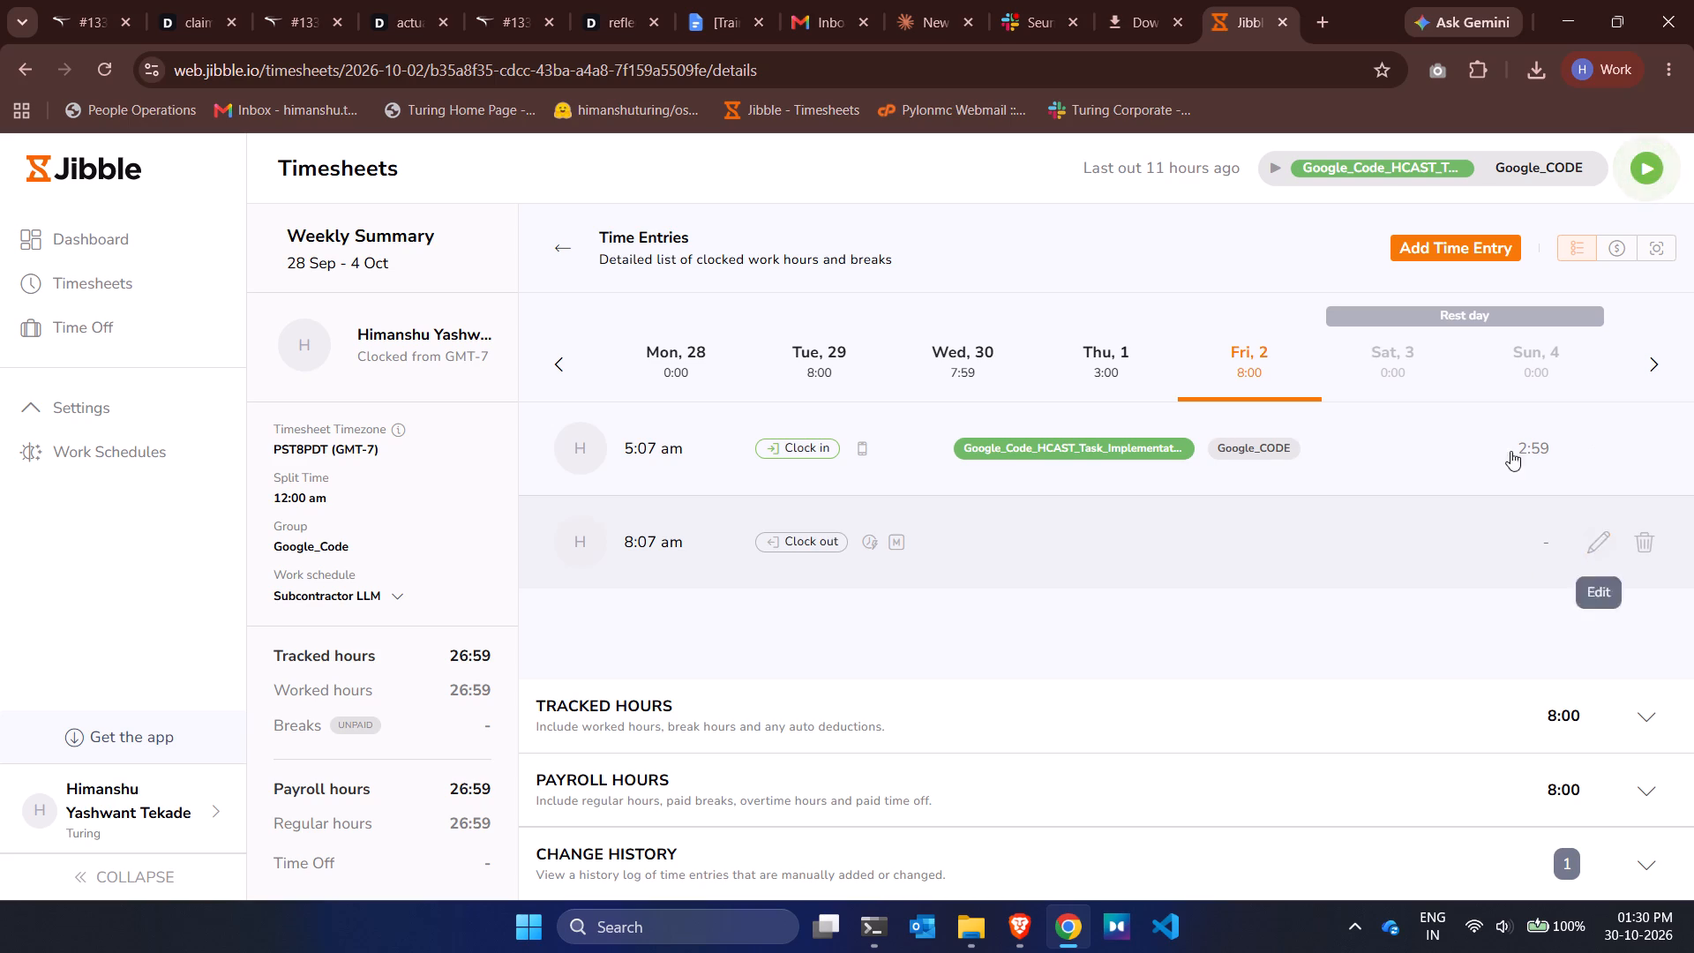
pyautogui.click(1650, 361)
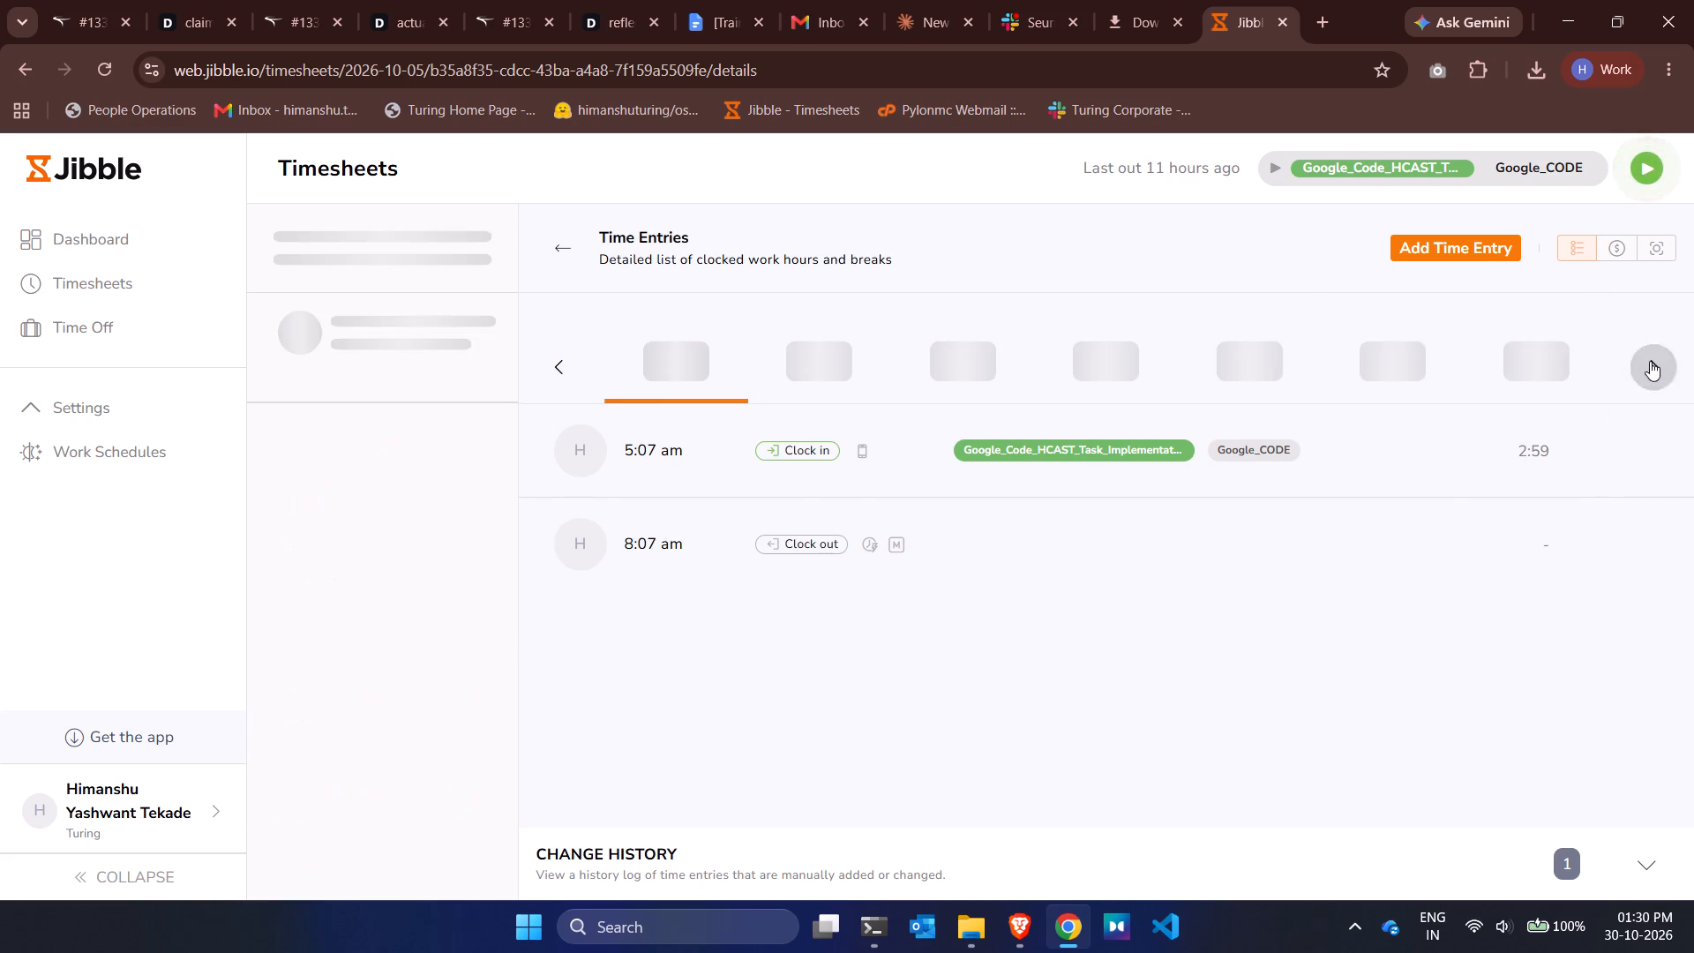
pyautogui.click(561, 370)
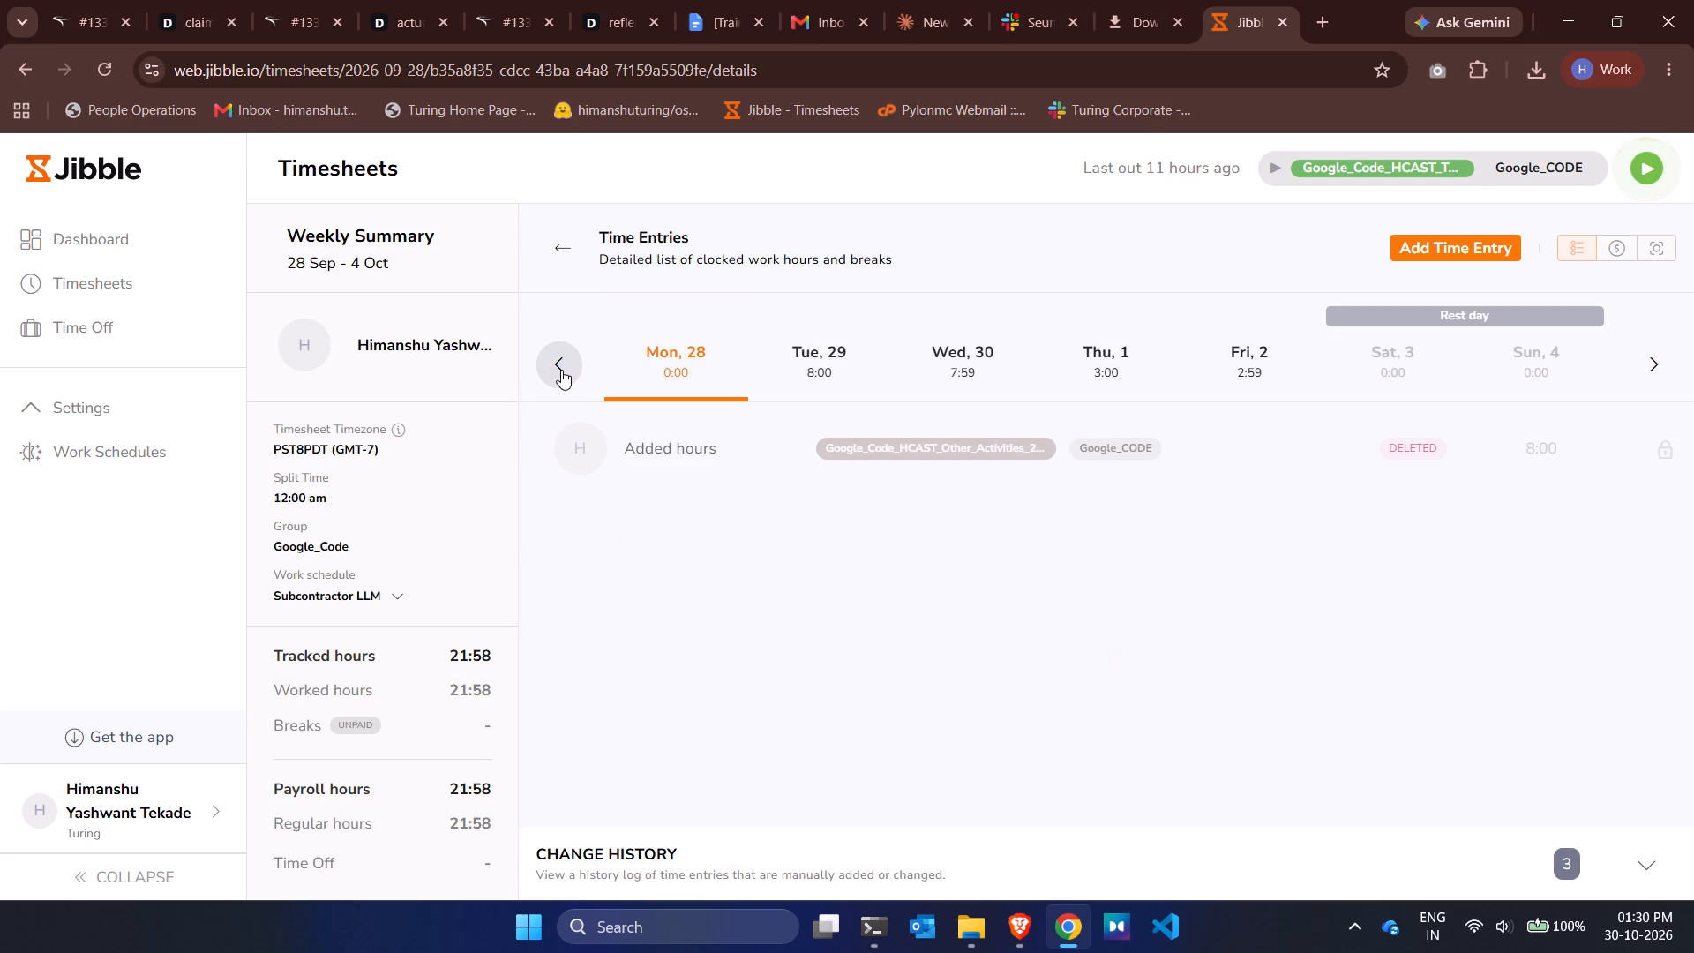
pyautogui.click(1096, 349)
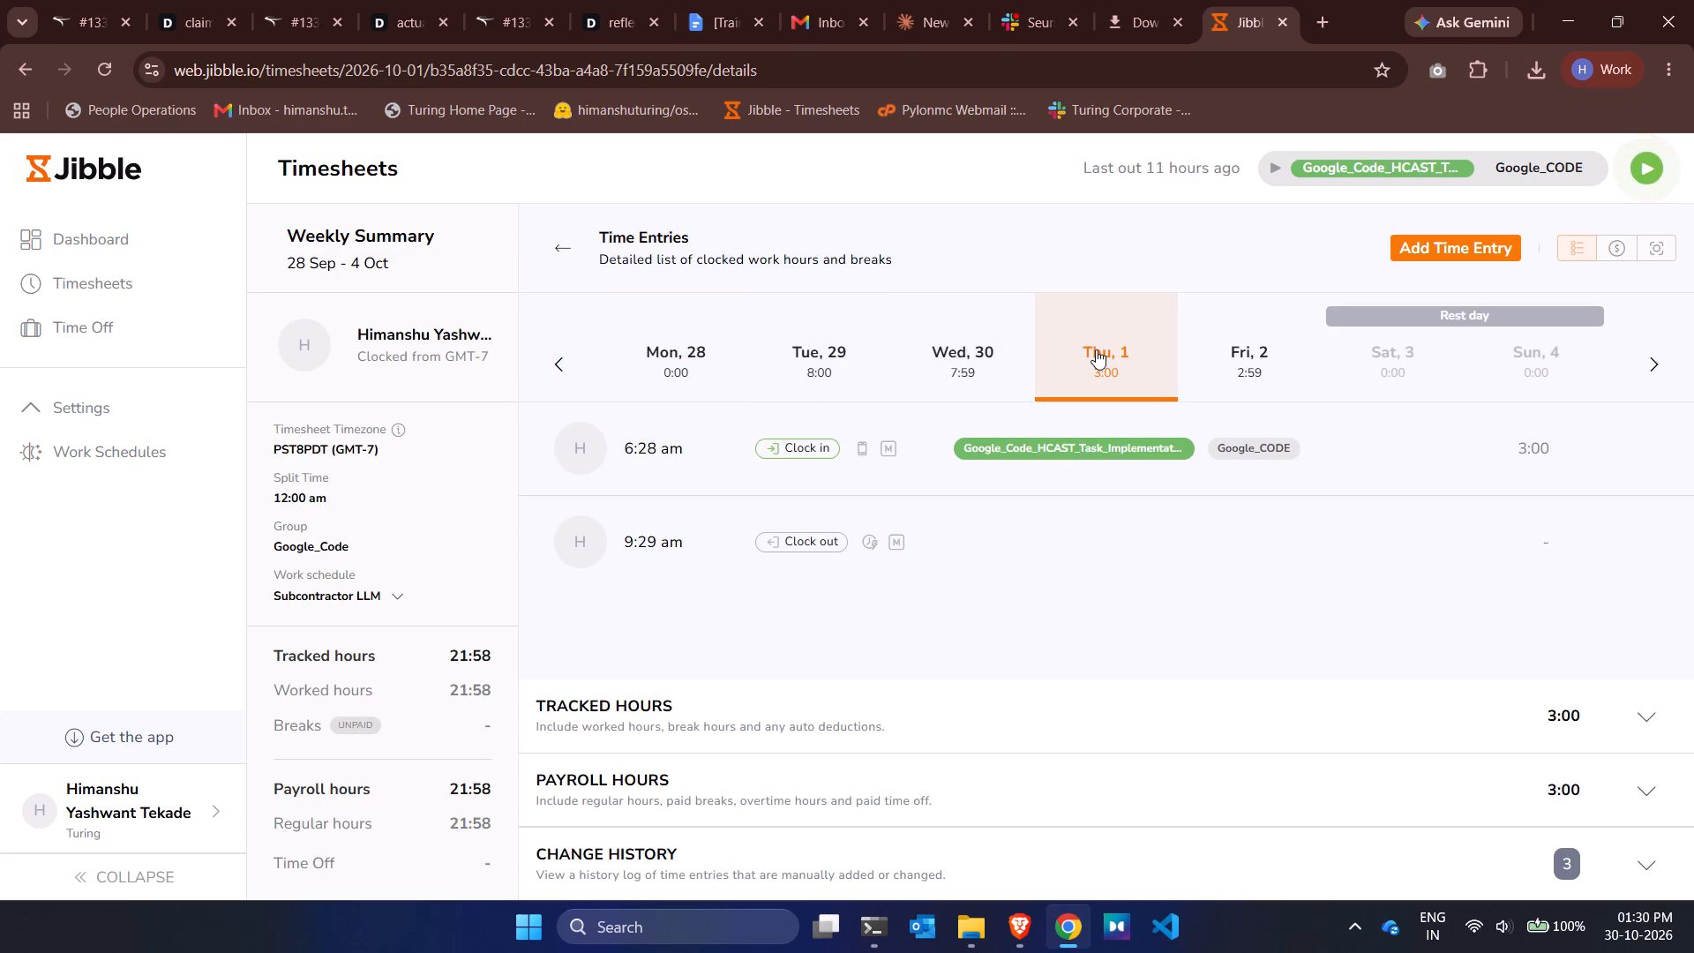
pyautogui.click(1248, 362)
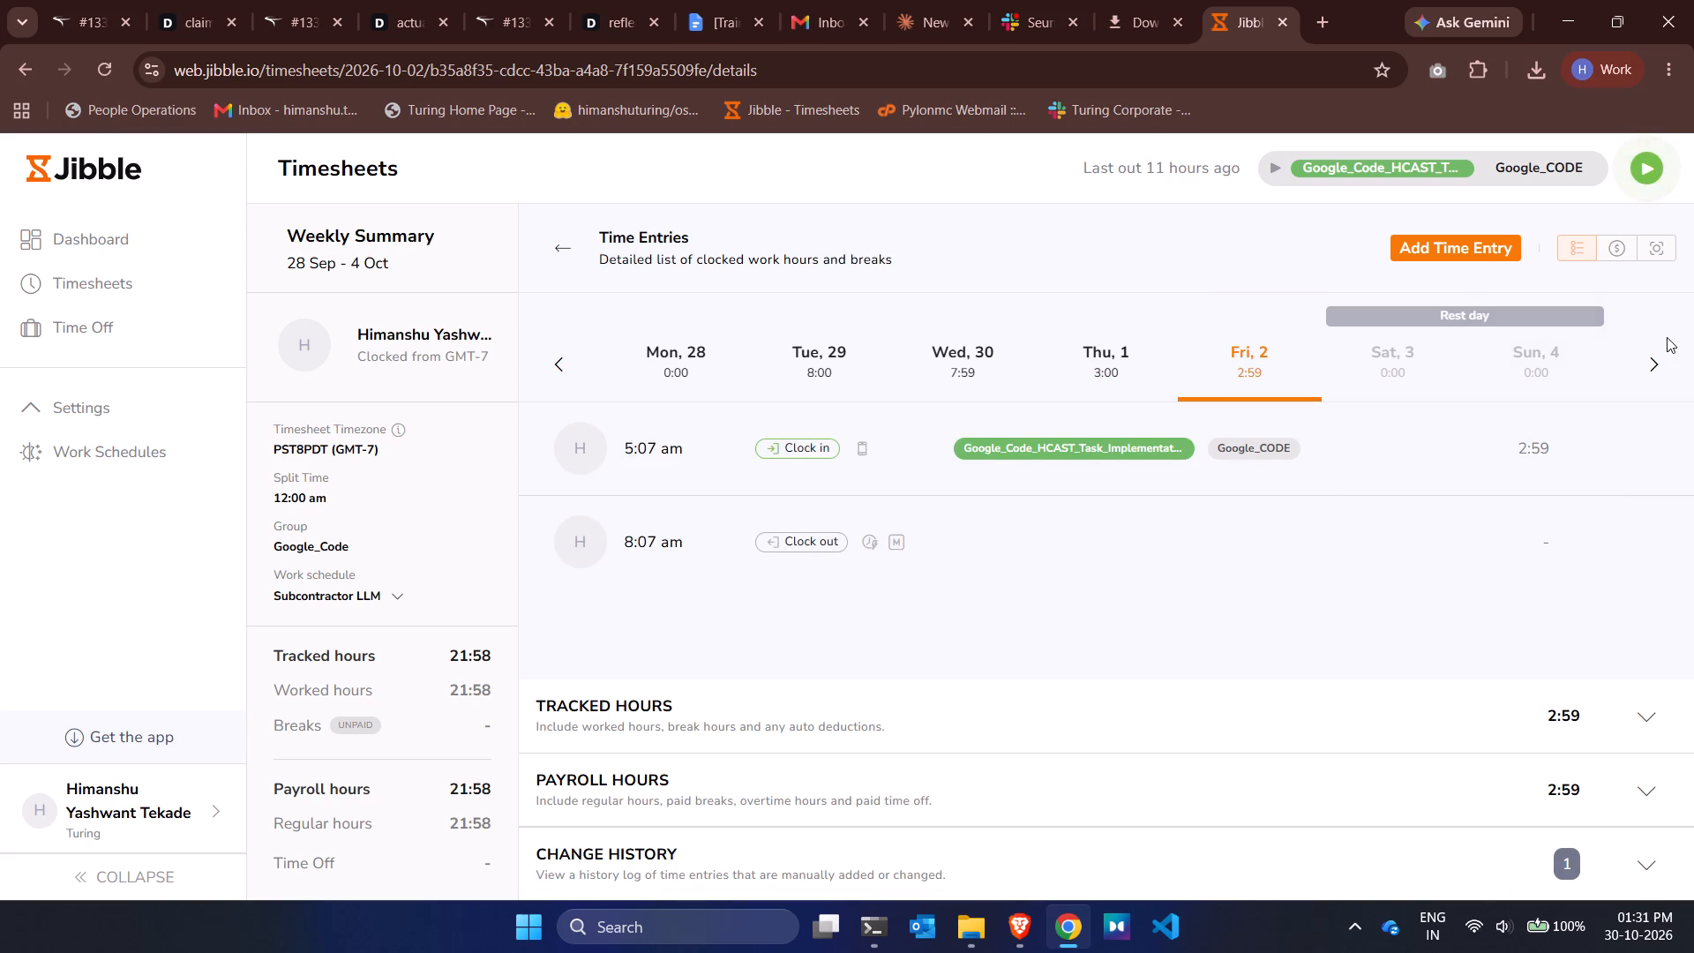
# Set the clock-out time for Monday 5 October to 3:03 am, giving the reason "Adjusting hours based on submitted tasks".
pyautogui.click(1660, 369)
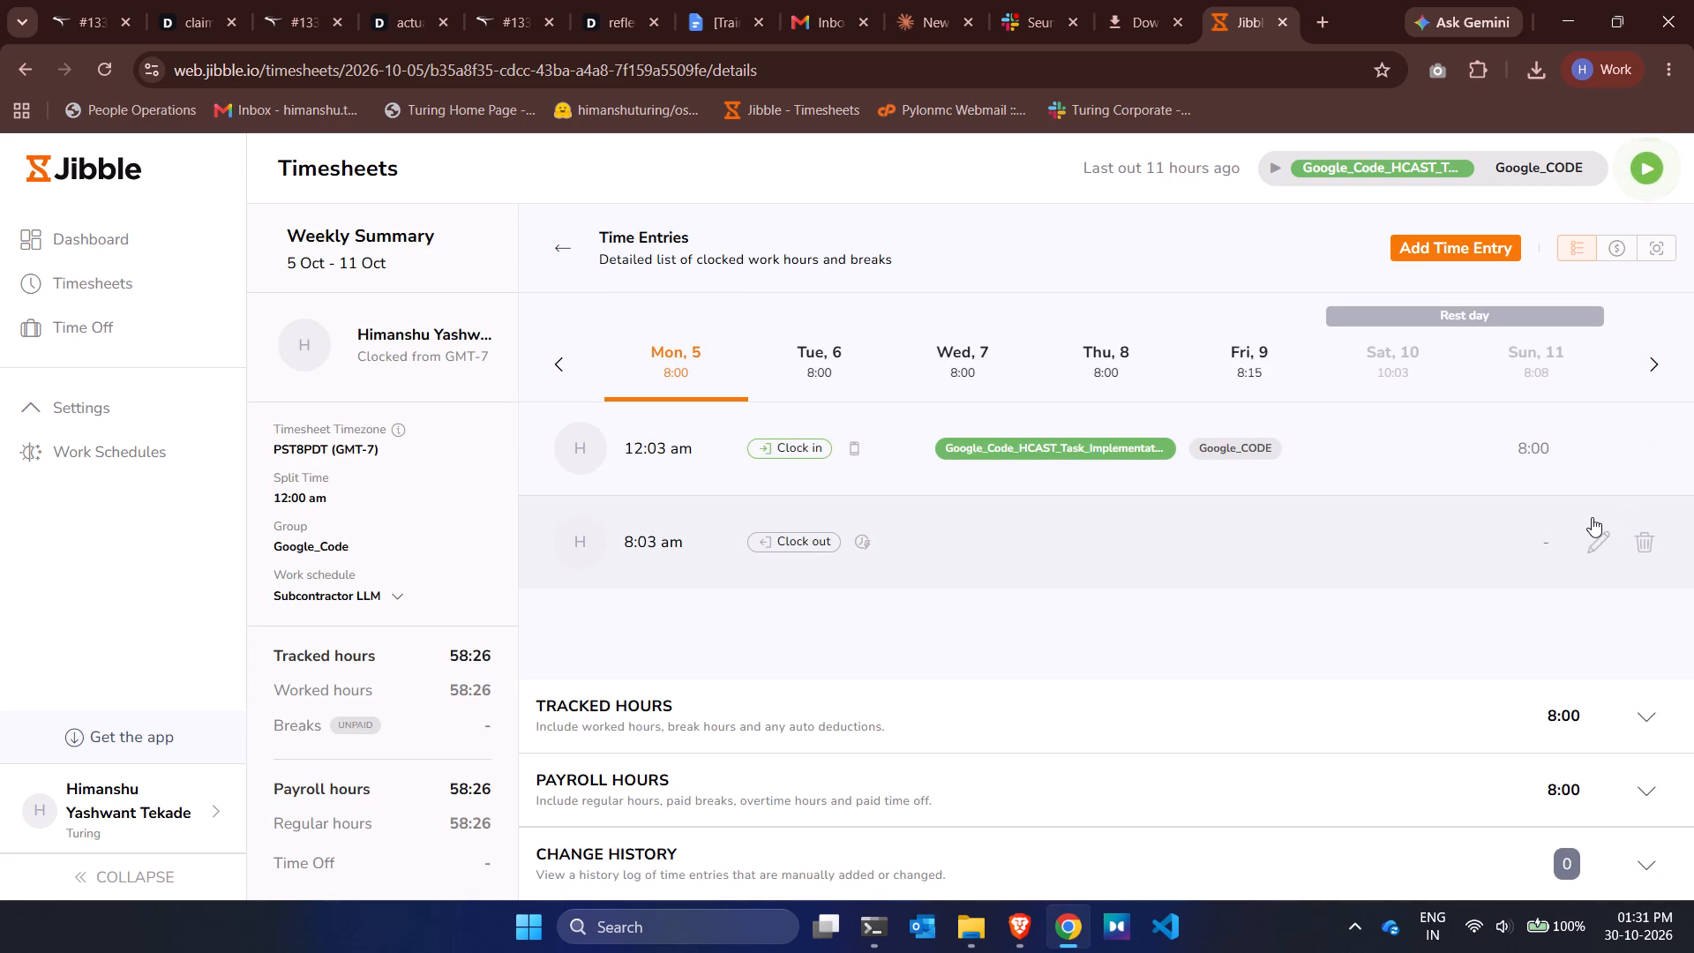
pyautogui.click(1596, 552)
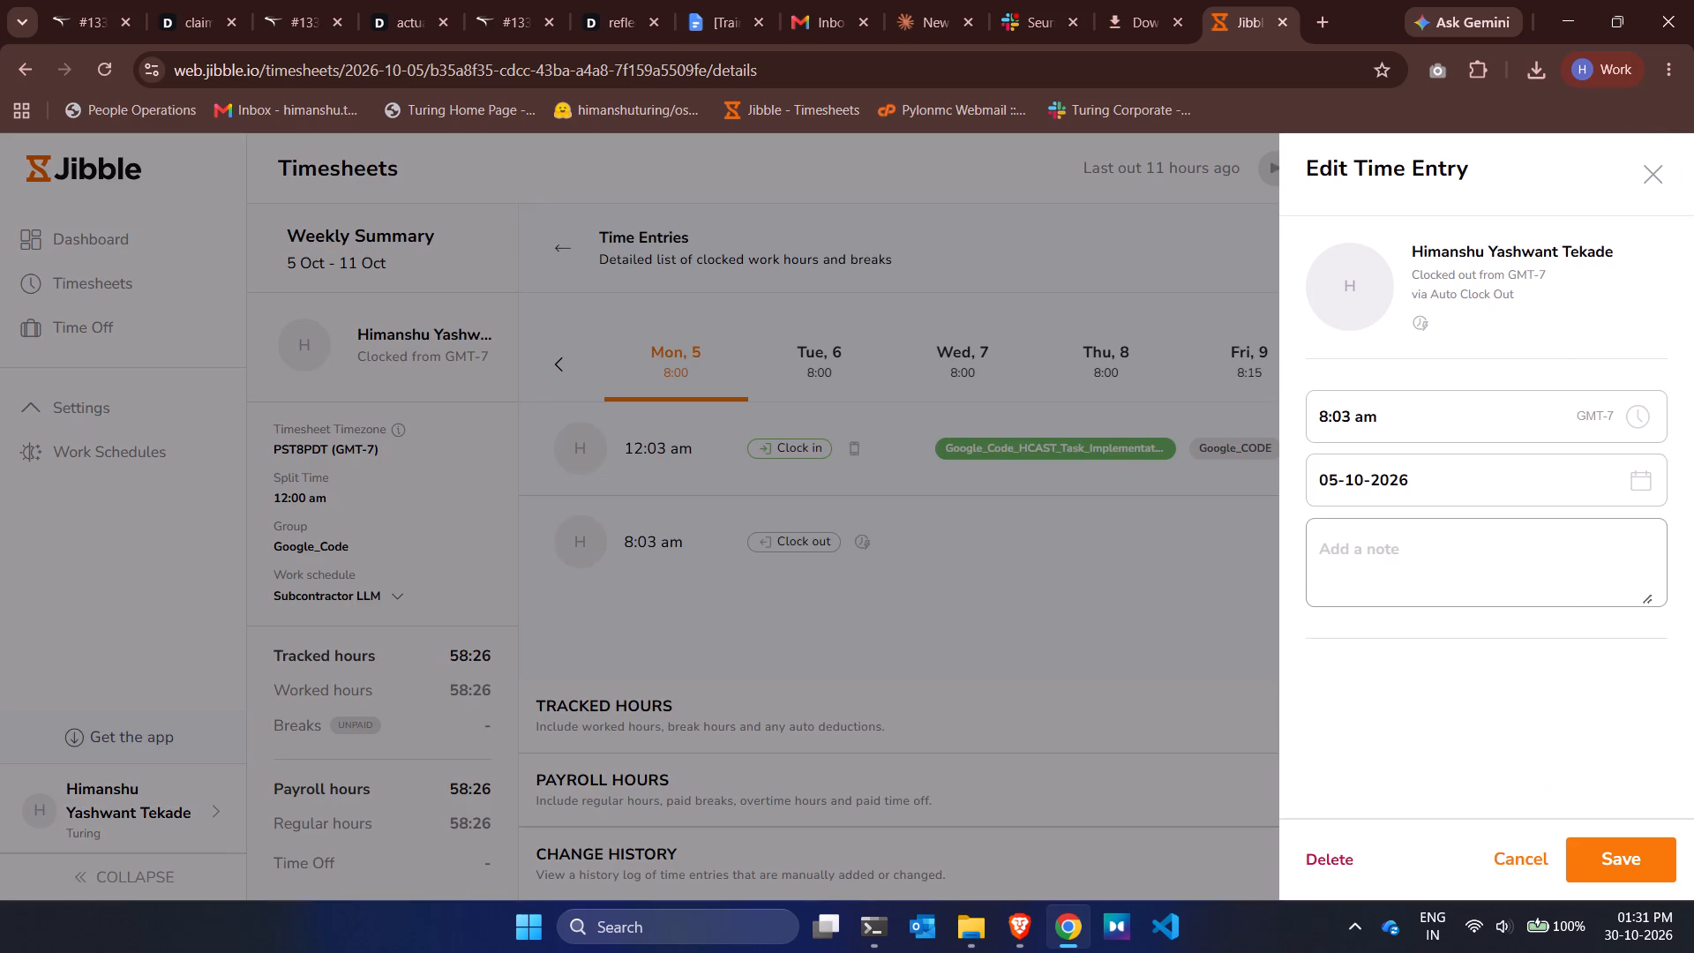
pyautogui.click(1322, 420)
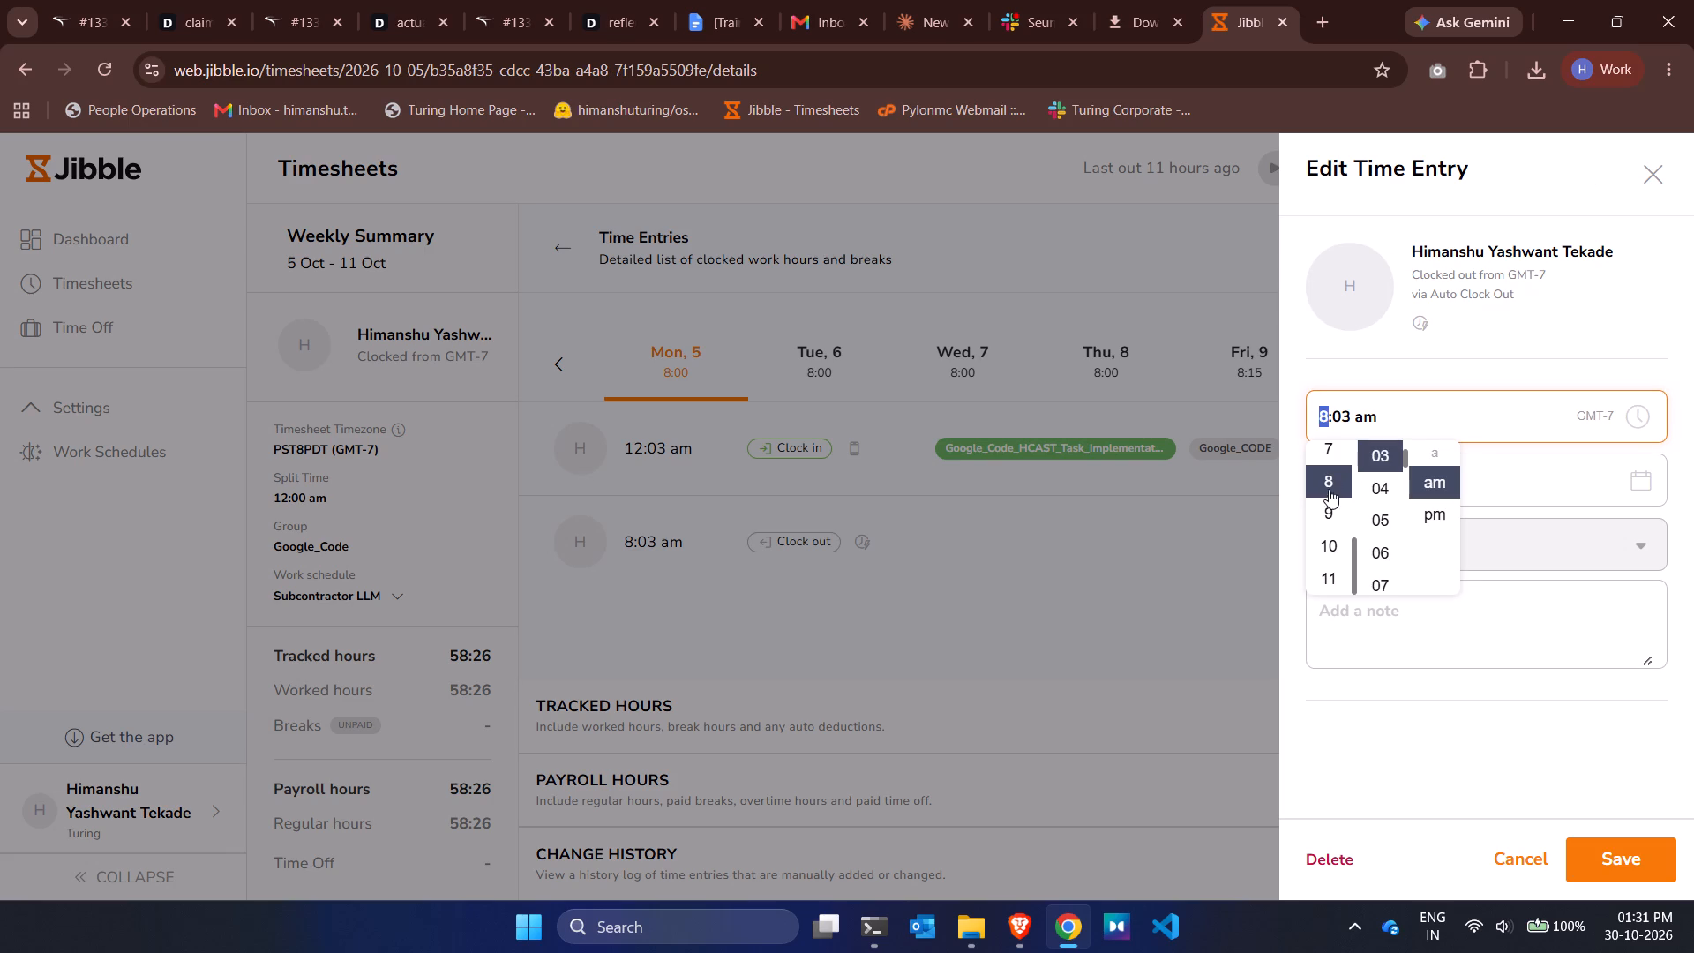
pyautogui.scroll(2, 1329, 497)
pyautogui.click(1329, 497)
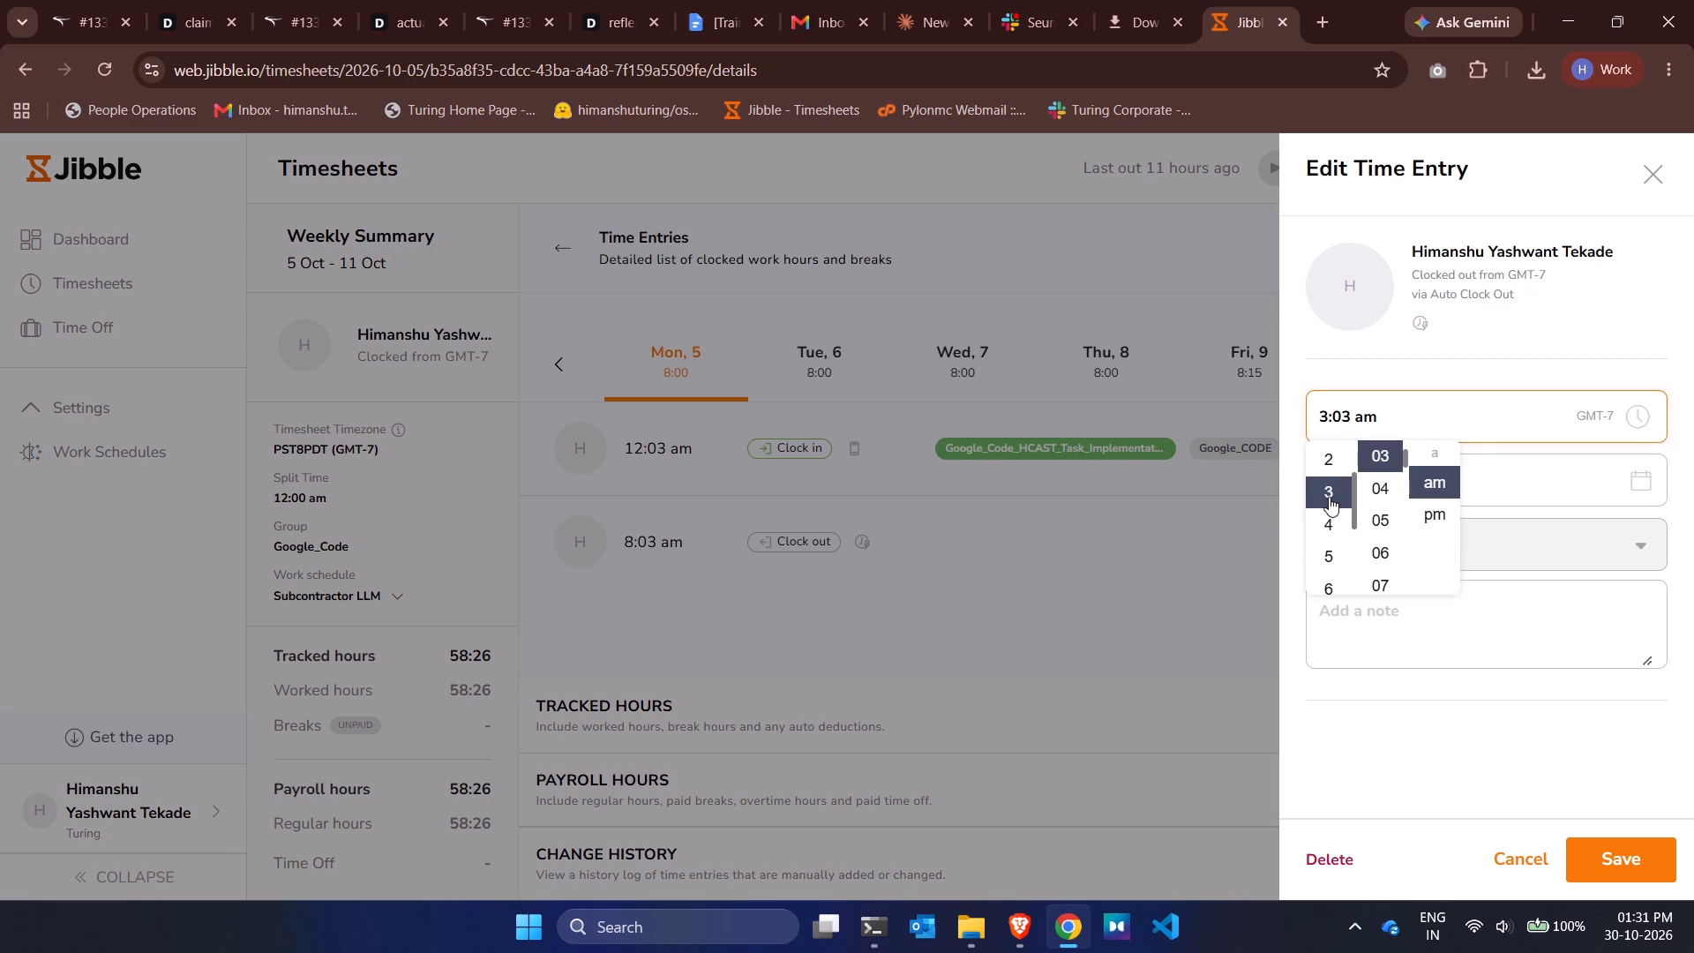
pyautogui.click(1402, 710)
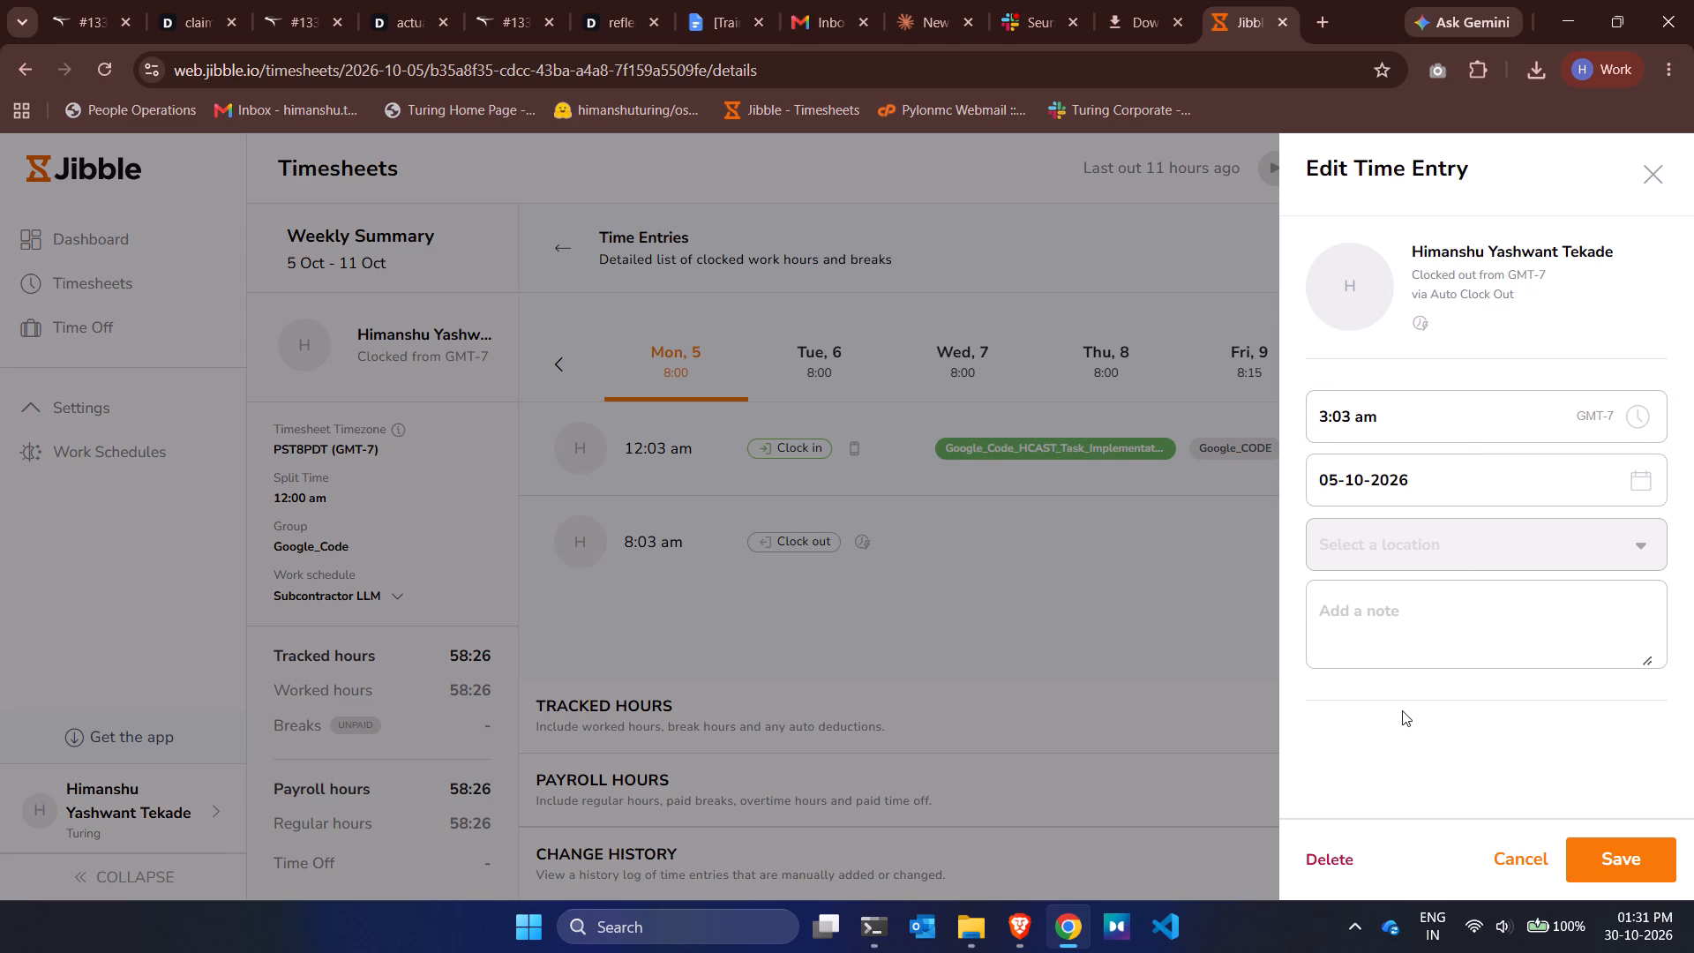
pyautogui.click(1612, 867)
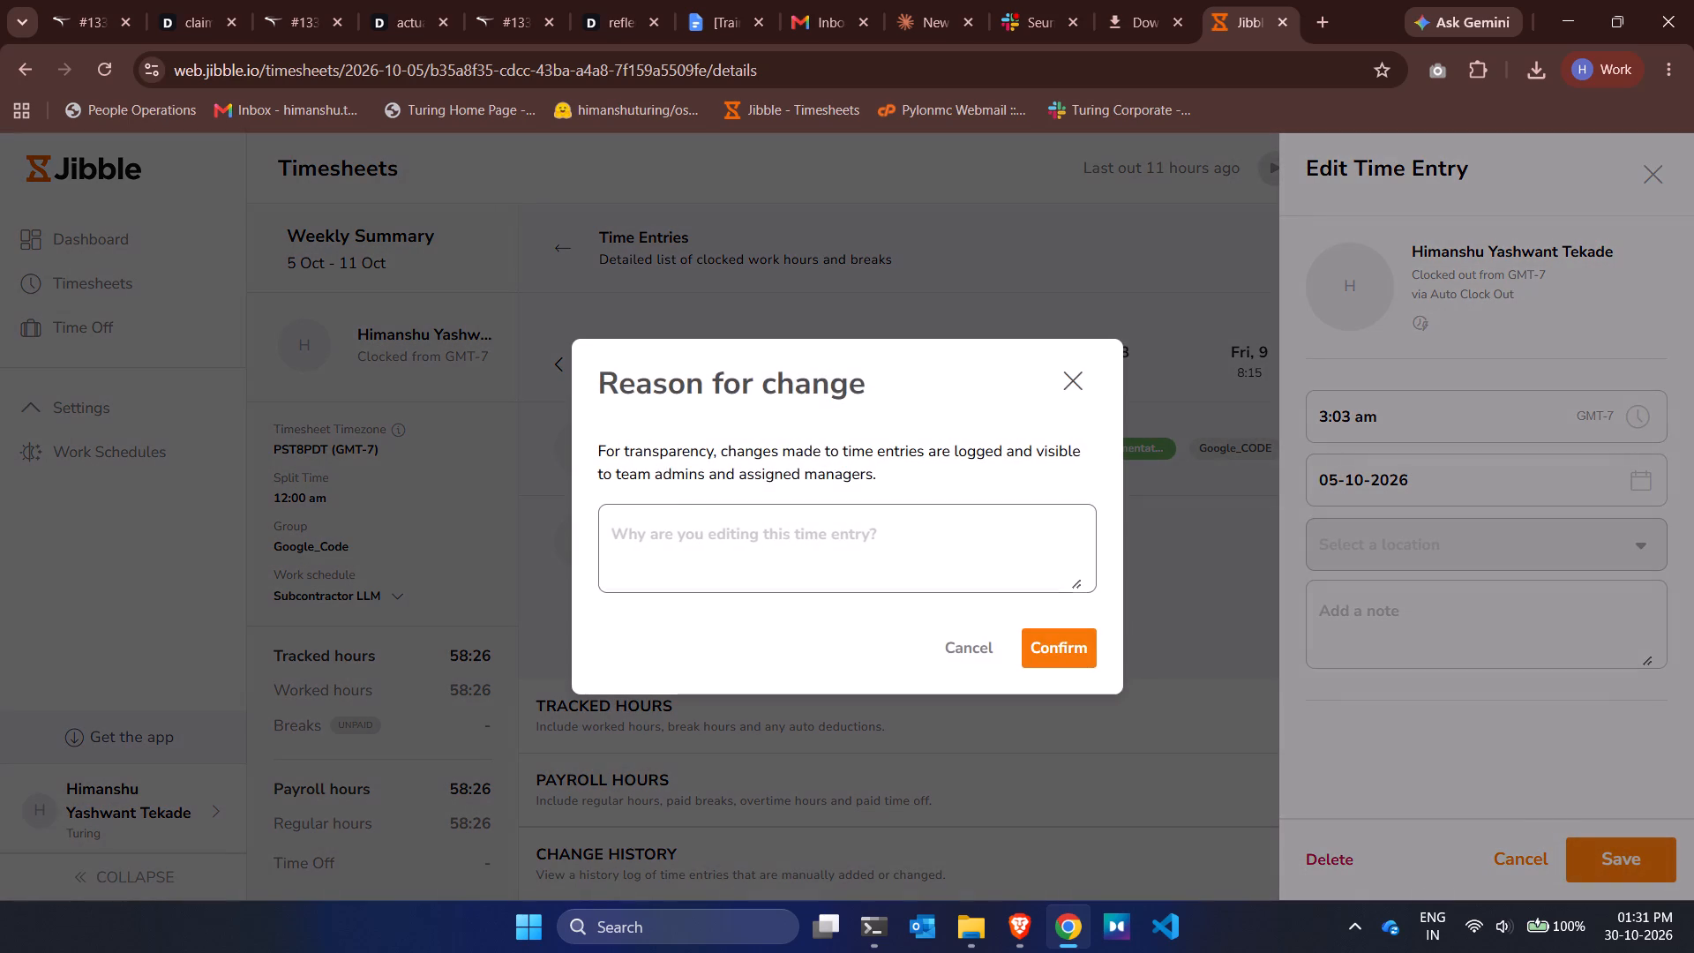
pyautogui.click(862, 518)
pyautogui.hotkey('ctrl', 'v')
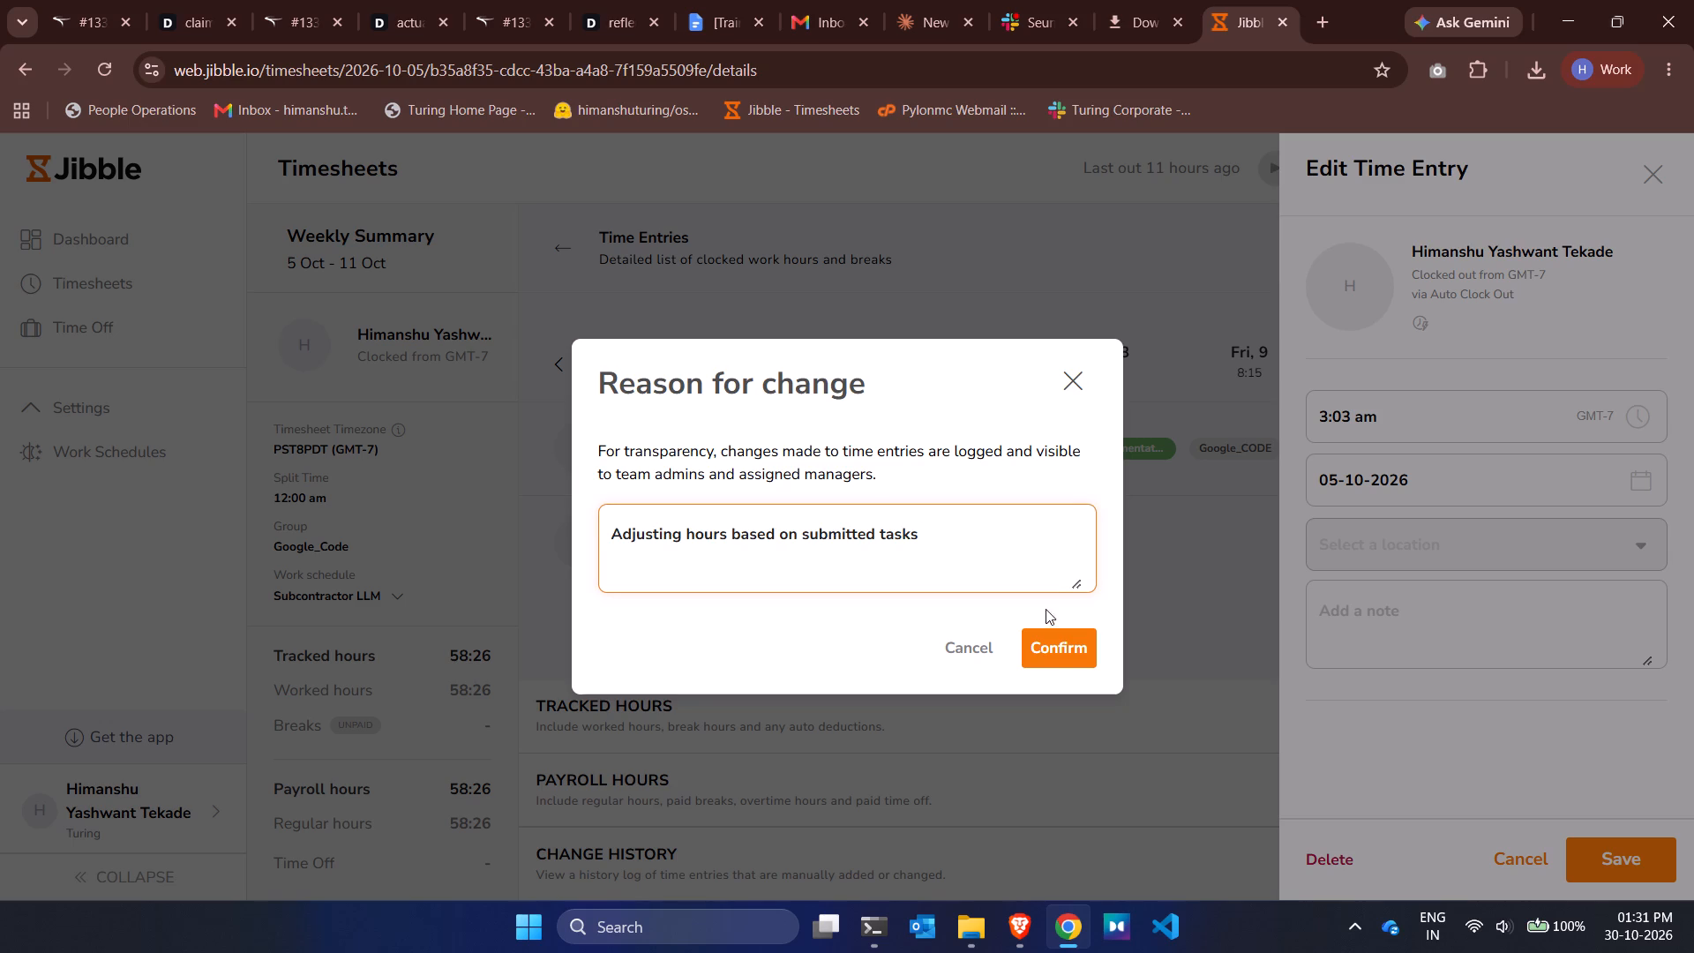
pyautogui.click(1046, 650)
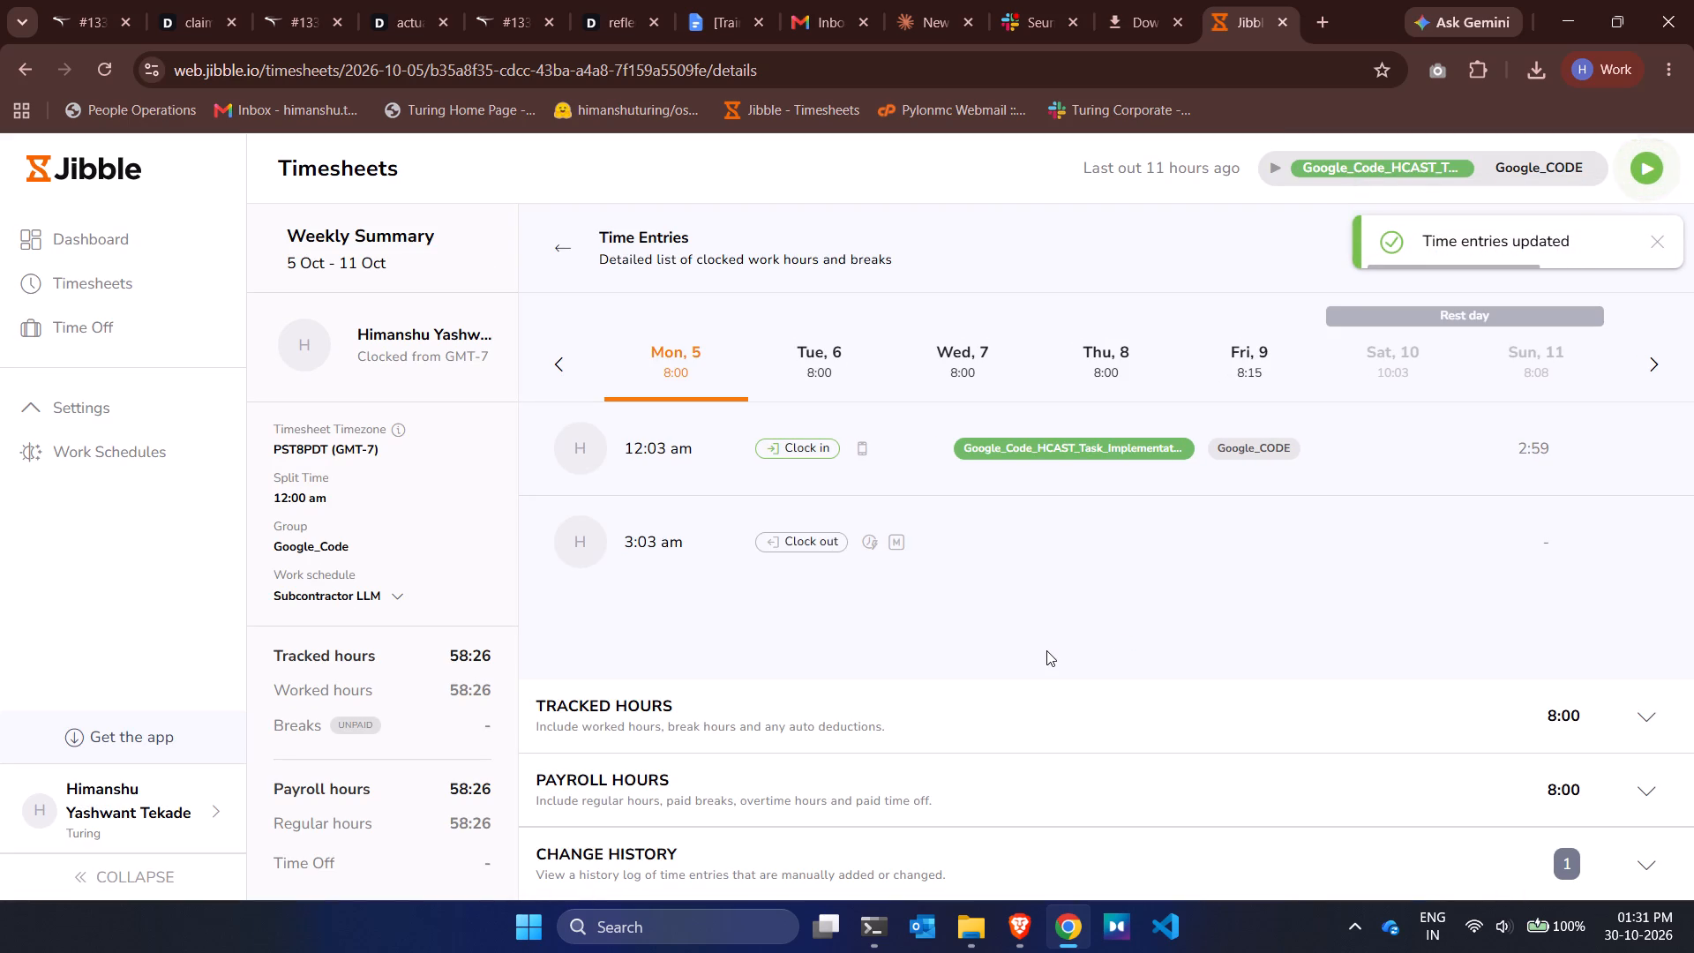
# Set the clock-out time for Tuesday 6 October to 4:01 am, giving the reason "Adjusting hours based on submitted tasks".
pyautogui.click(809, 356)
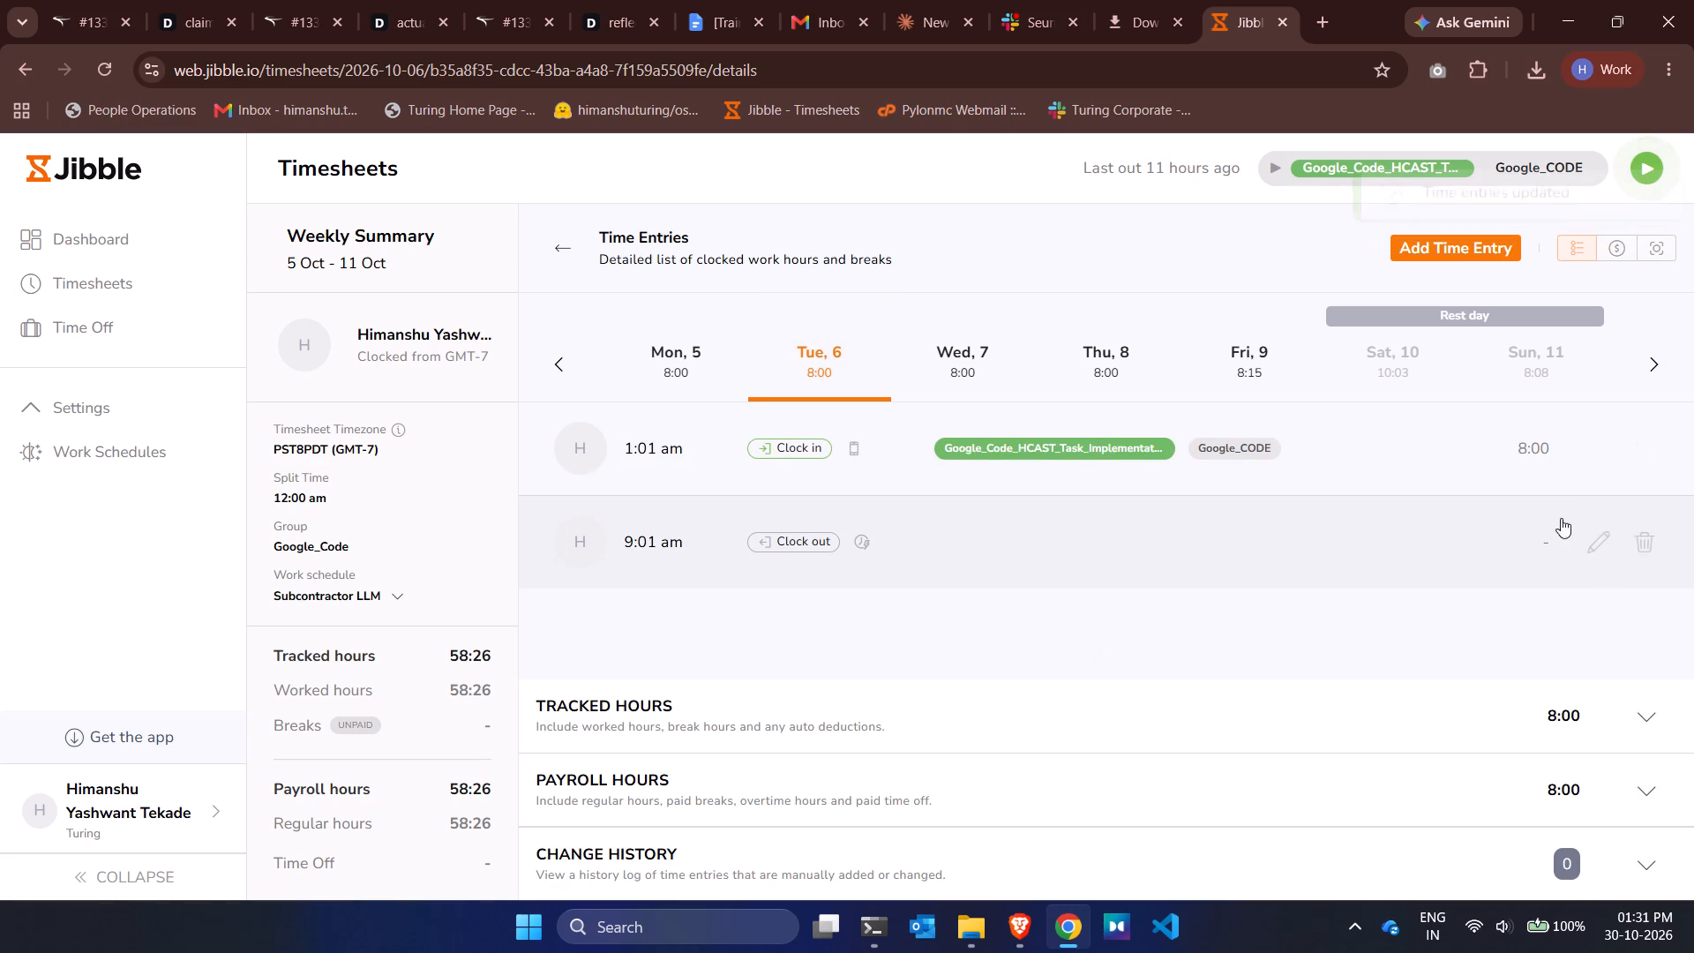
pyautogui.click(1593, 537)
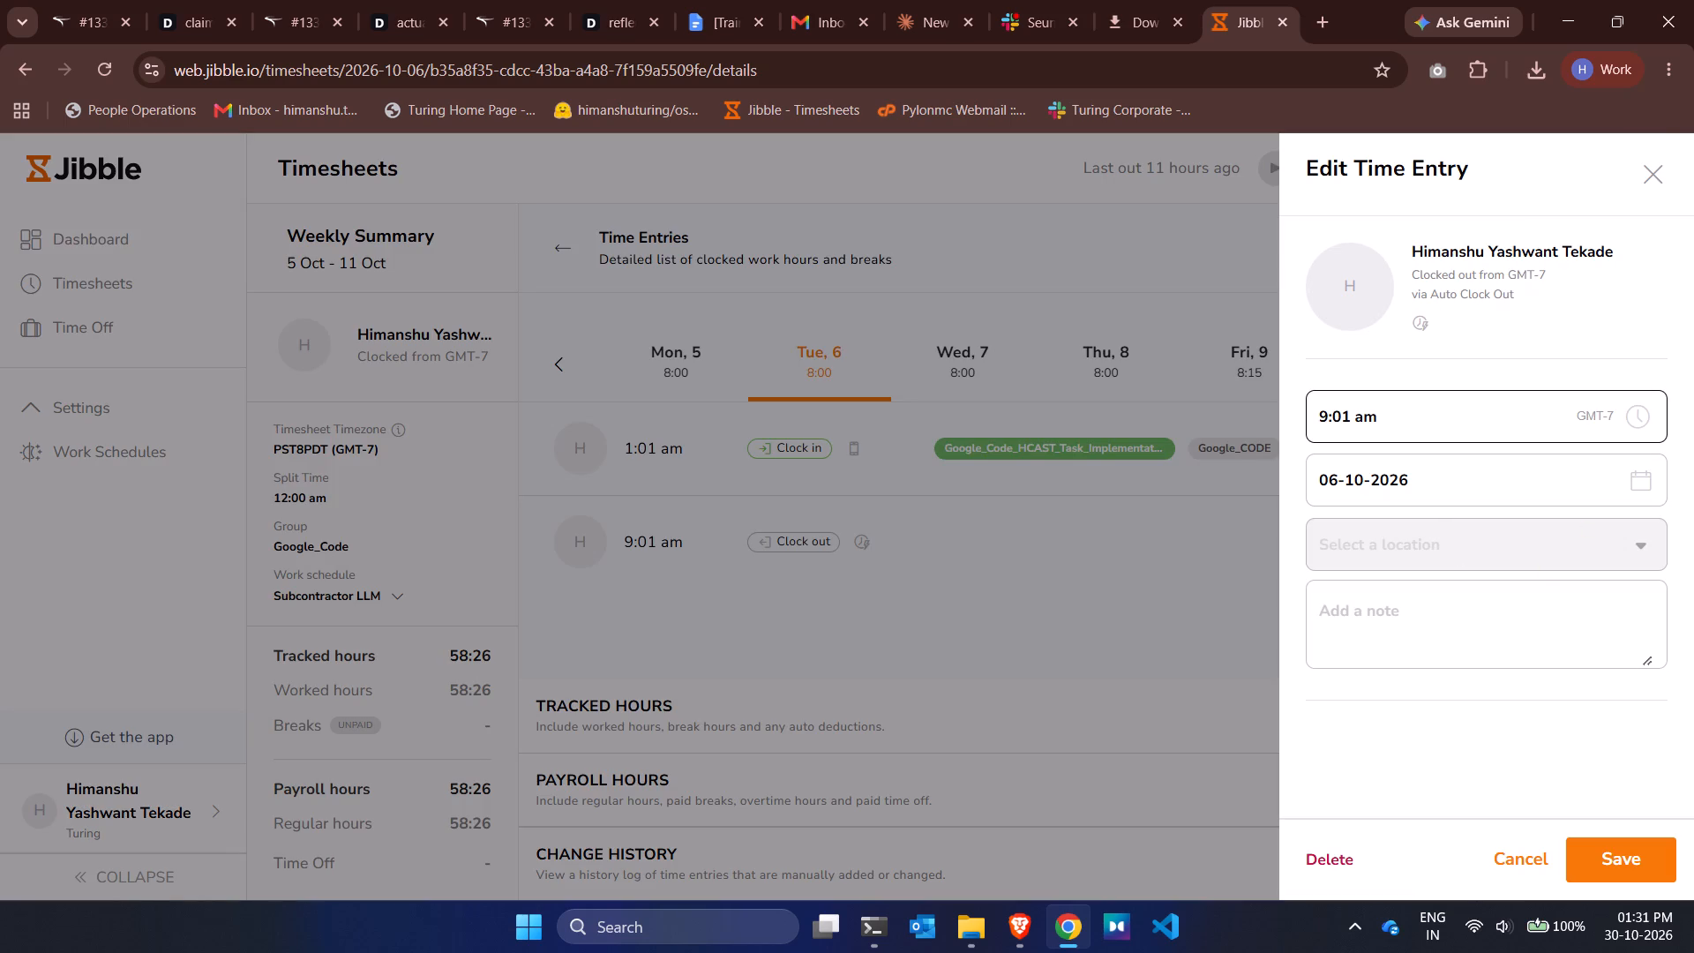
pyautogui.click(1323, 416)
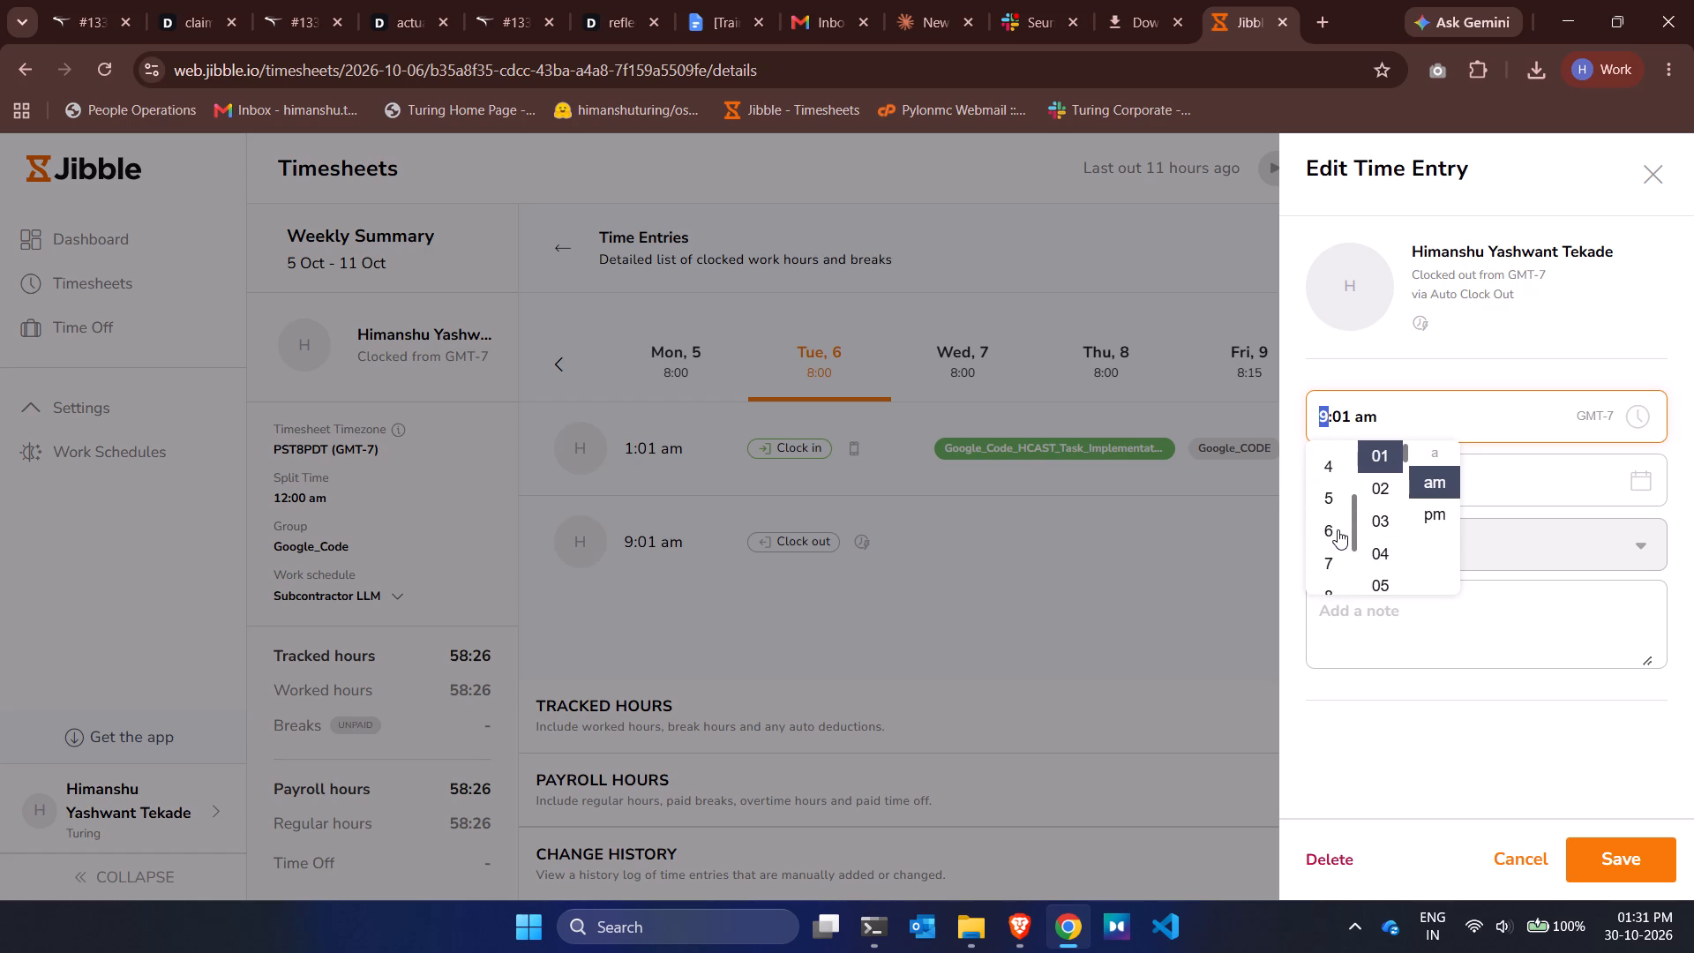
pyautogui.click(1332, 473)
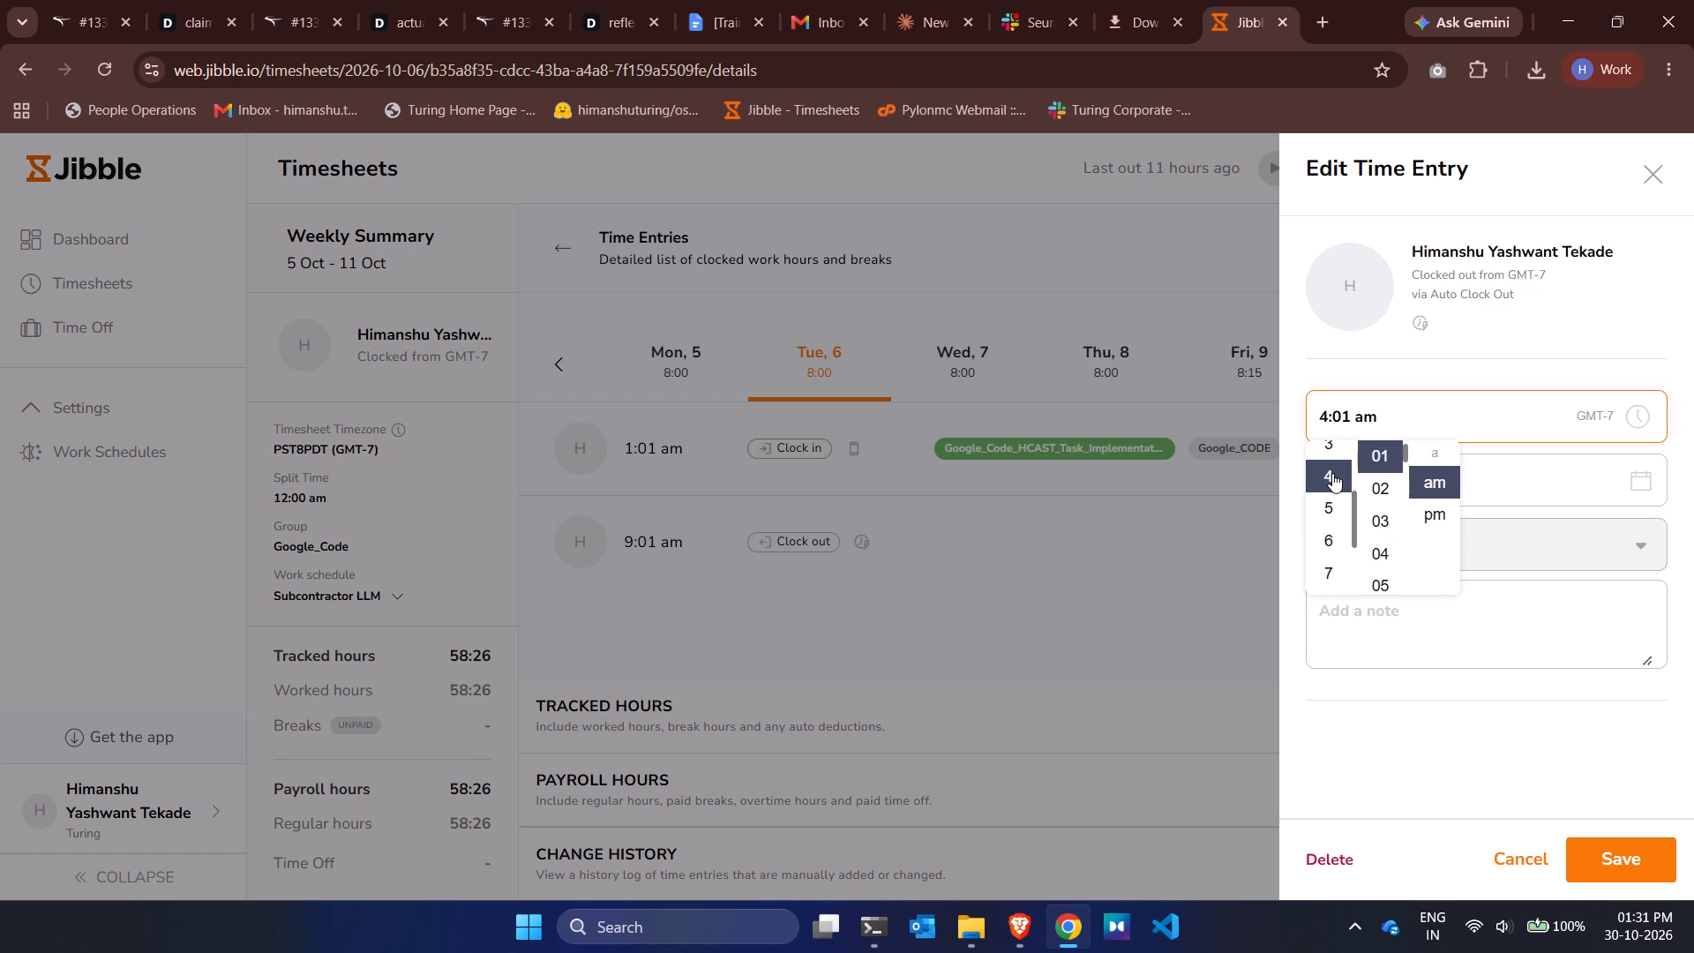
pyautogui.click(1438, 481)
pyautogui.click(1380, 760)
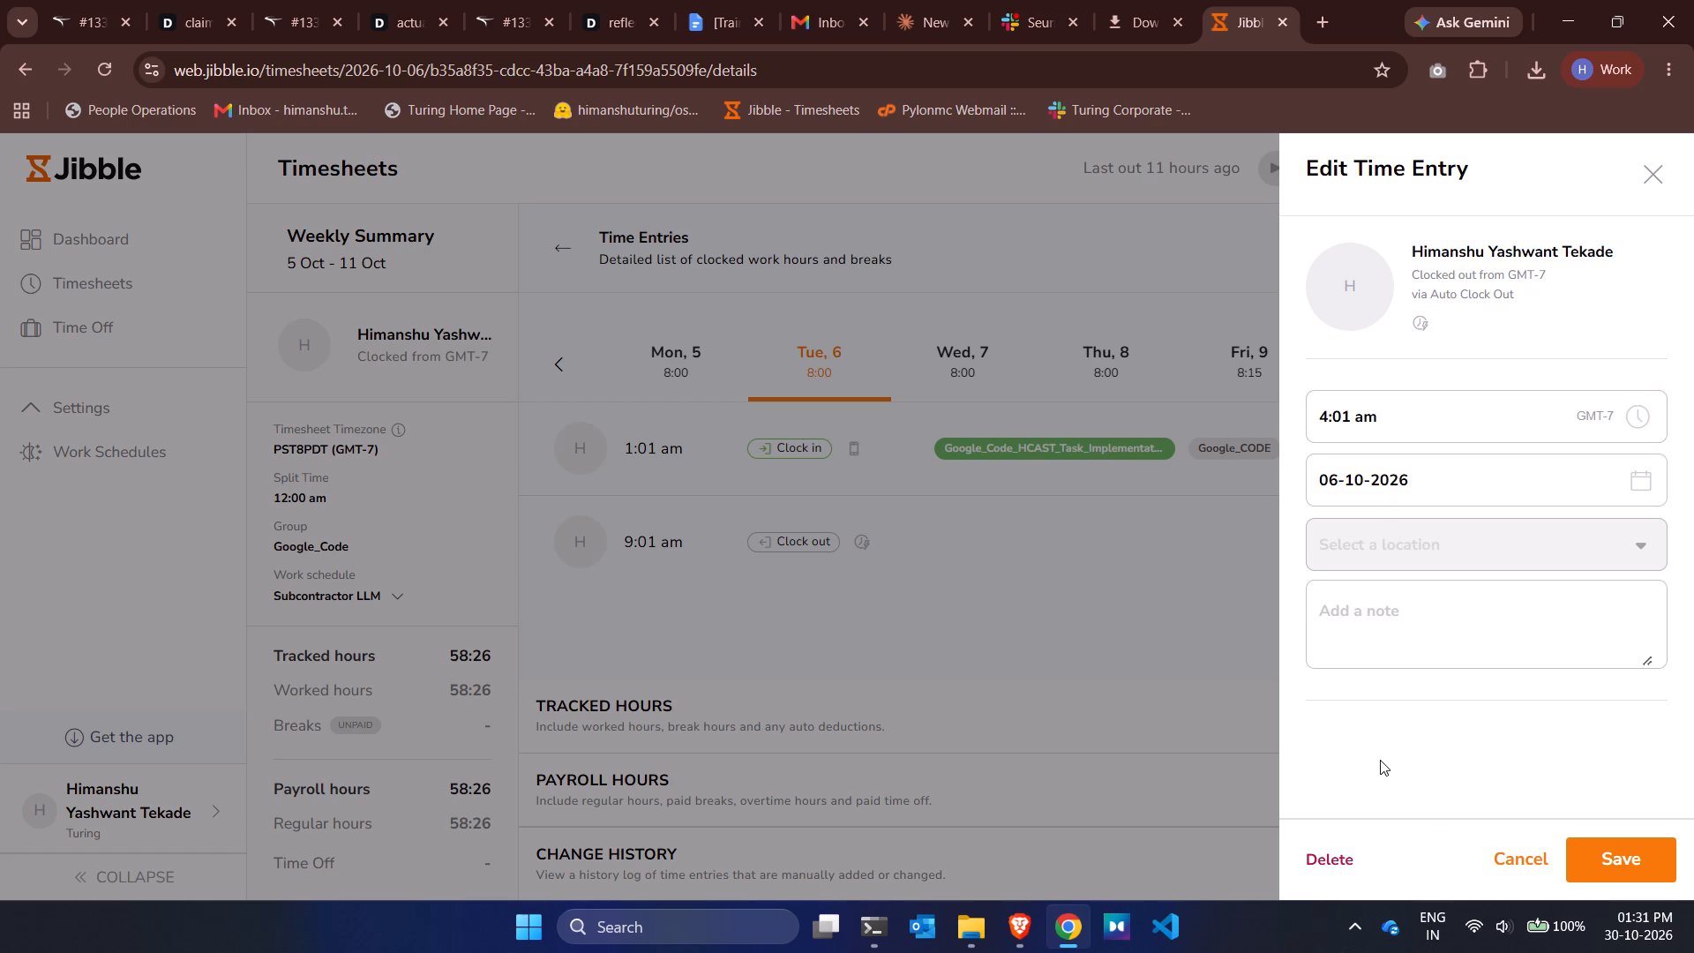
pyautogui.click(1609, 859)
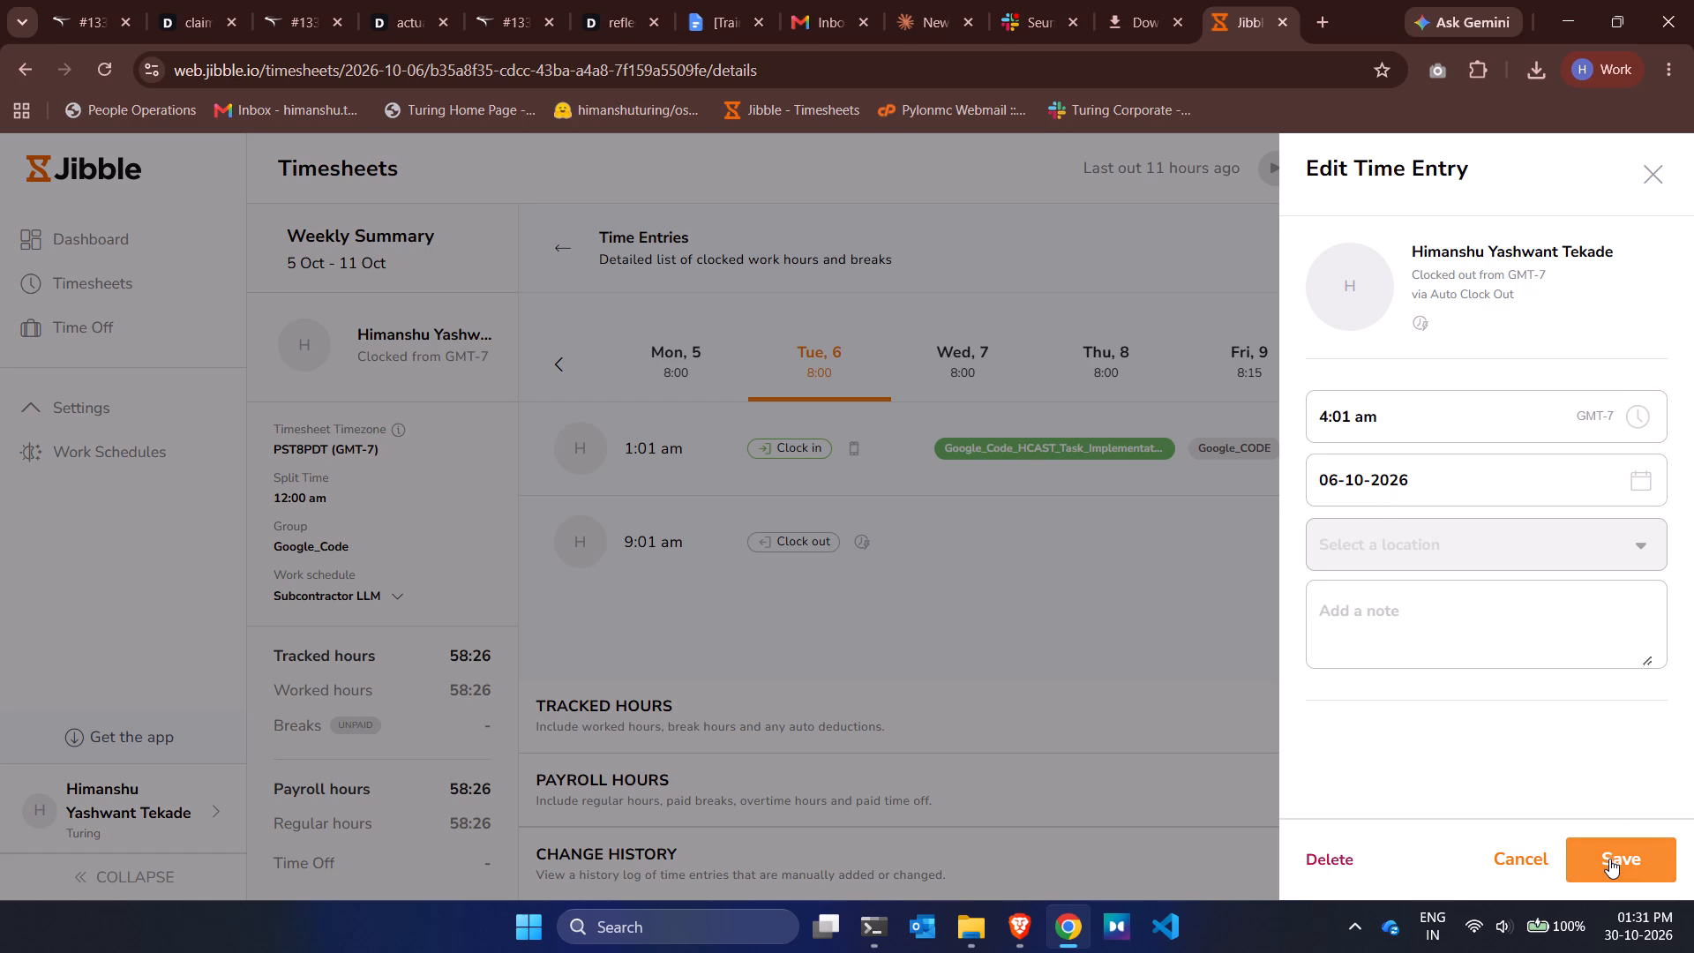
pyautogui.click(930, 552)
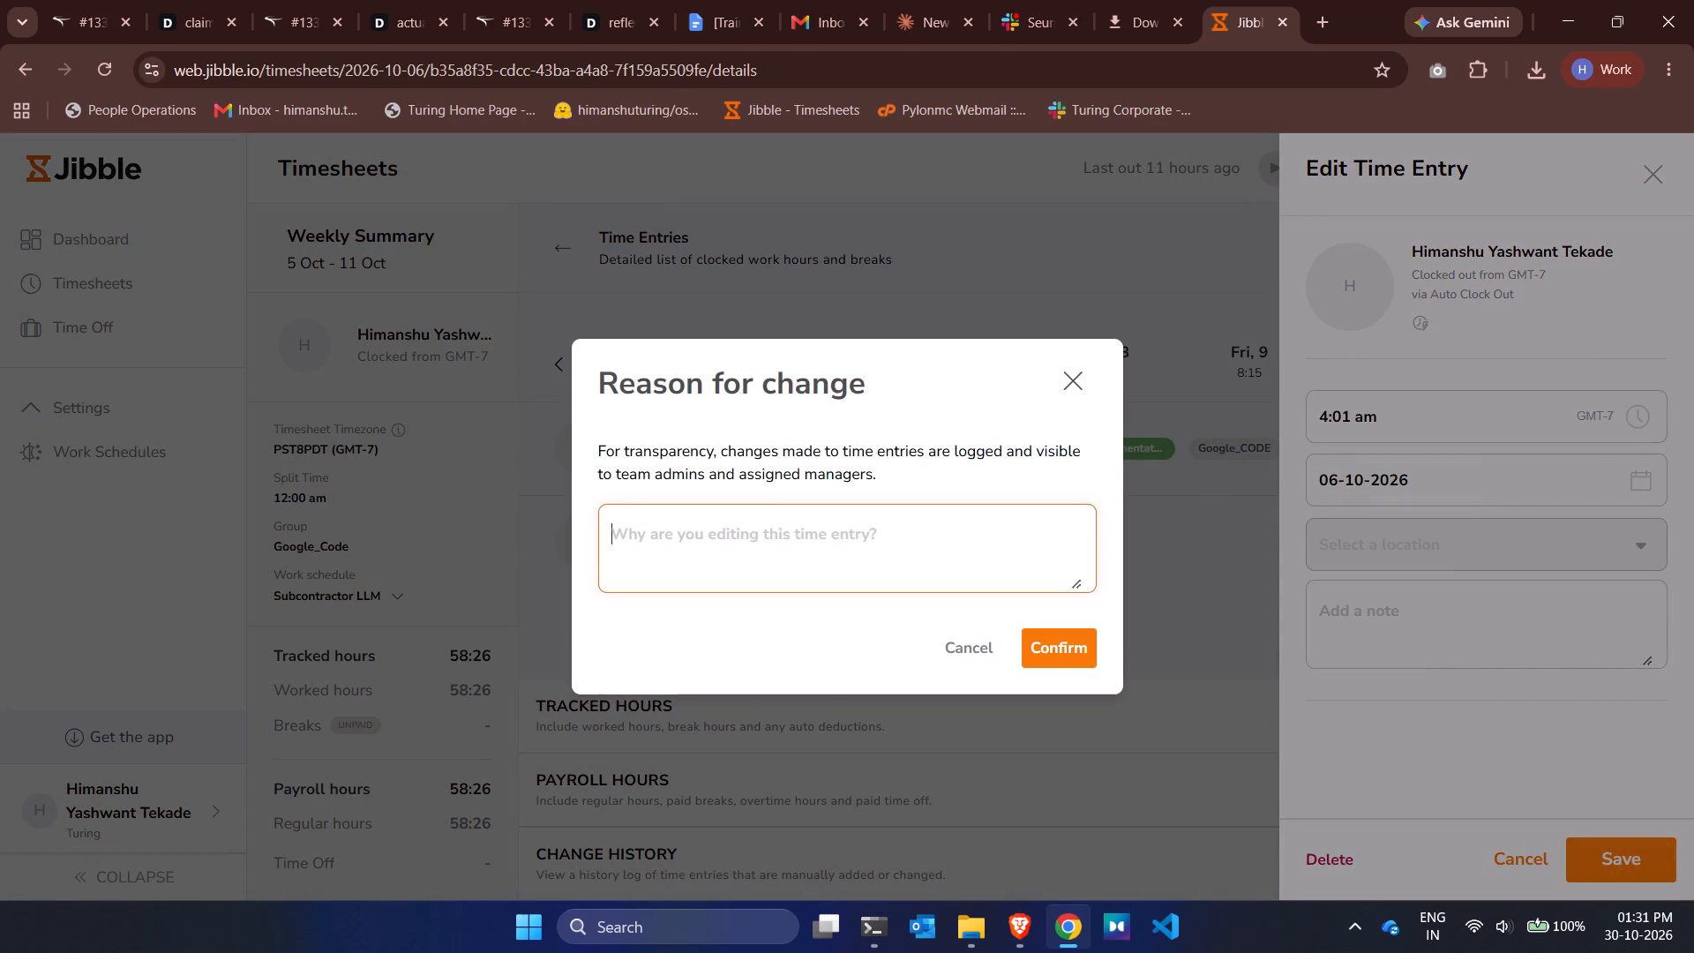
pyautogui.hotkey('ctrl', 'v')
pyautogui.click(1075, 649)
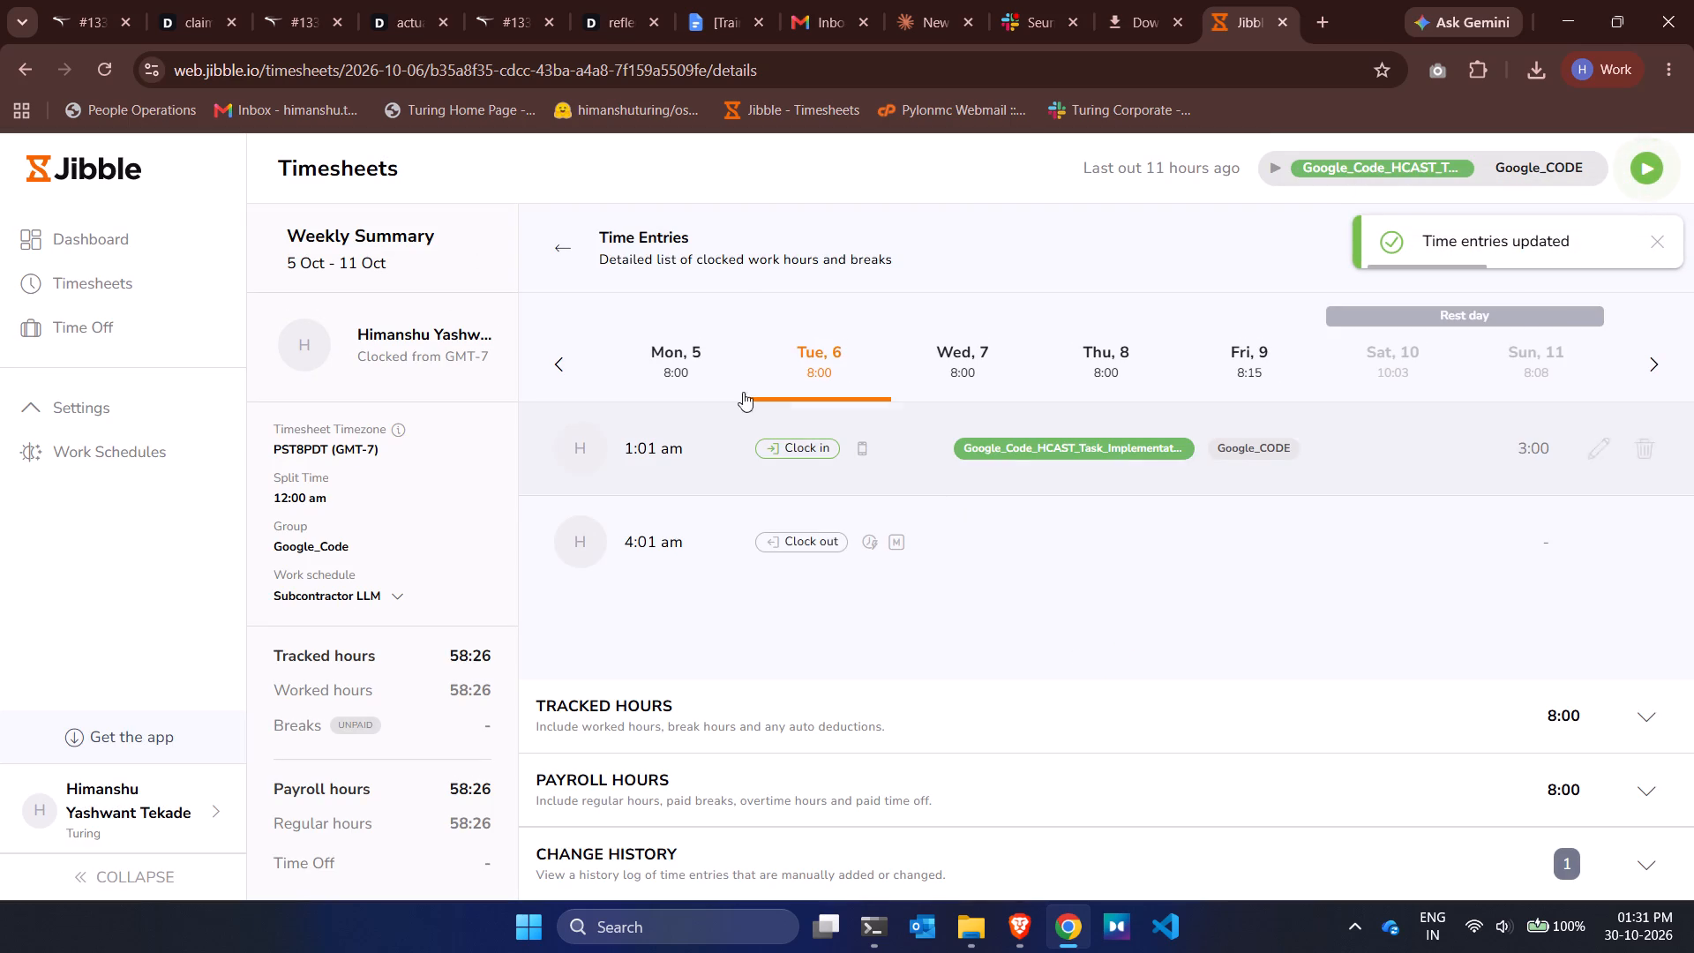
# Recheck the edited time entries for 5 and 6 October and open the entries for Wednesday 7 October.
pyautogui.click(683, 380)
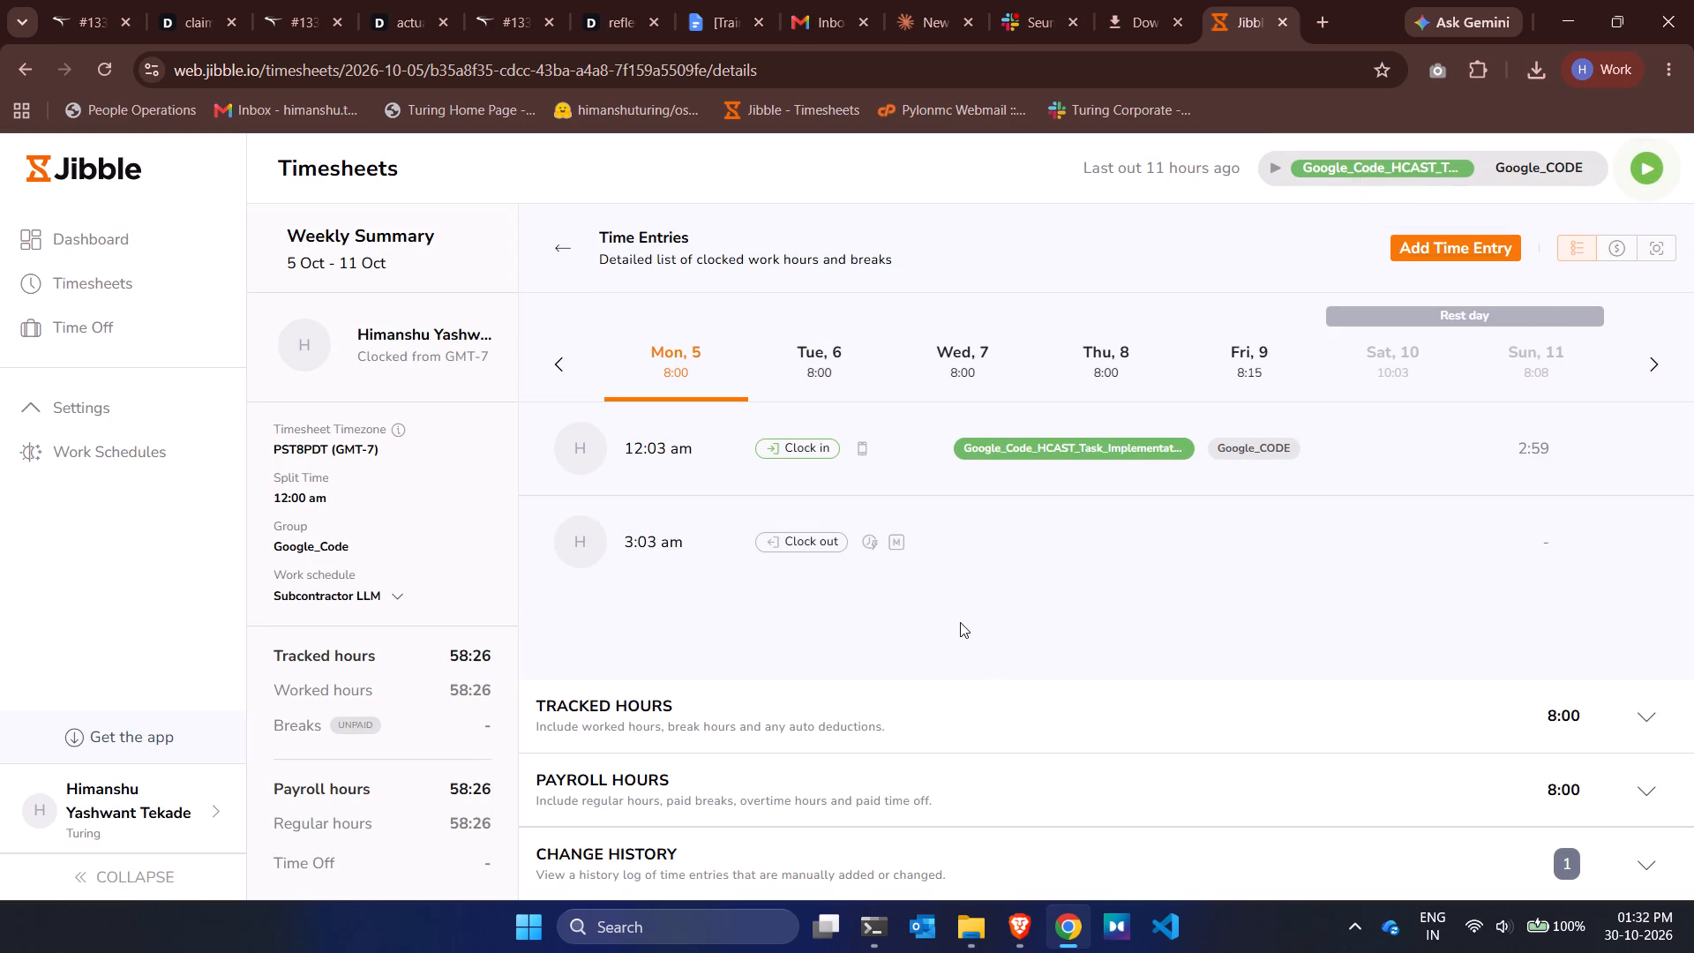
pyautogui.click(813, 356)
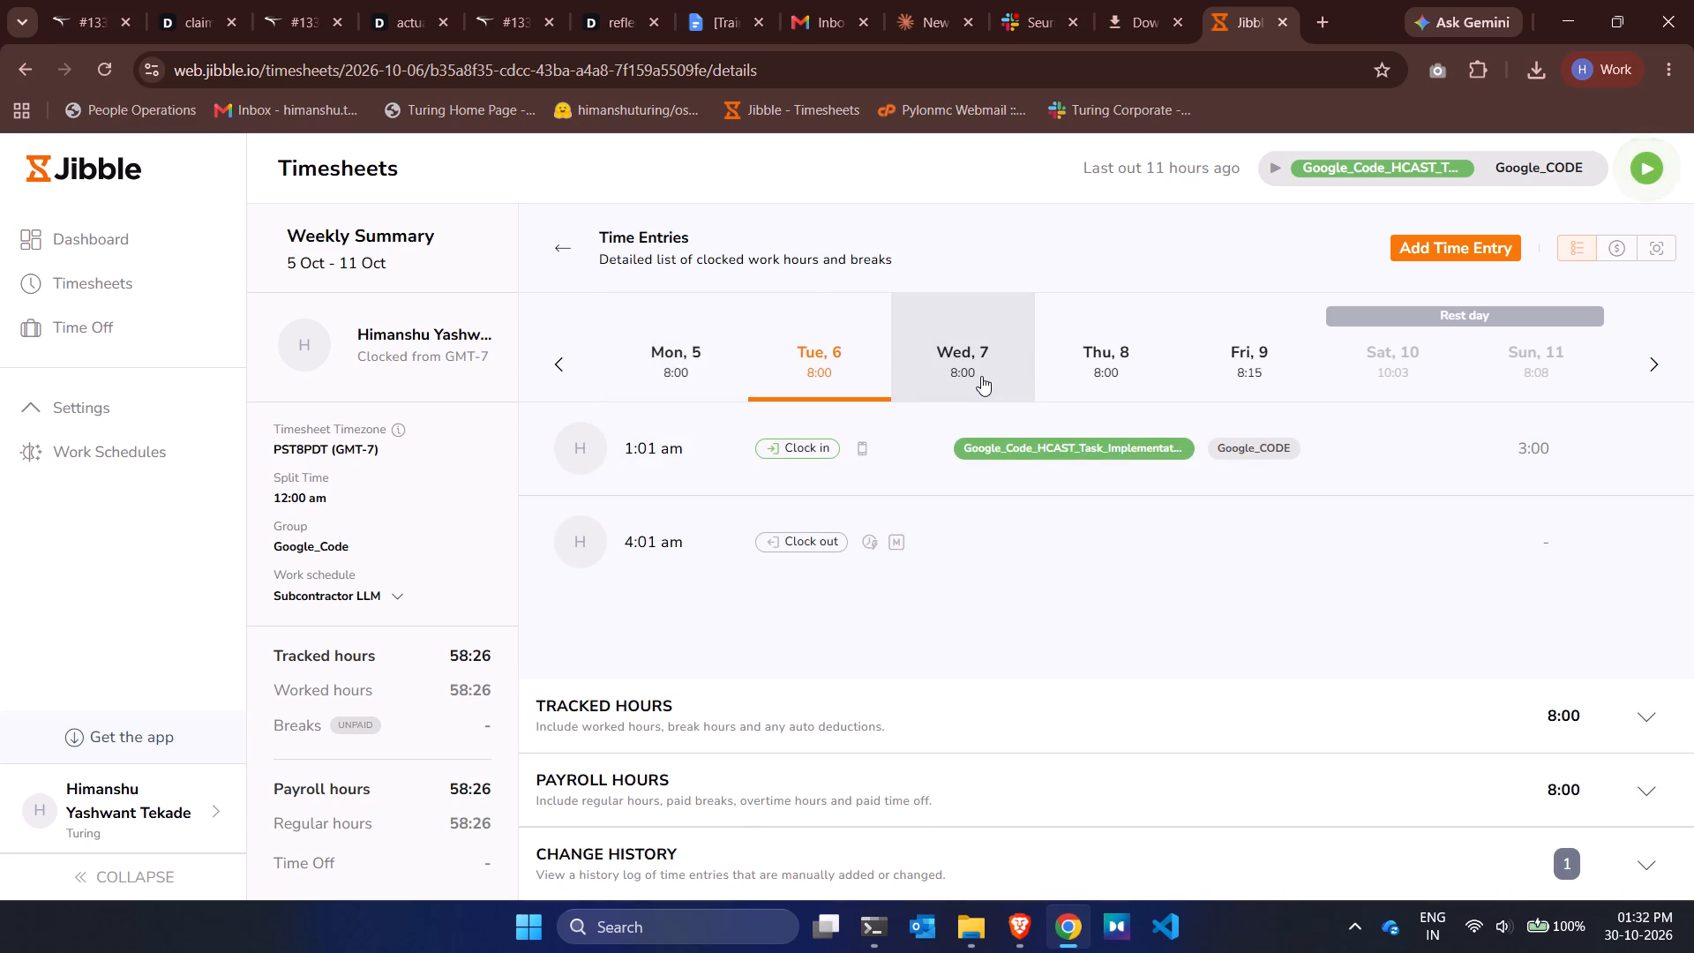
pyautogui.click(698, 367)
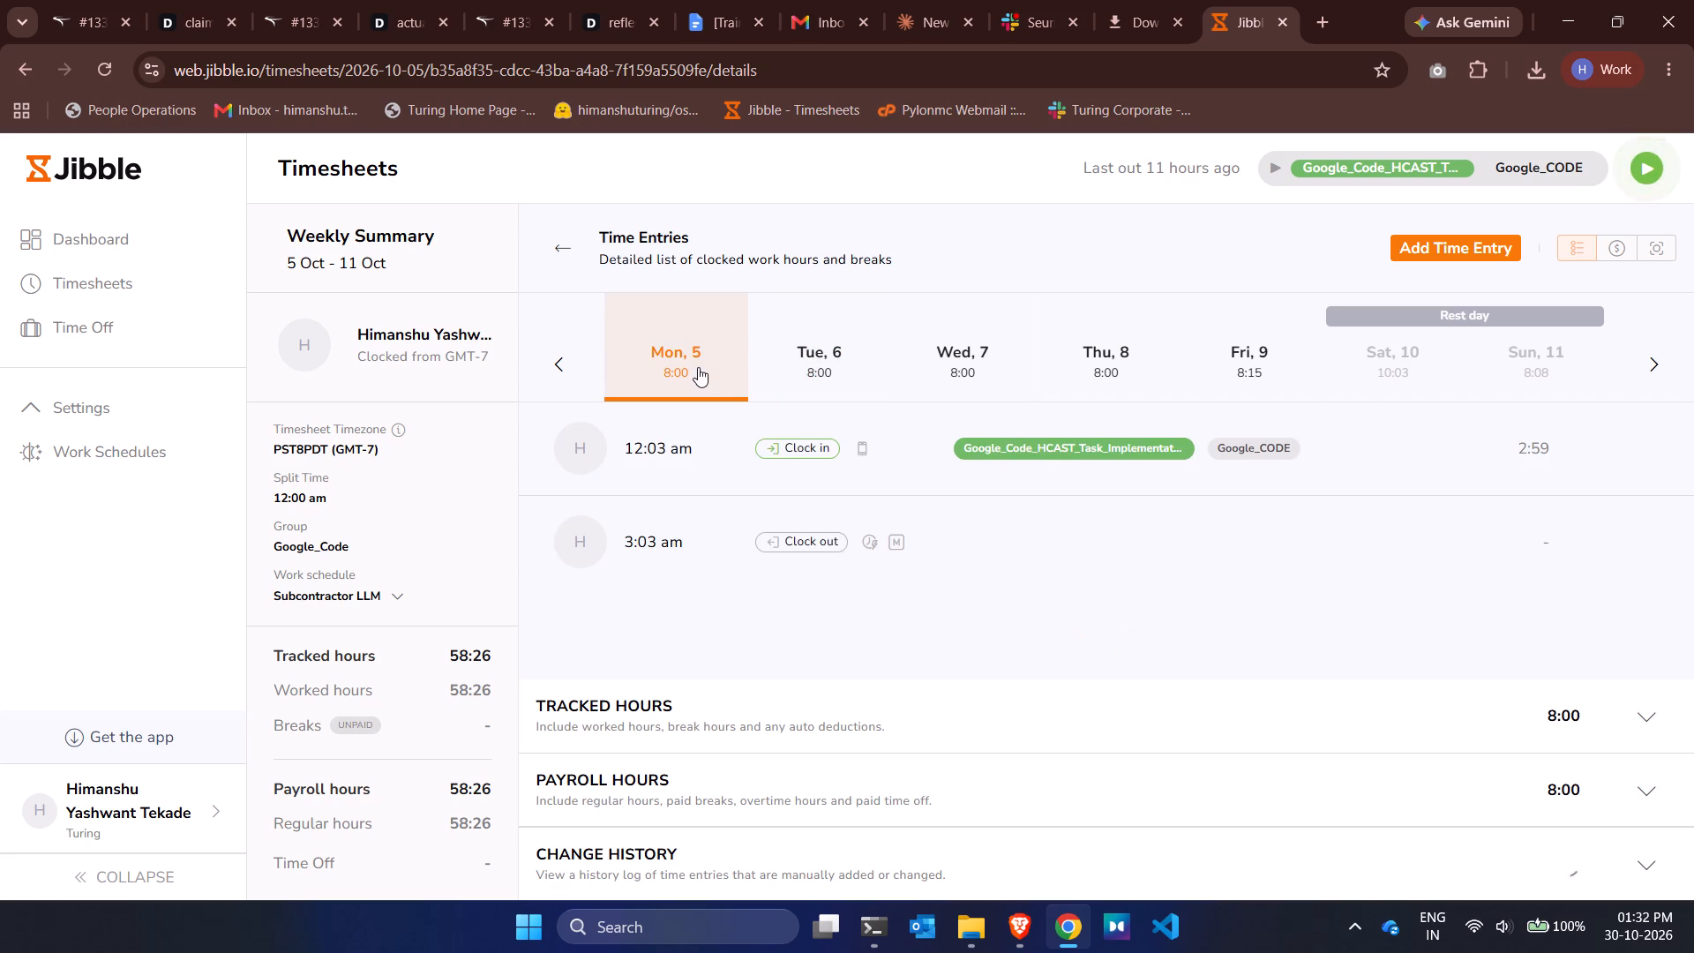
pyautogui.click(967, 363)
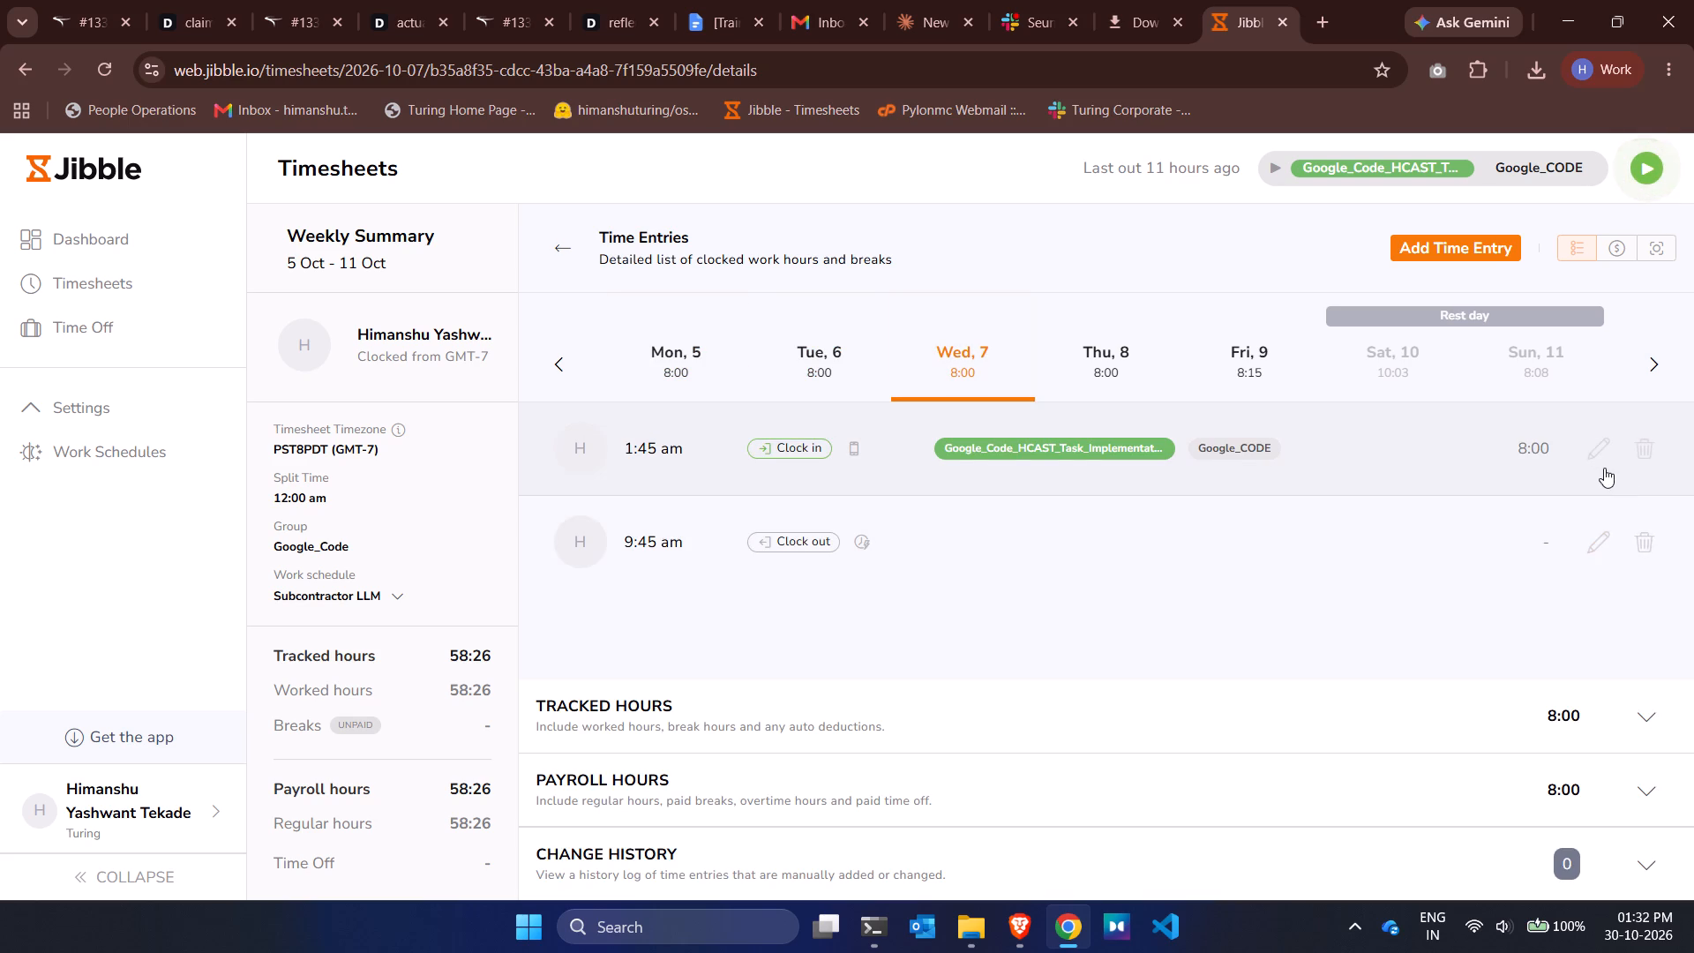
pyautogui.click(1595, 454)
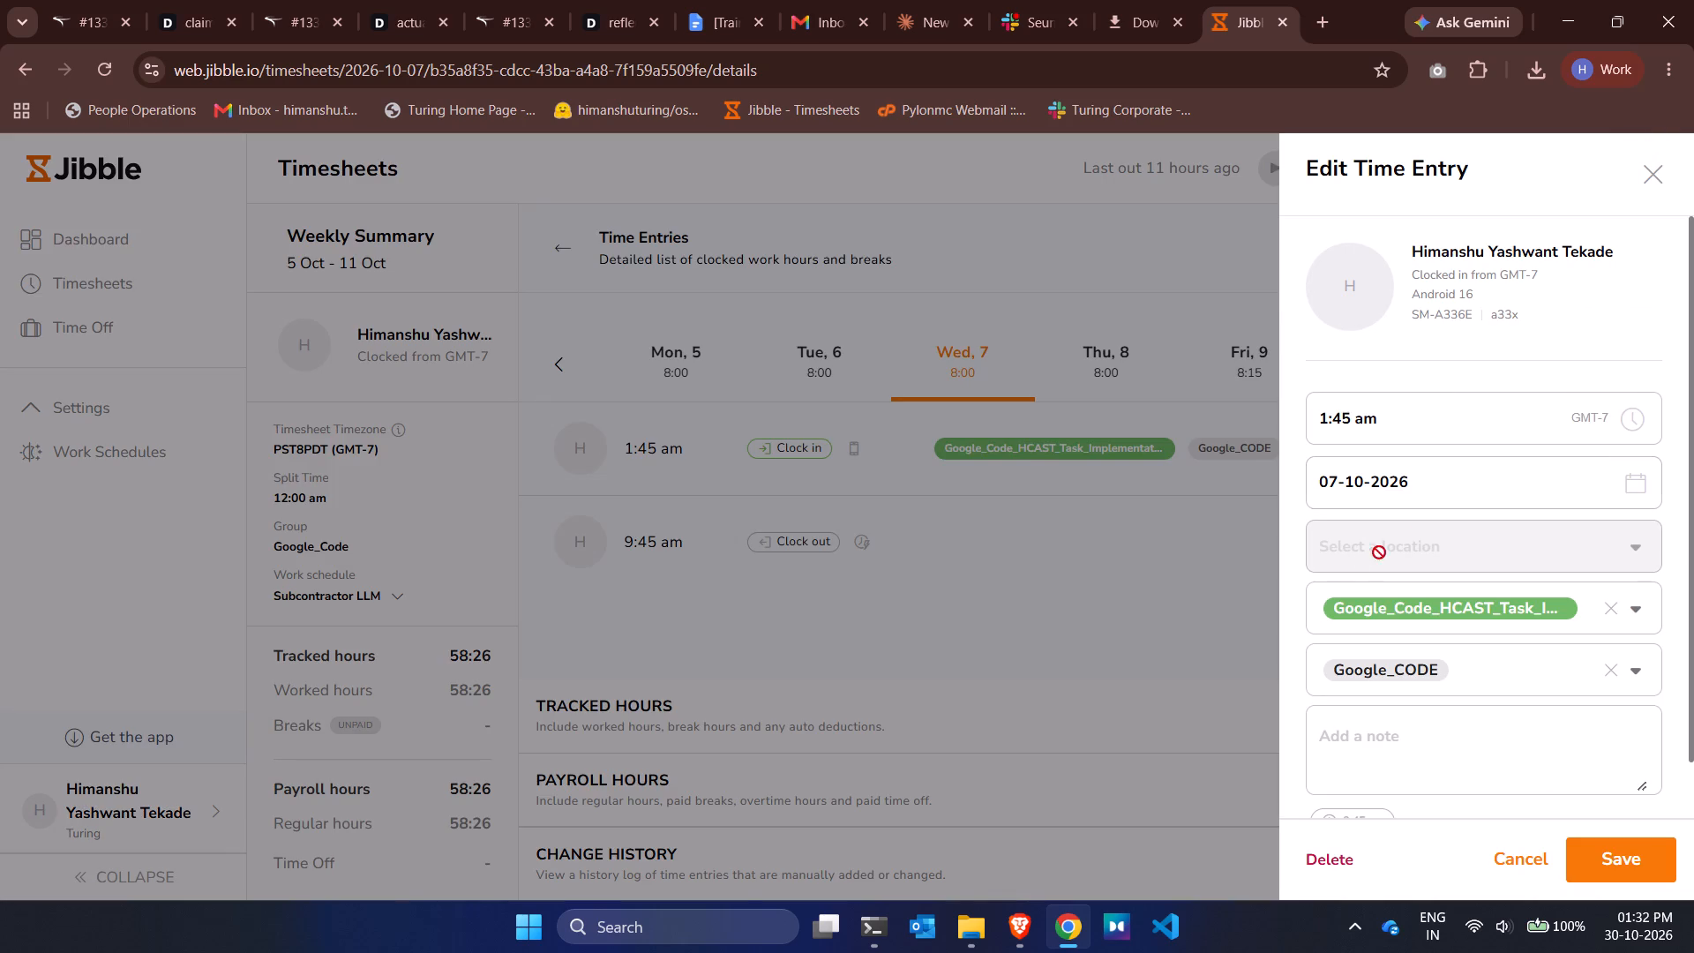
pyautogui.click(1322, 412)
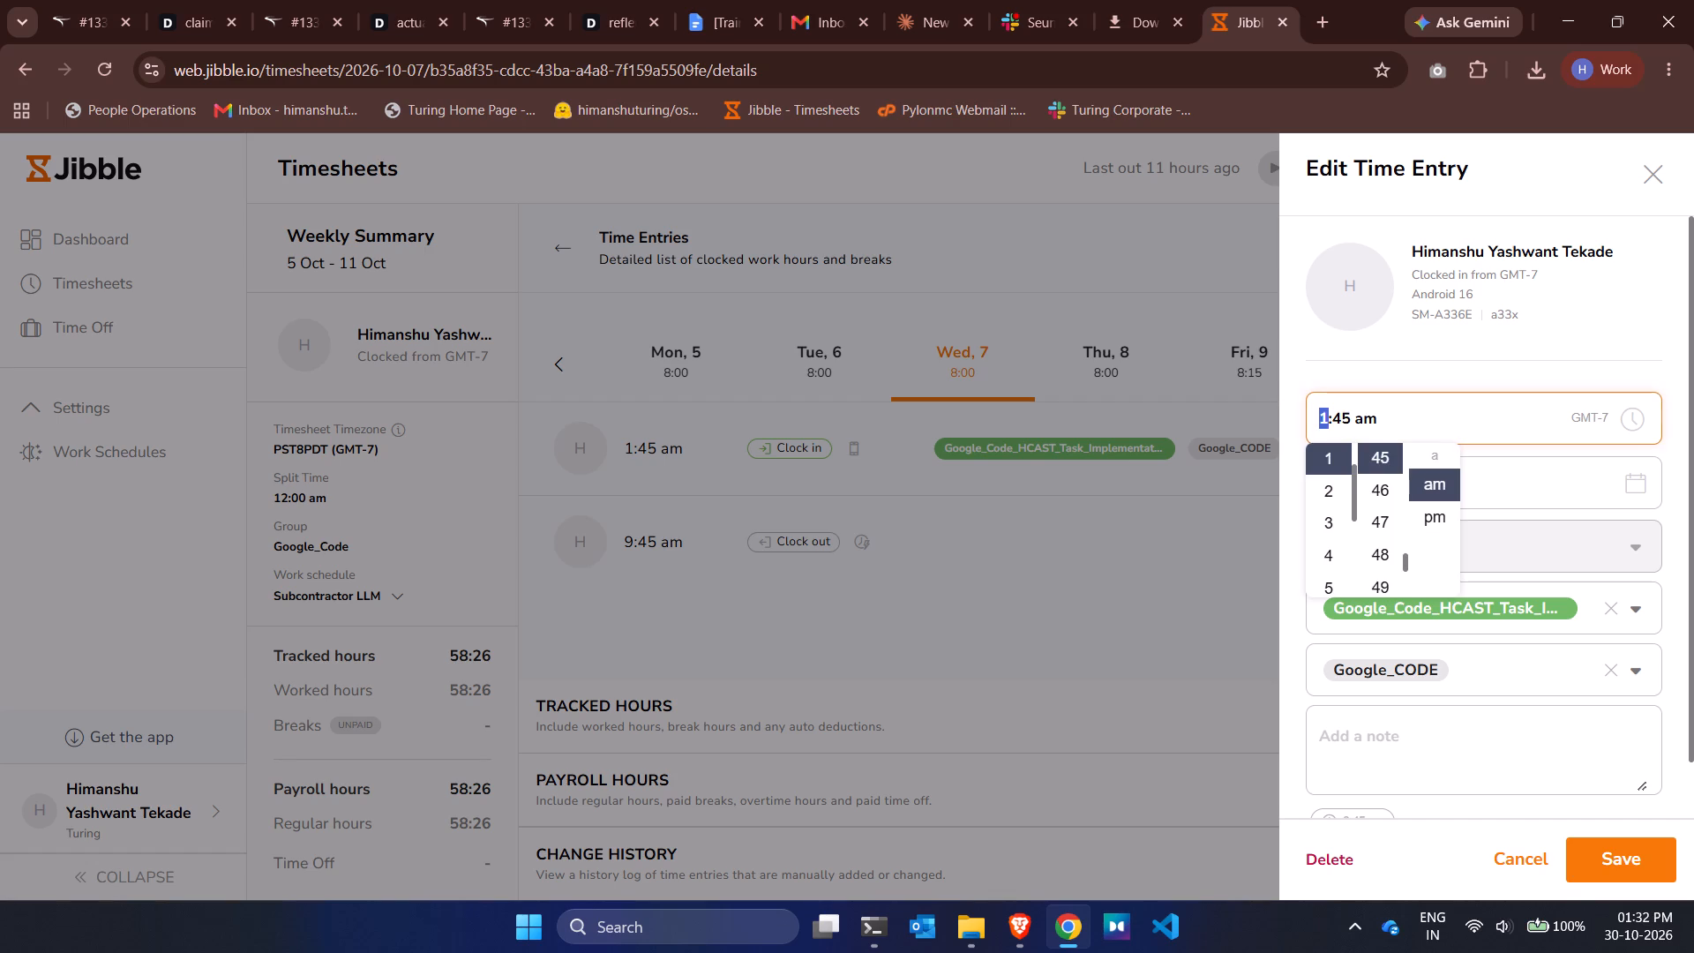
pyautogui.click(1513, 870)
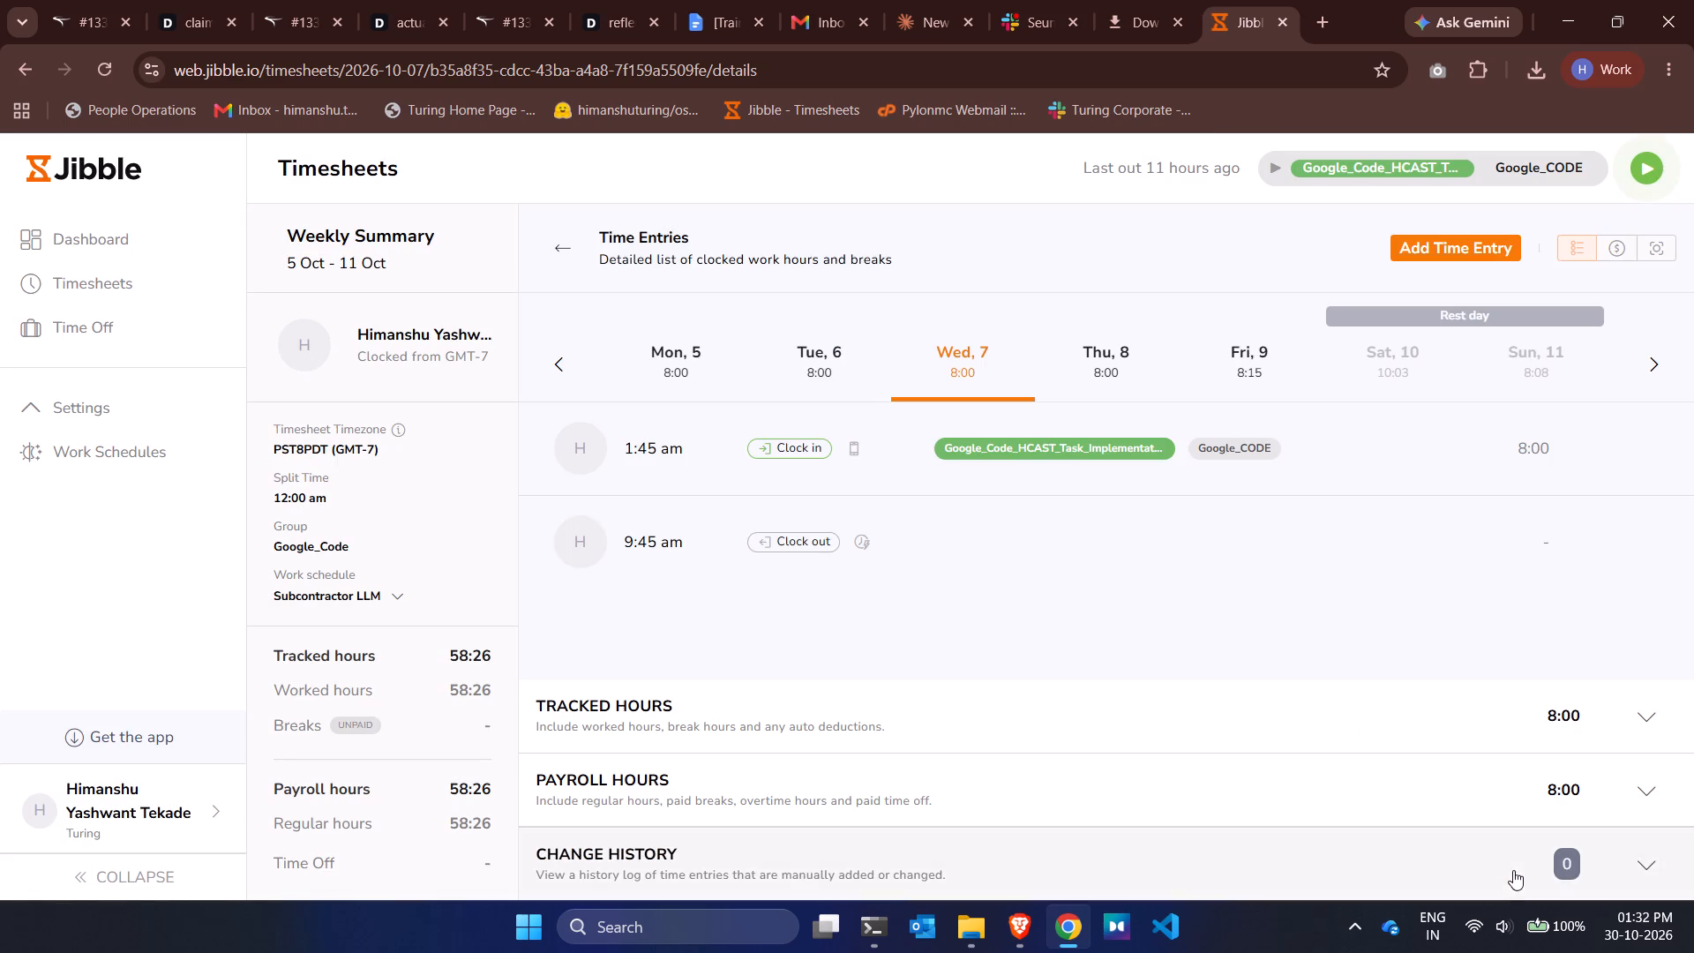
# Set the clock-out time for Wednesday 7 October to 4:46 am, giving the reason "Adjusting hours based on submitted tasks".
pyautogui.click(1598, 545)
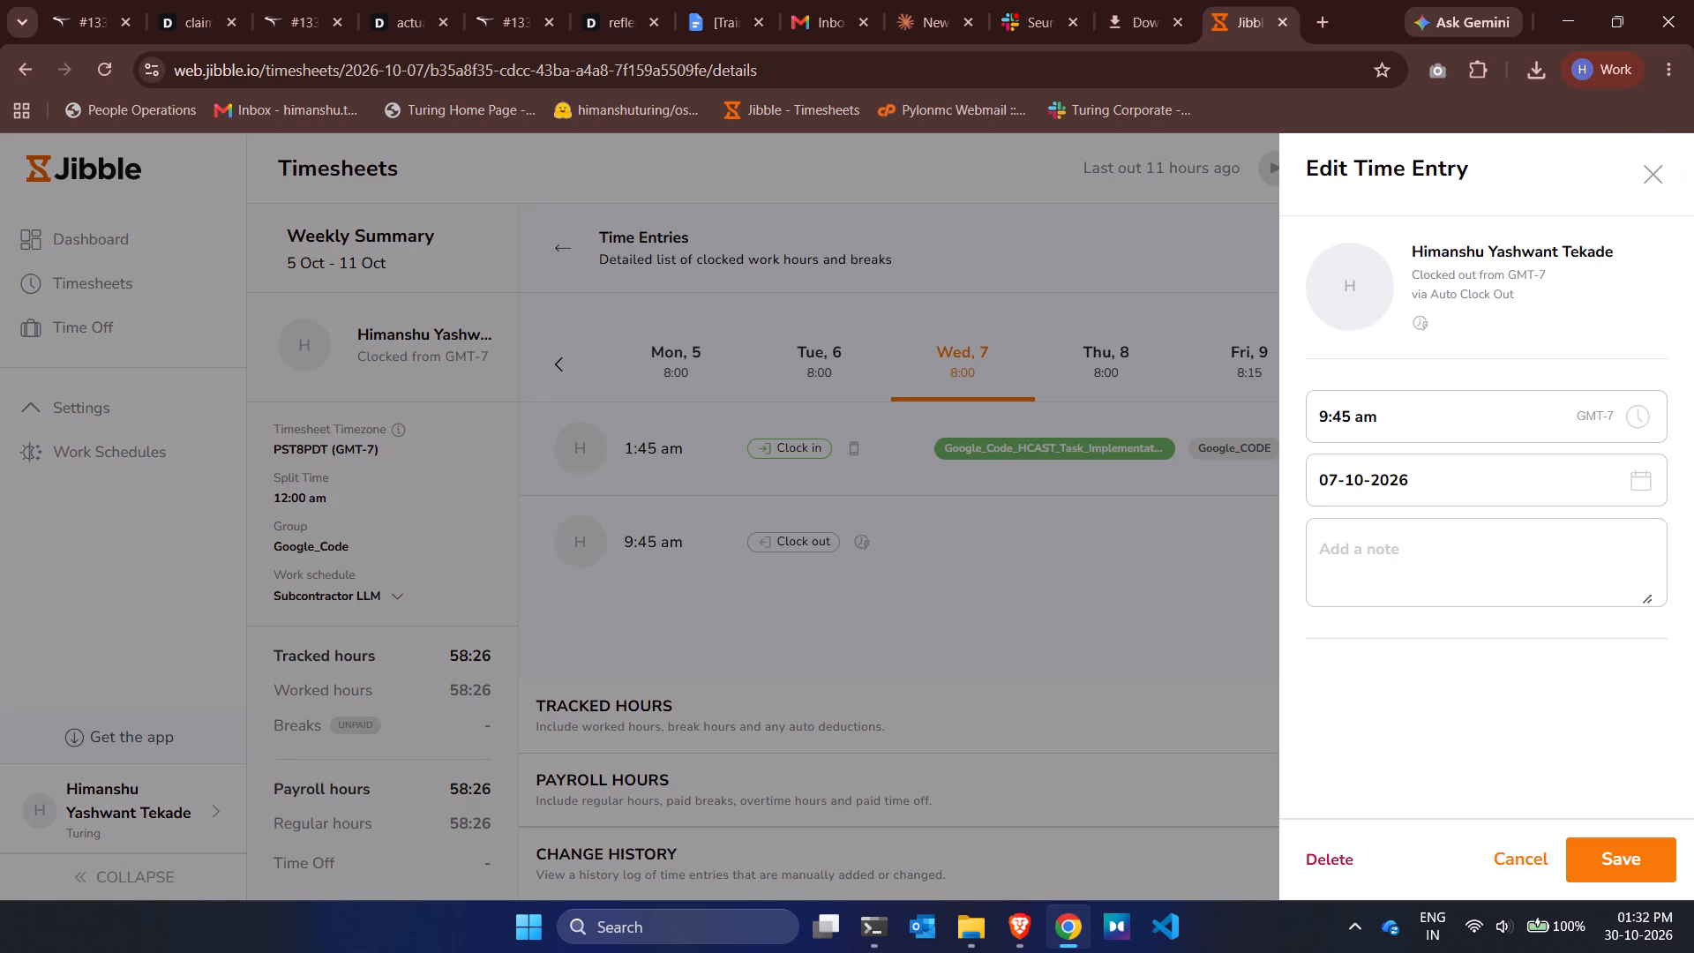
pyautogui.click(1329, 420)
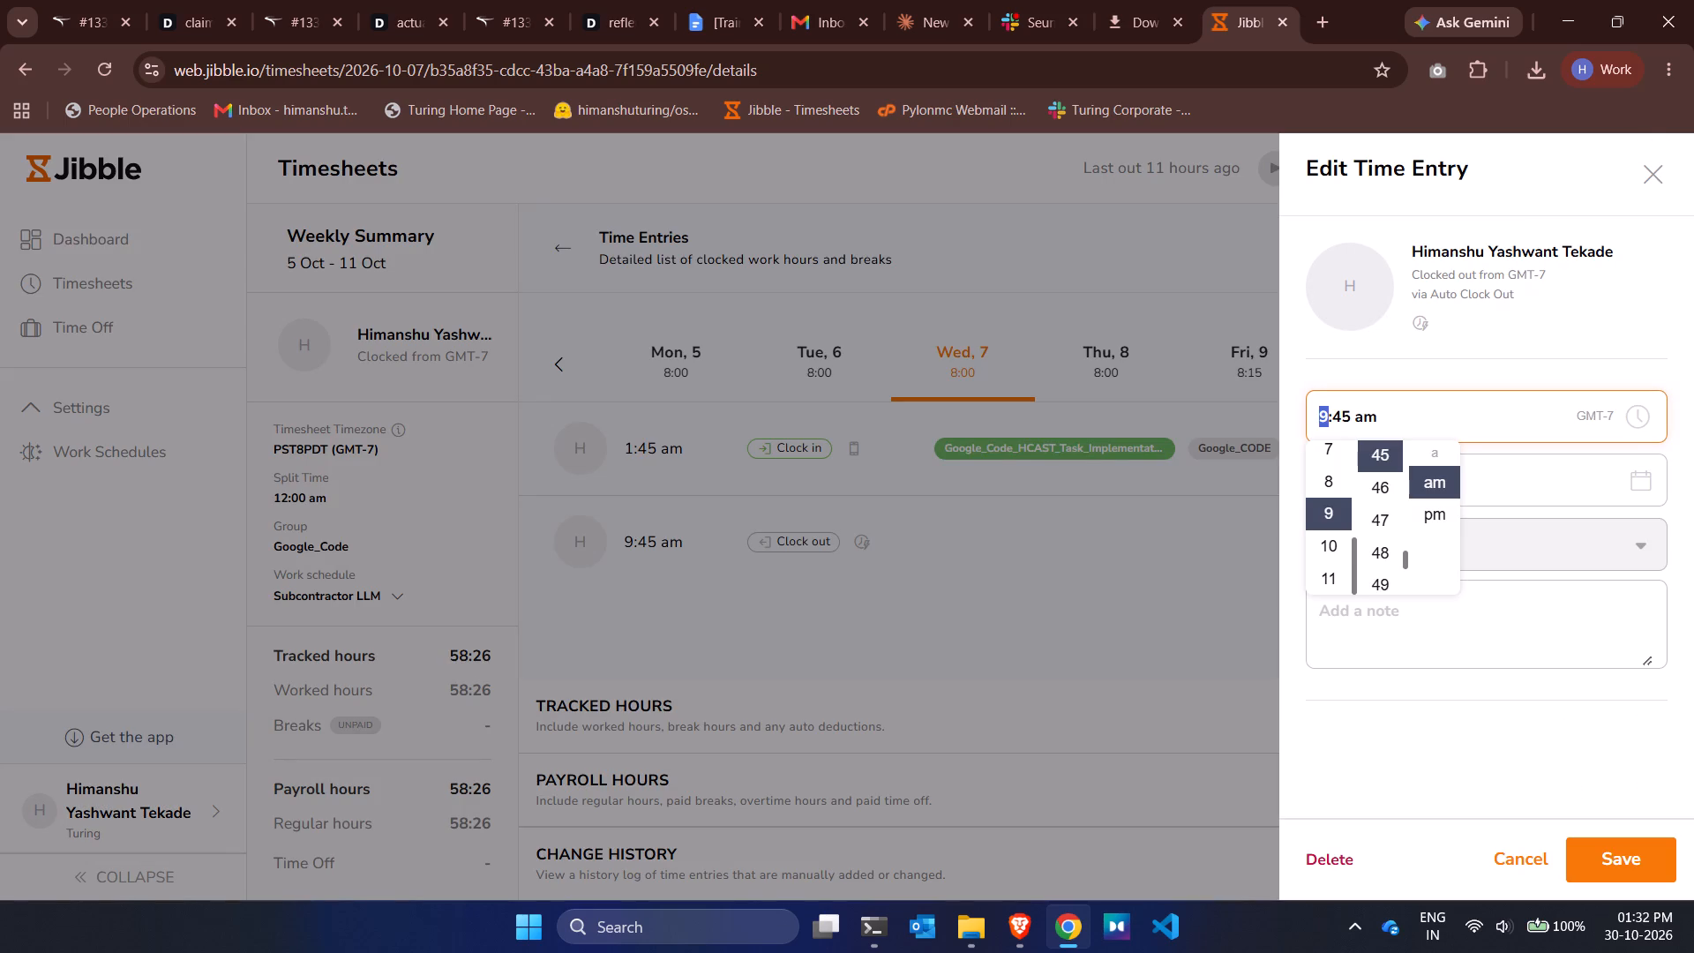
pyautogui.scroll(1, 1331, 499)
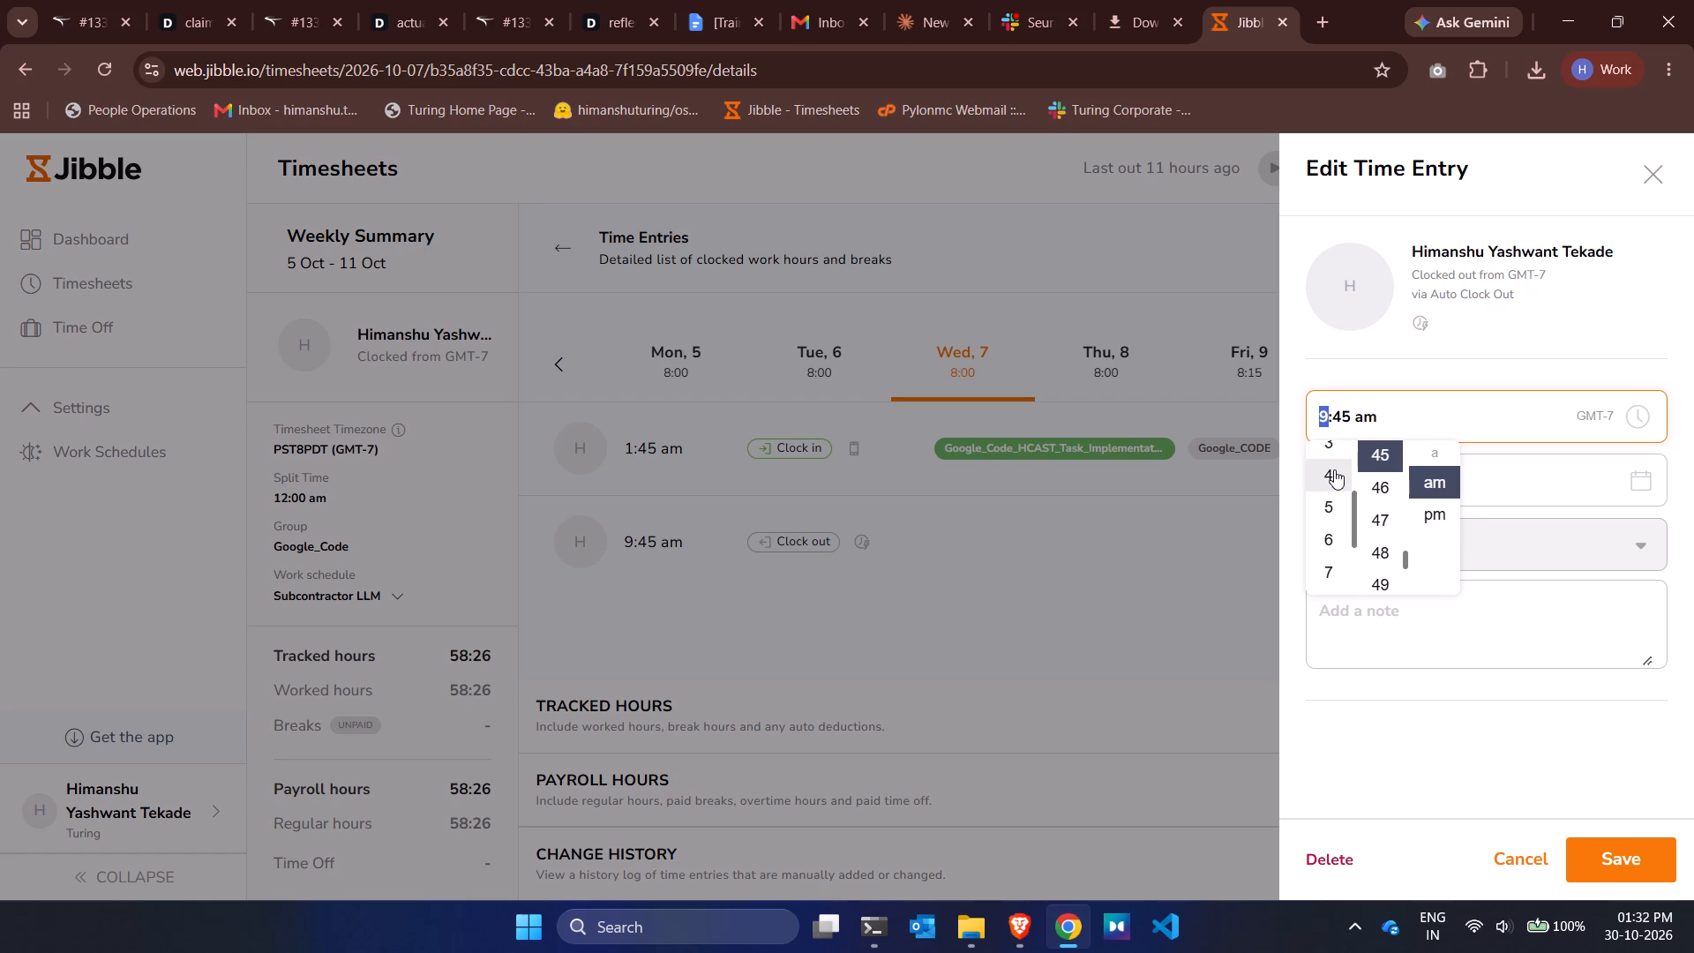
pyautogui.click(1334, 469)
pyautogui.click(1436, 482)
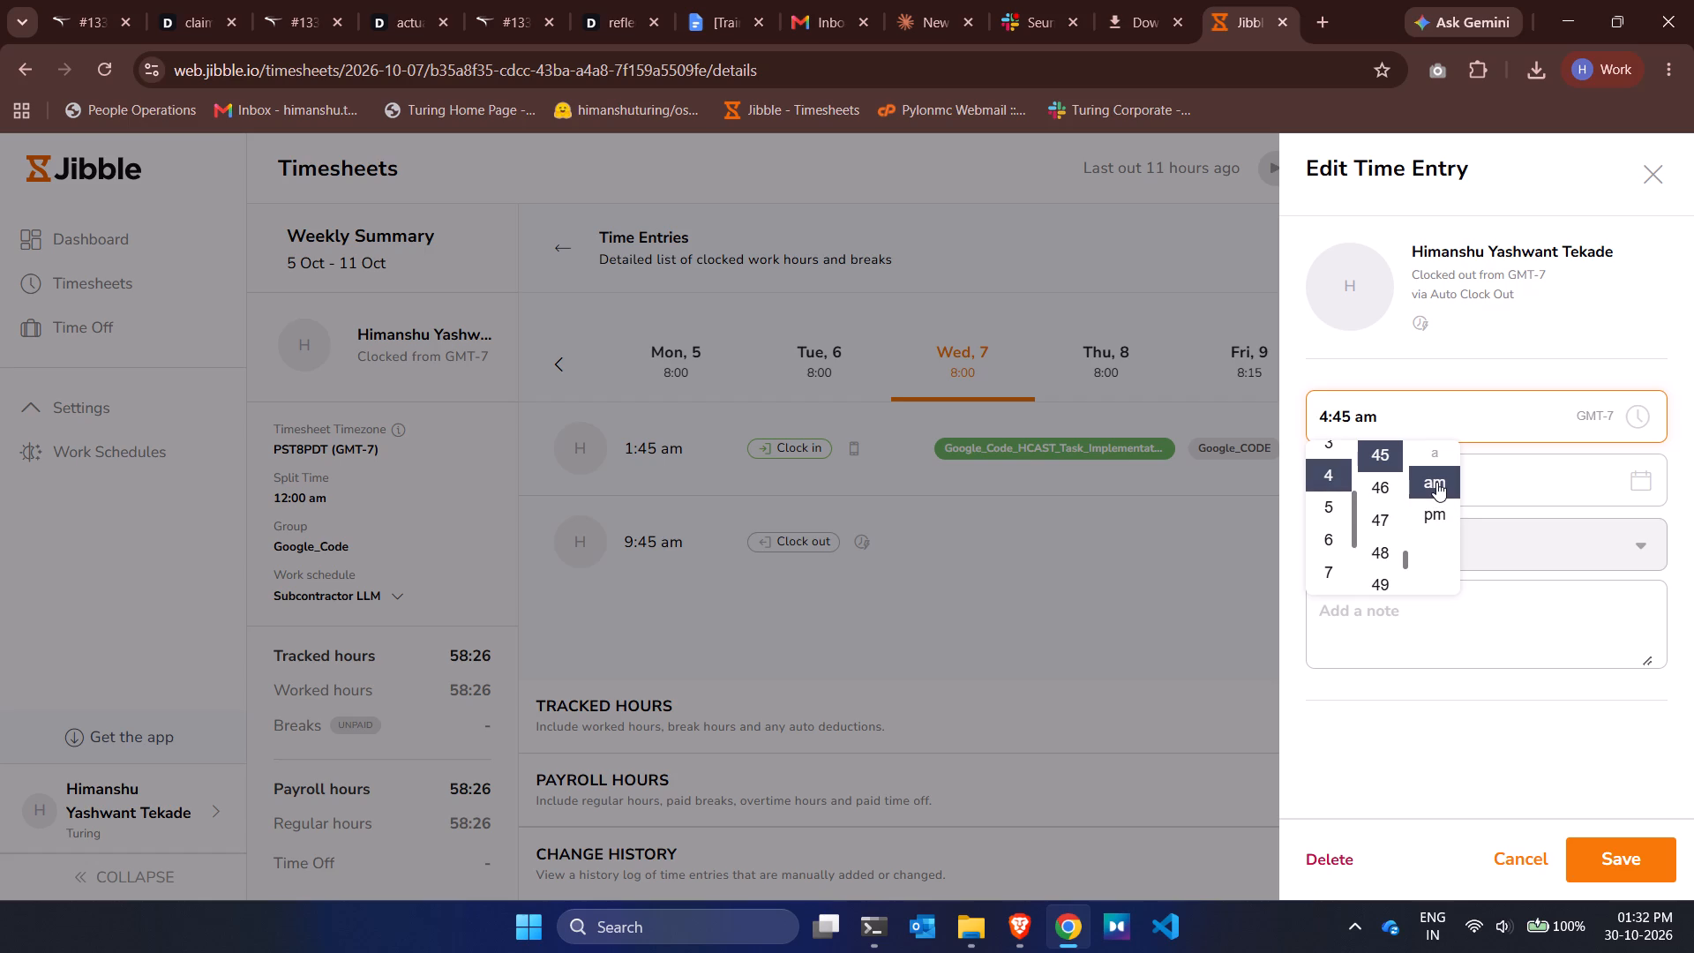
pyautogui.click(1383, 488)
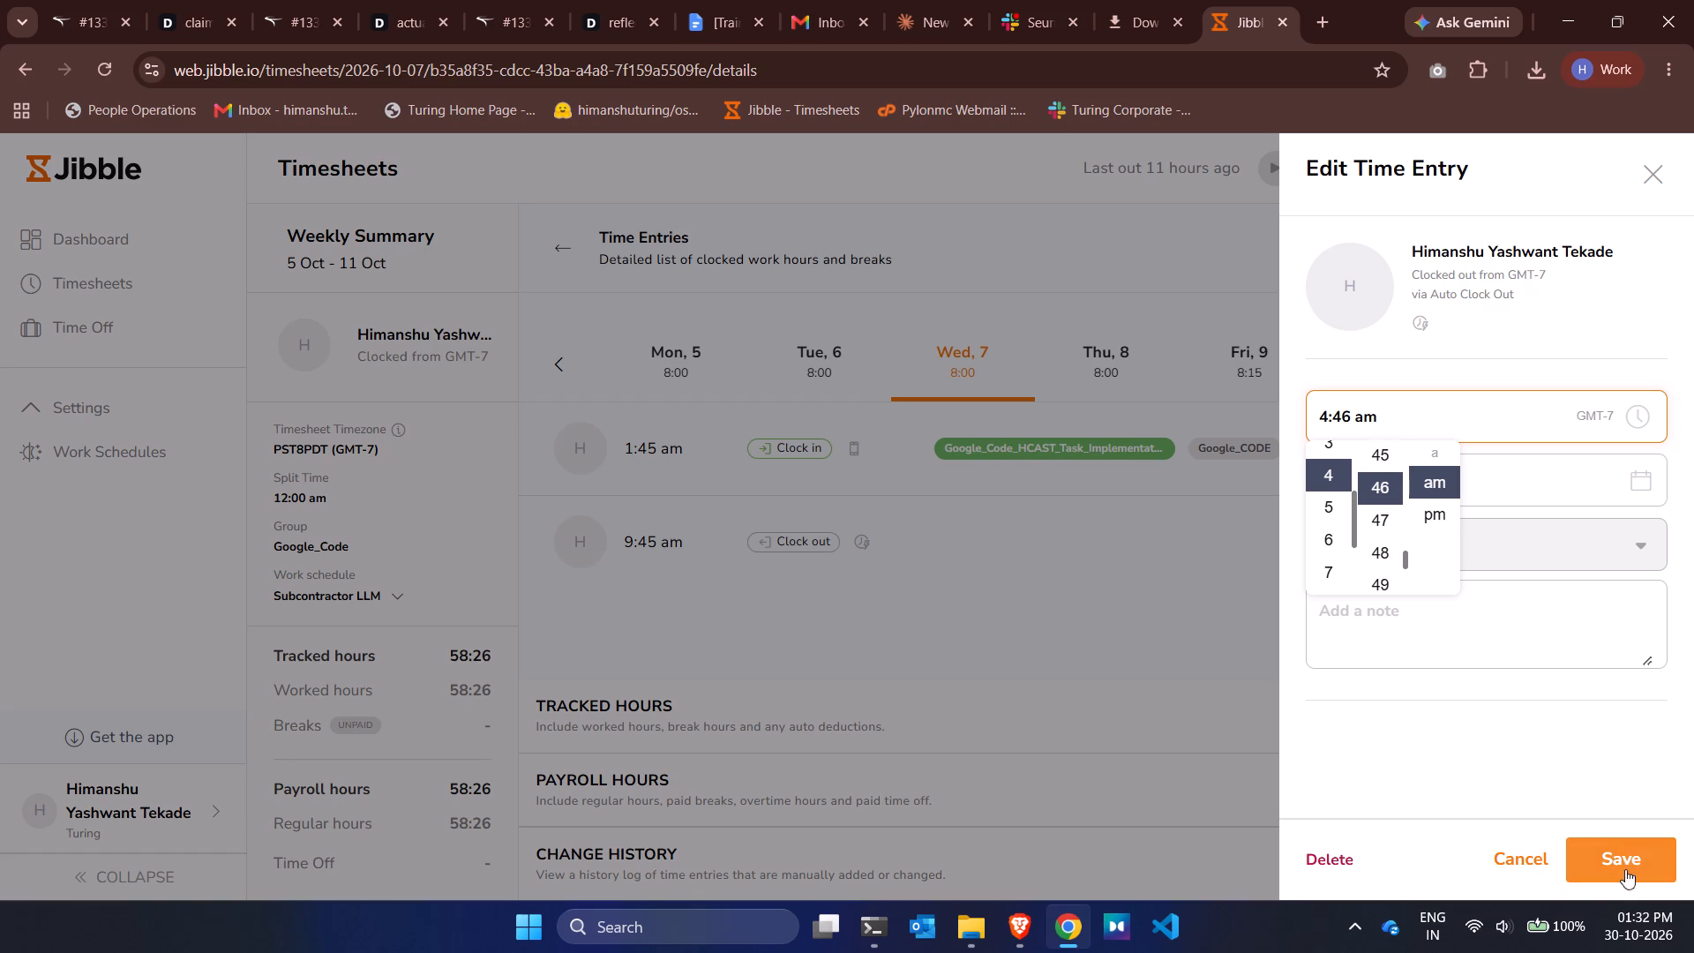
pyautogui.click(1619, 865)
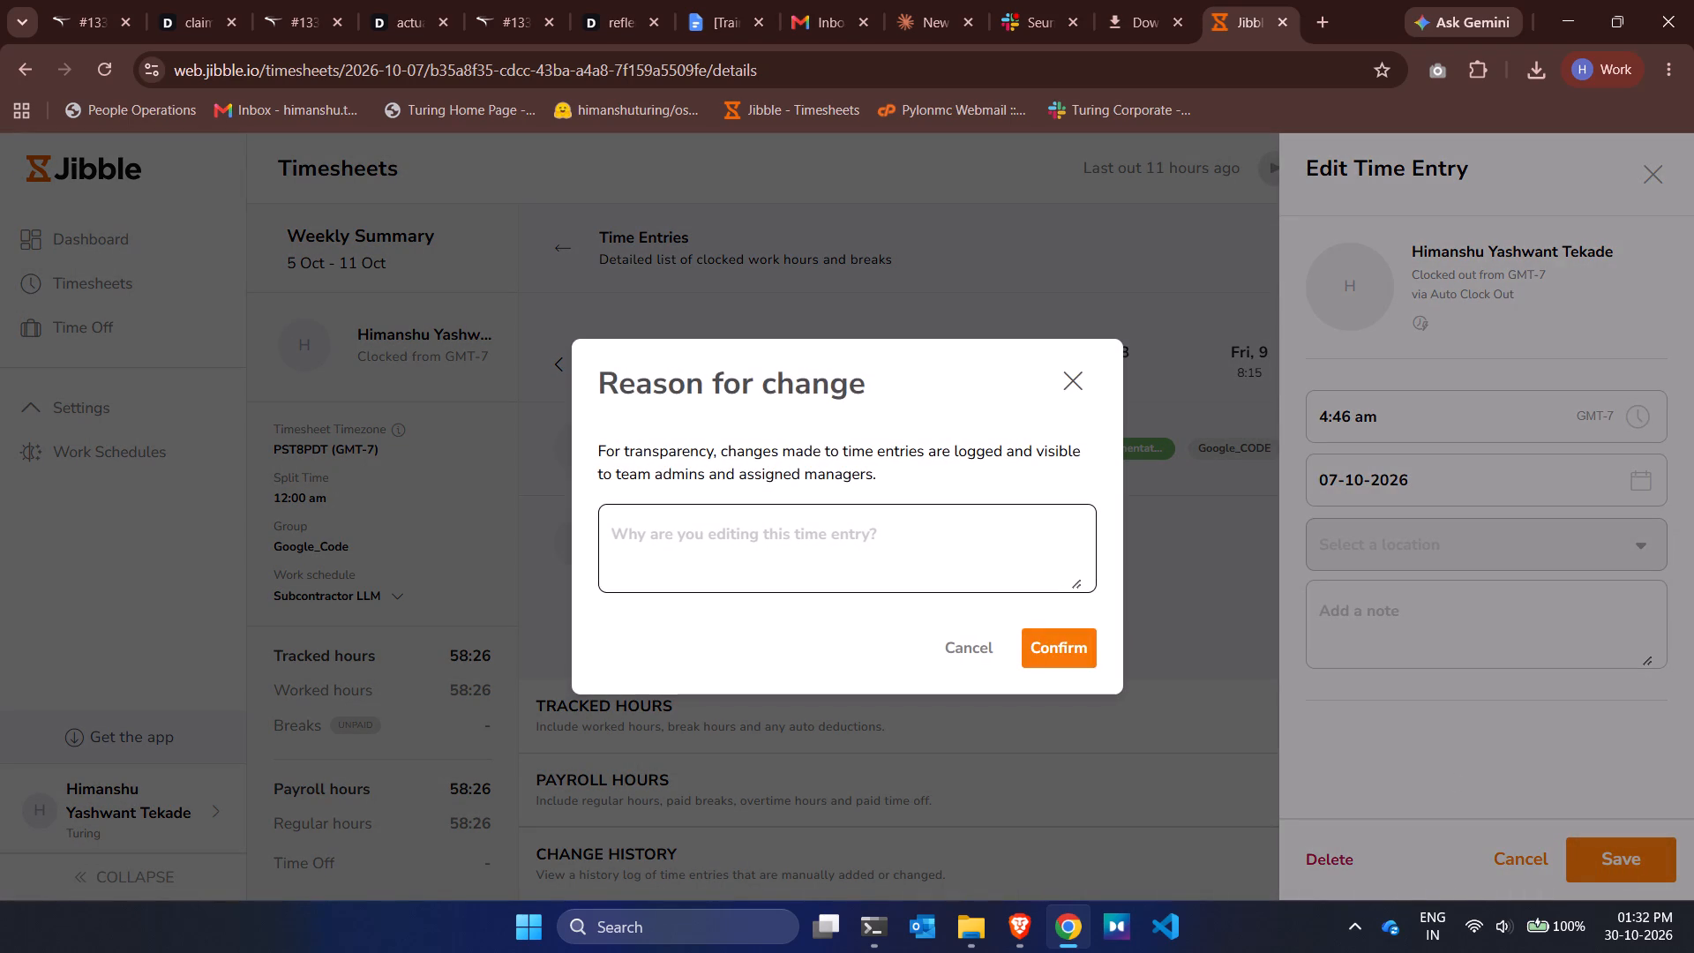
pyautogui.click(956, 586)
pyautogui.hotkey('ctrl', 'v')
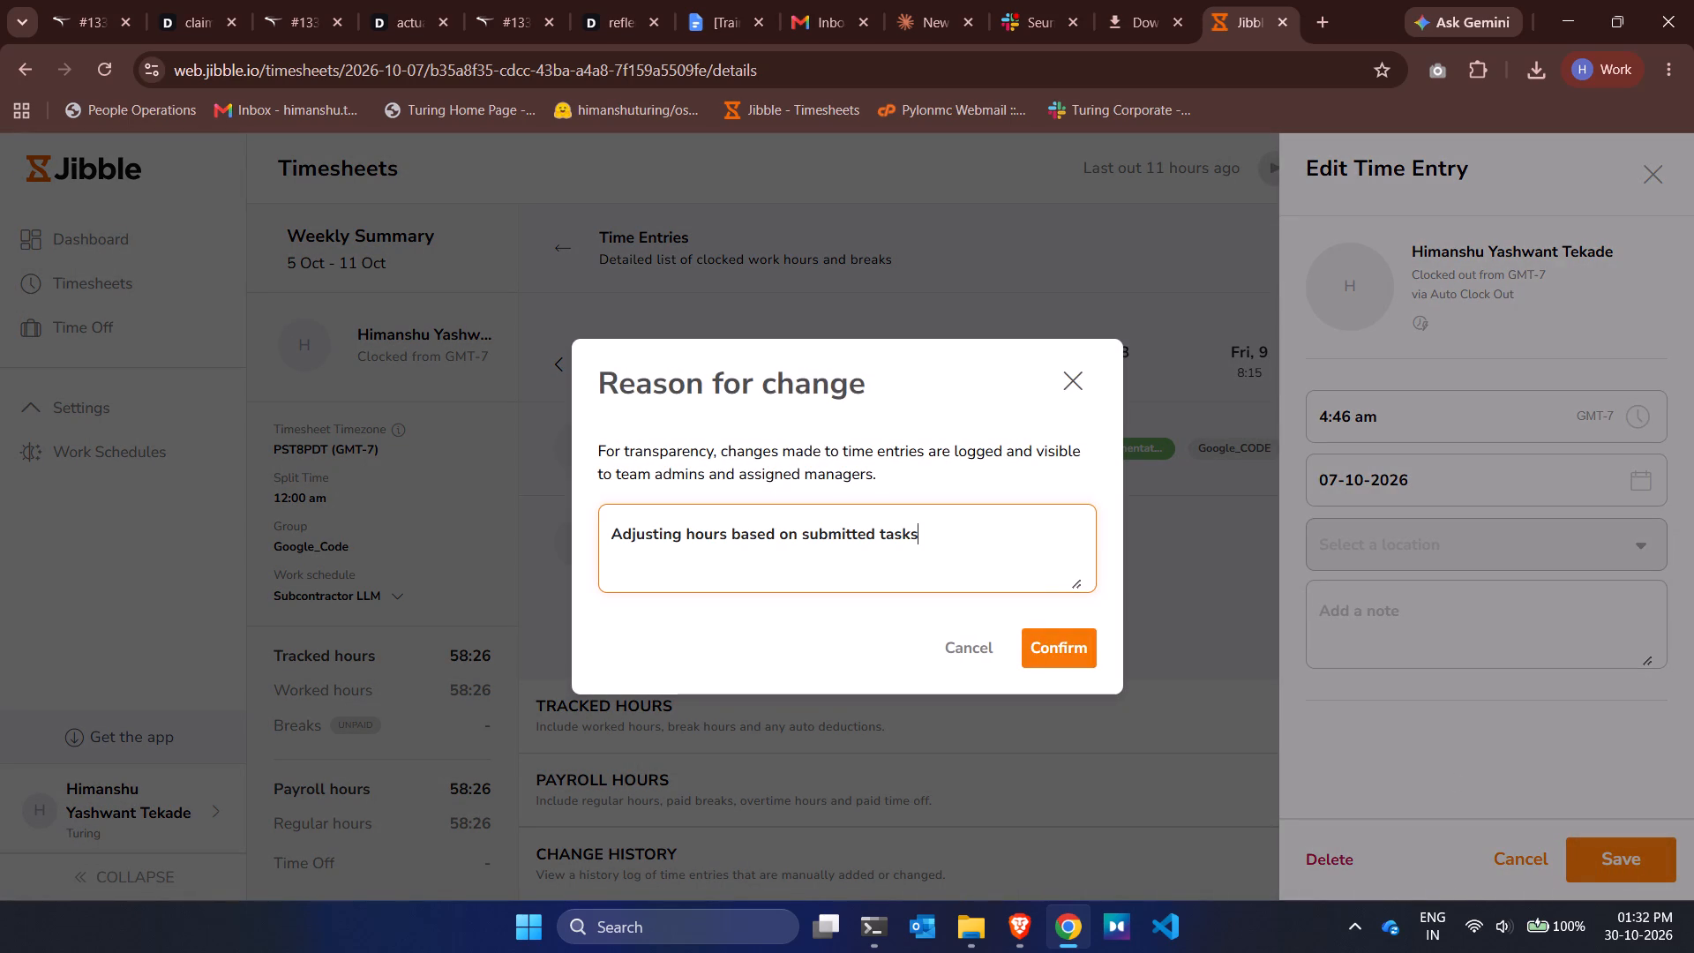
pyautogui.click(1066, 642)
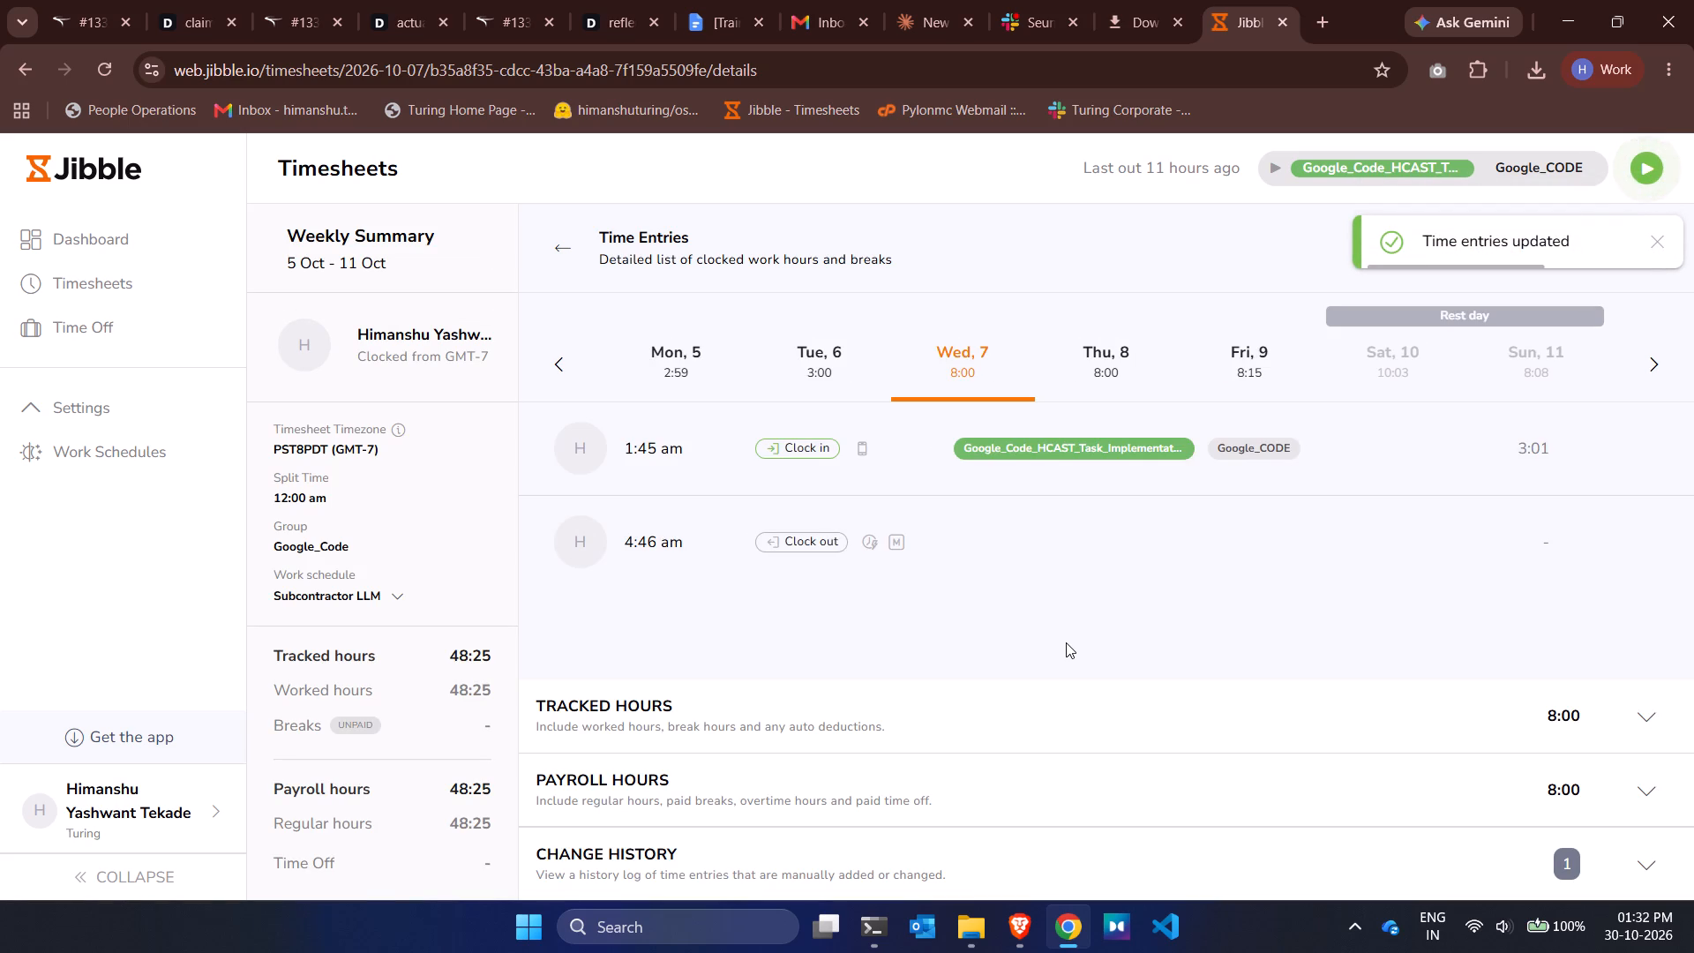
# Set the clock-out time for Thursday 8 October to 4:04 am, giving the reason "Adjusting hours based on submitted tasks".
pyautogui.click(1102, 352)
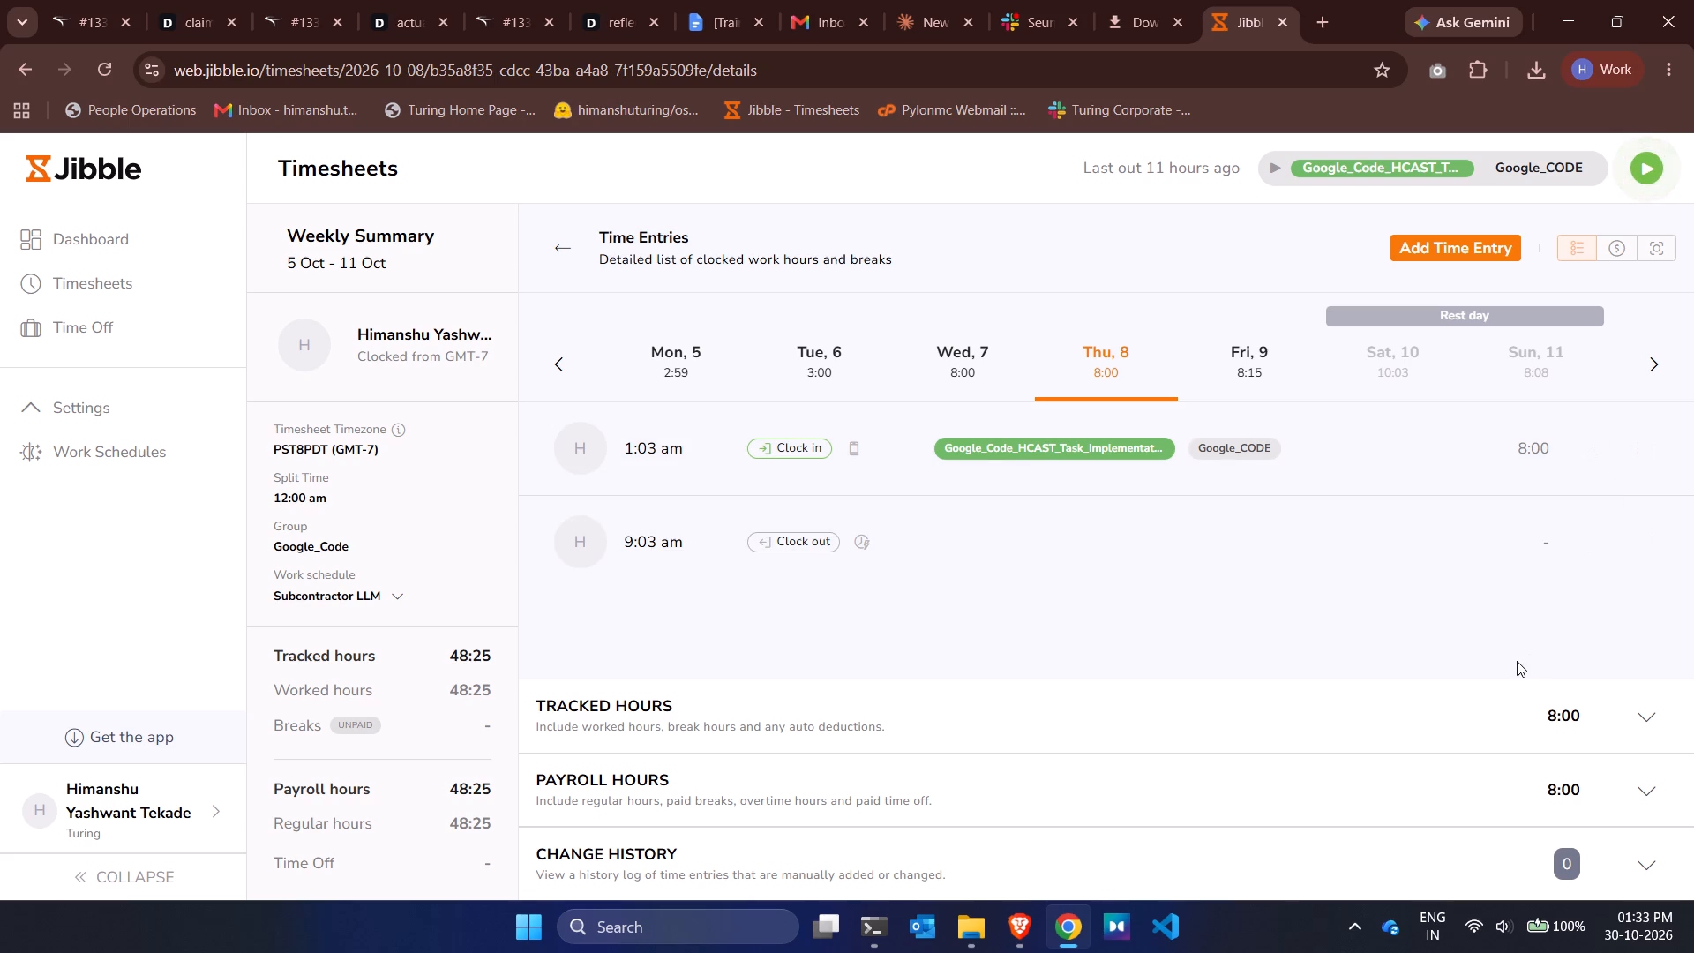
pyautogui.click(1601, 545)
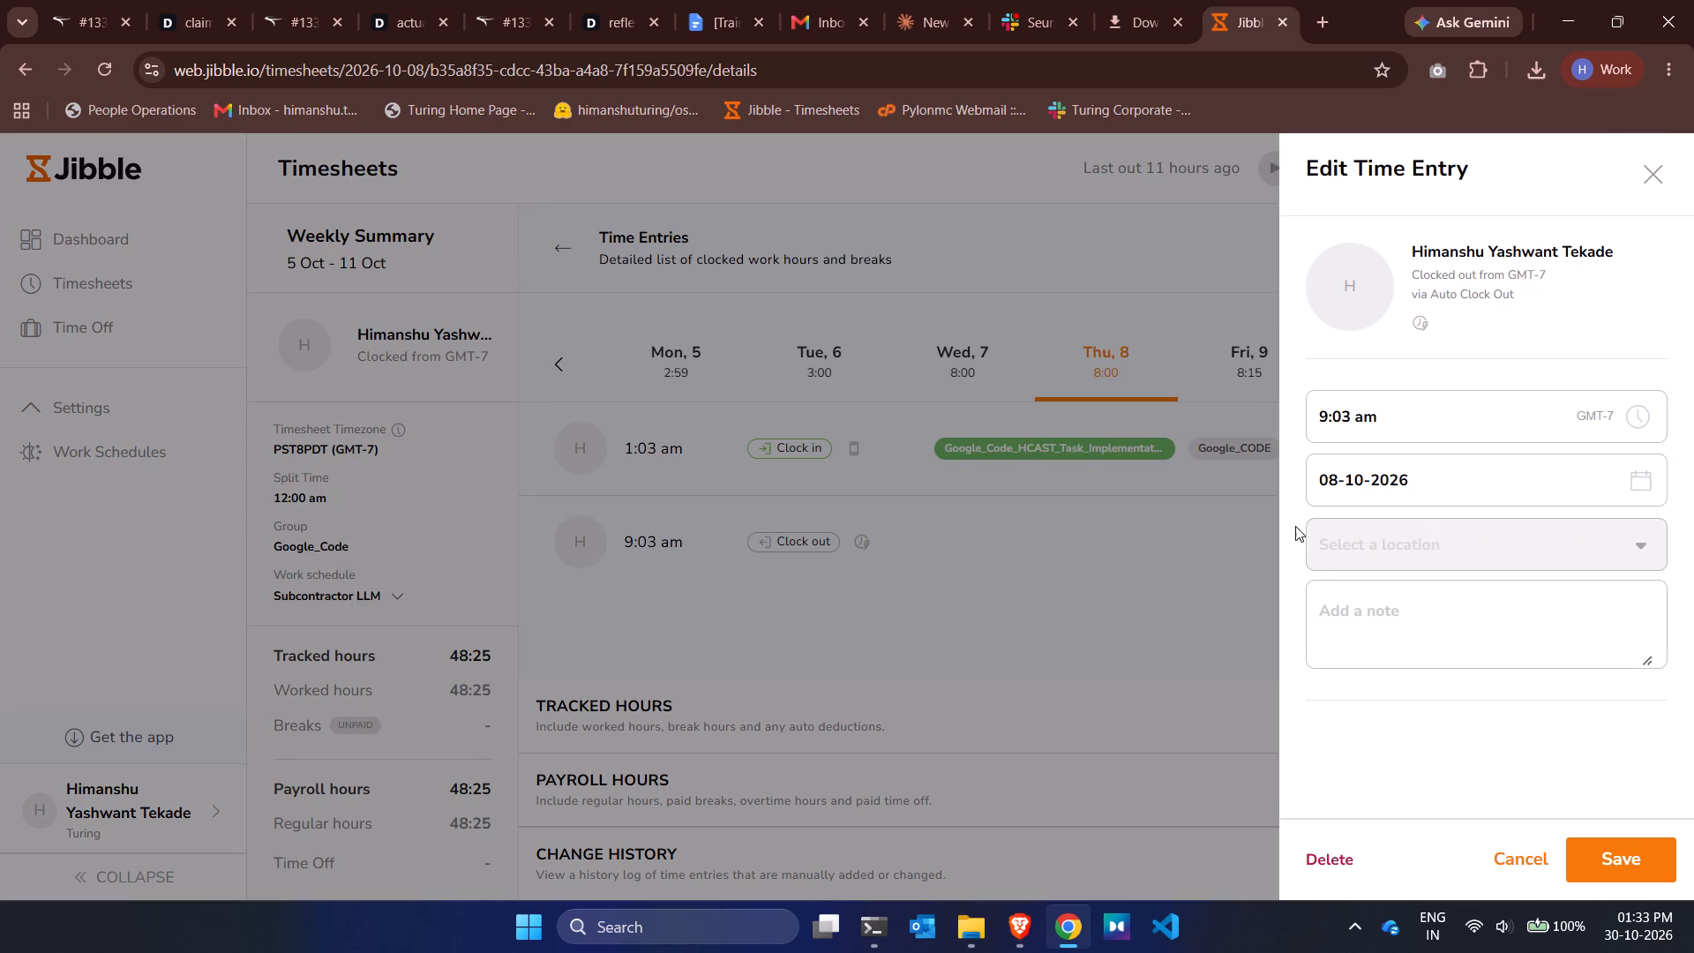
pyautogui.click(1322, 416)
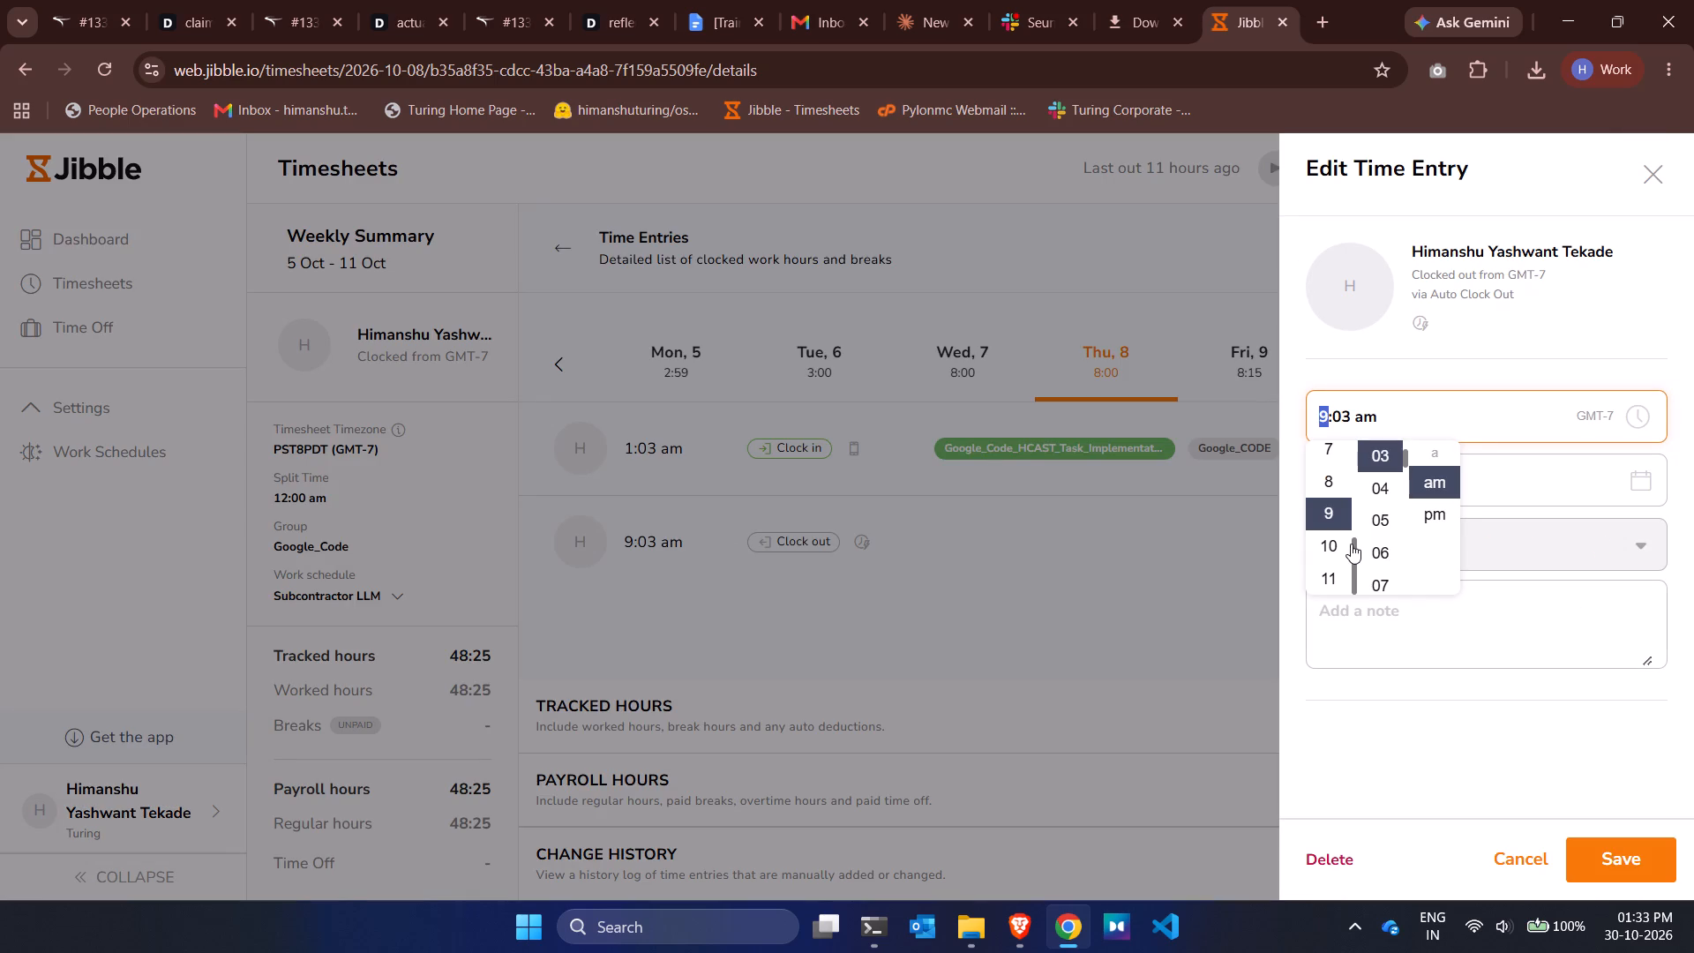
pyautogui.scroll(2, 1351, 545)
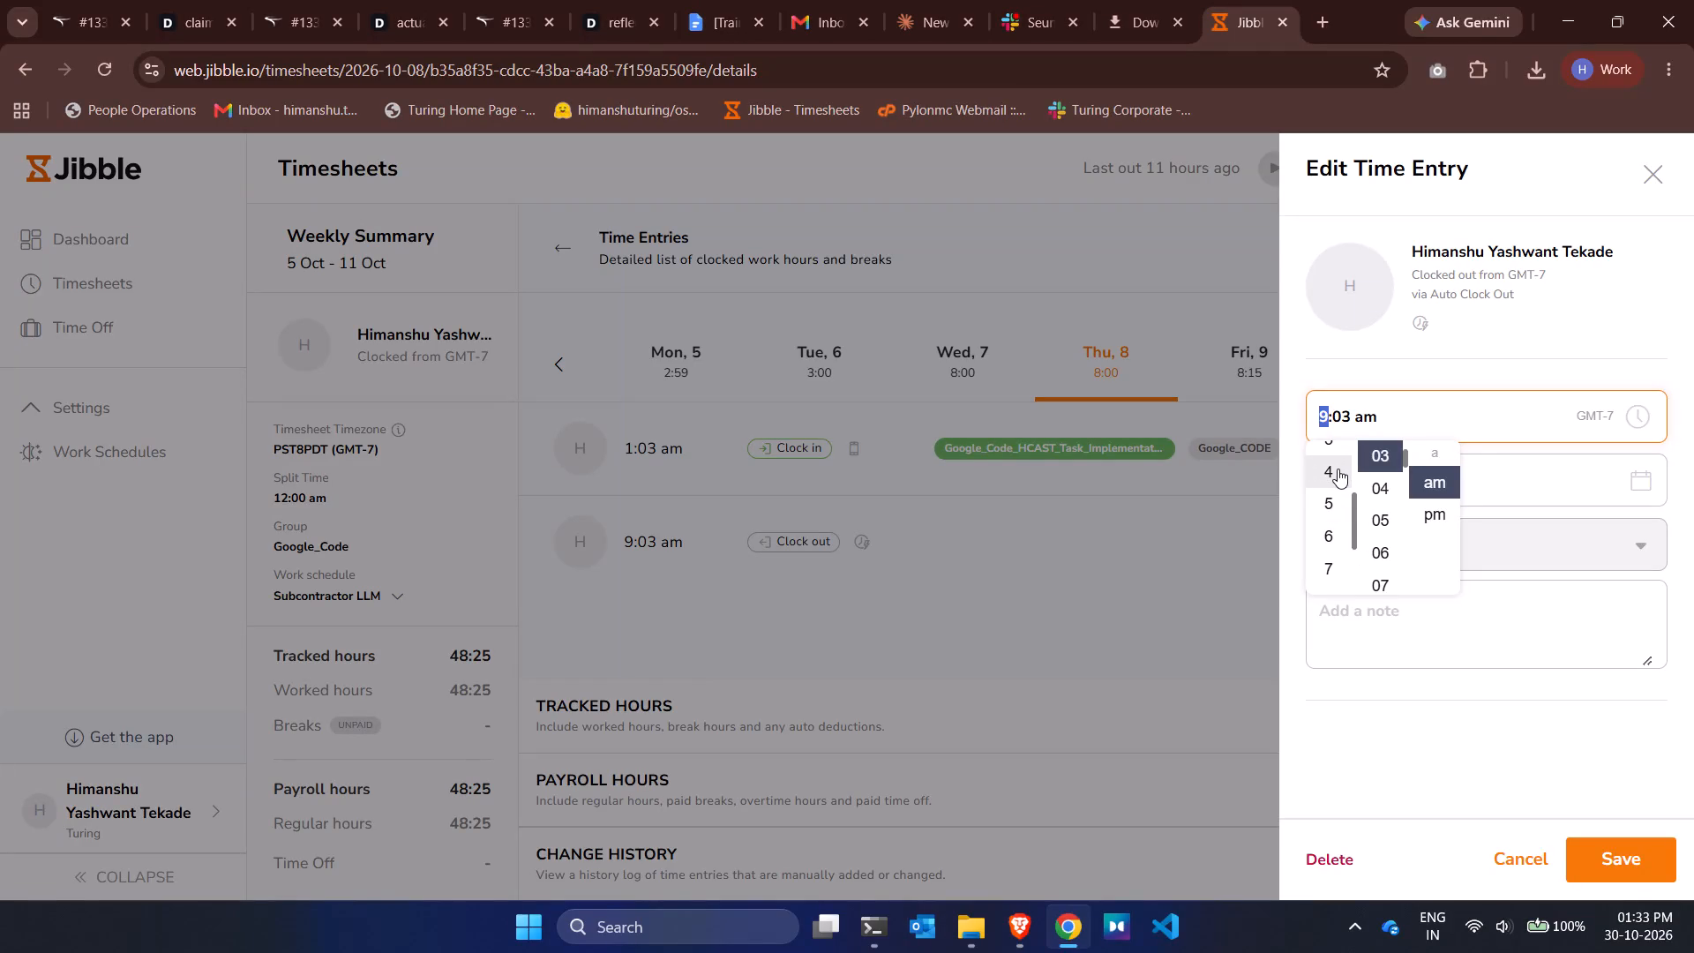
pyautogui.click(1338, 469)
pyautogui.scroll(1, 1375, 538)
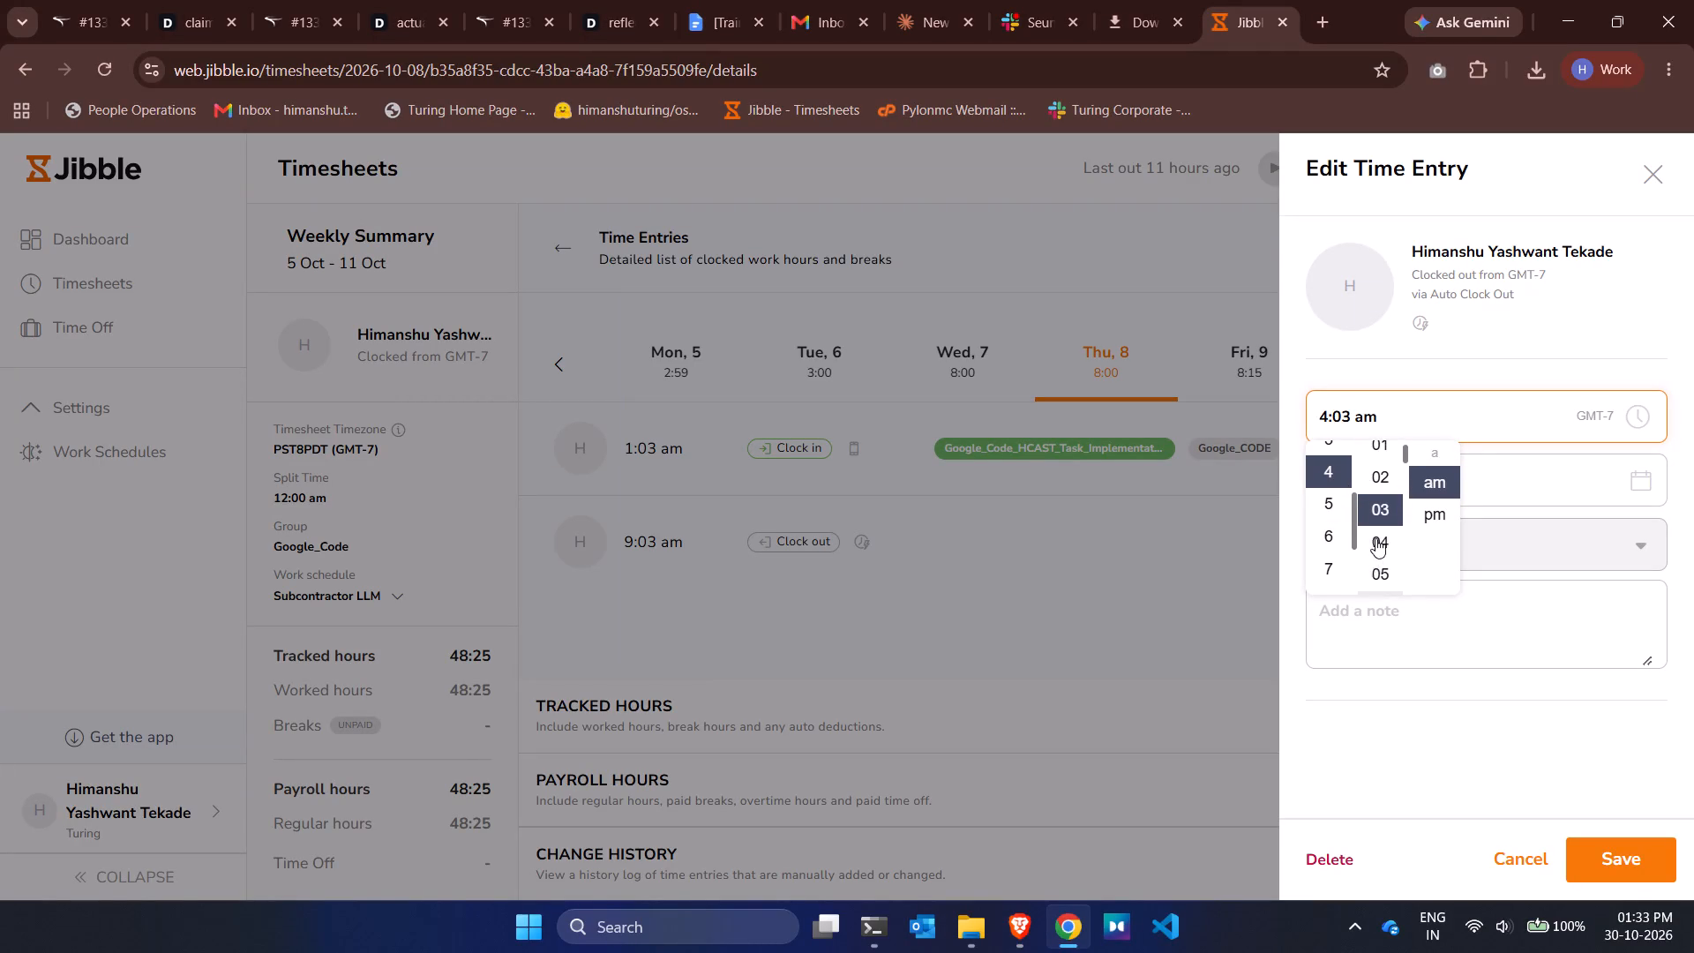
pyautogui.scroll(1, 1375, 538)
pyautogui.click(1385, 547)
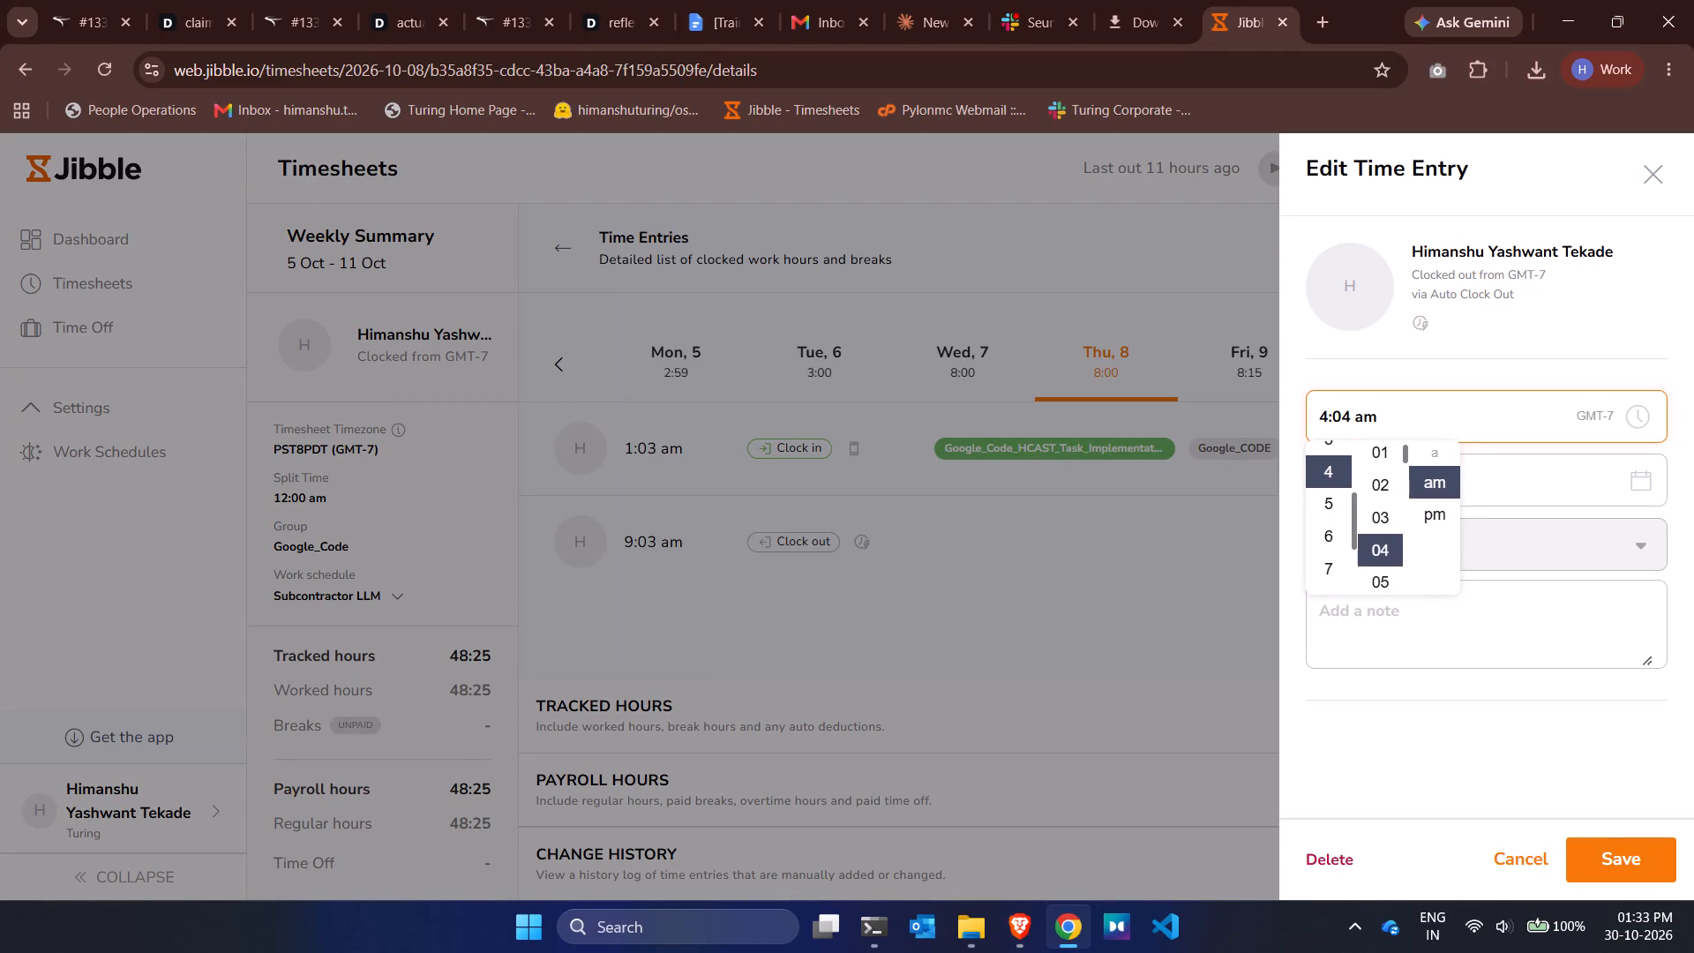
pyautogui.click(1624, 853)
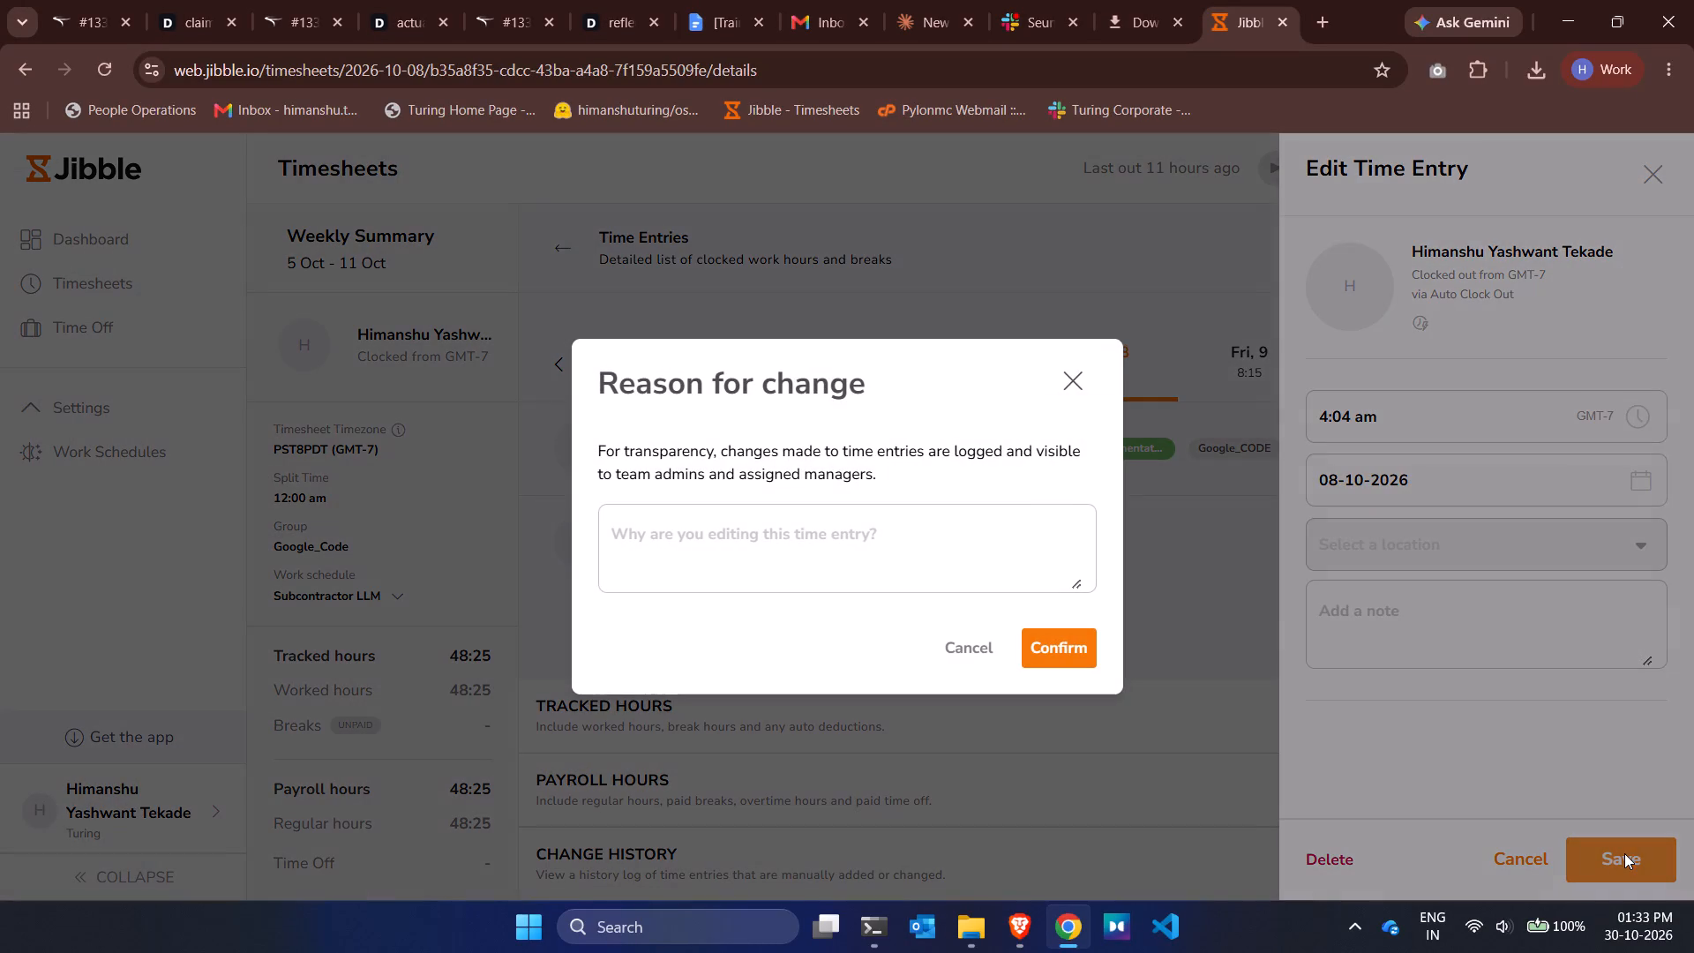
pyautogui.click(856, 544)
pyautogui.hotkey('ctrl', 'v')
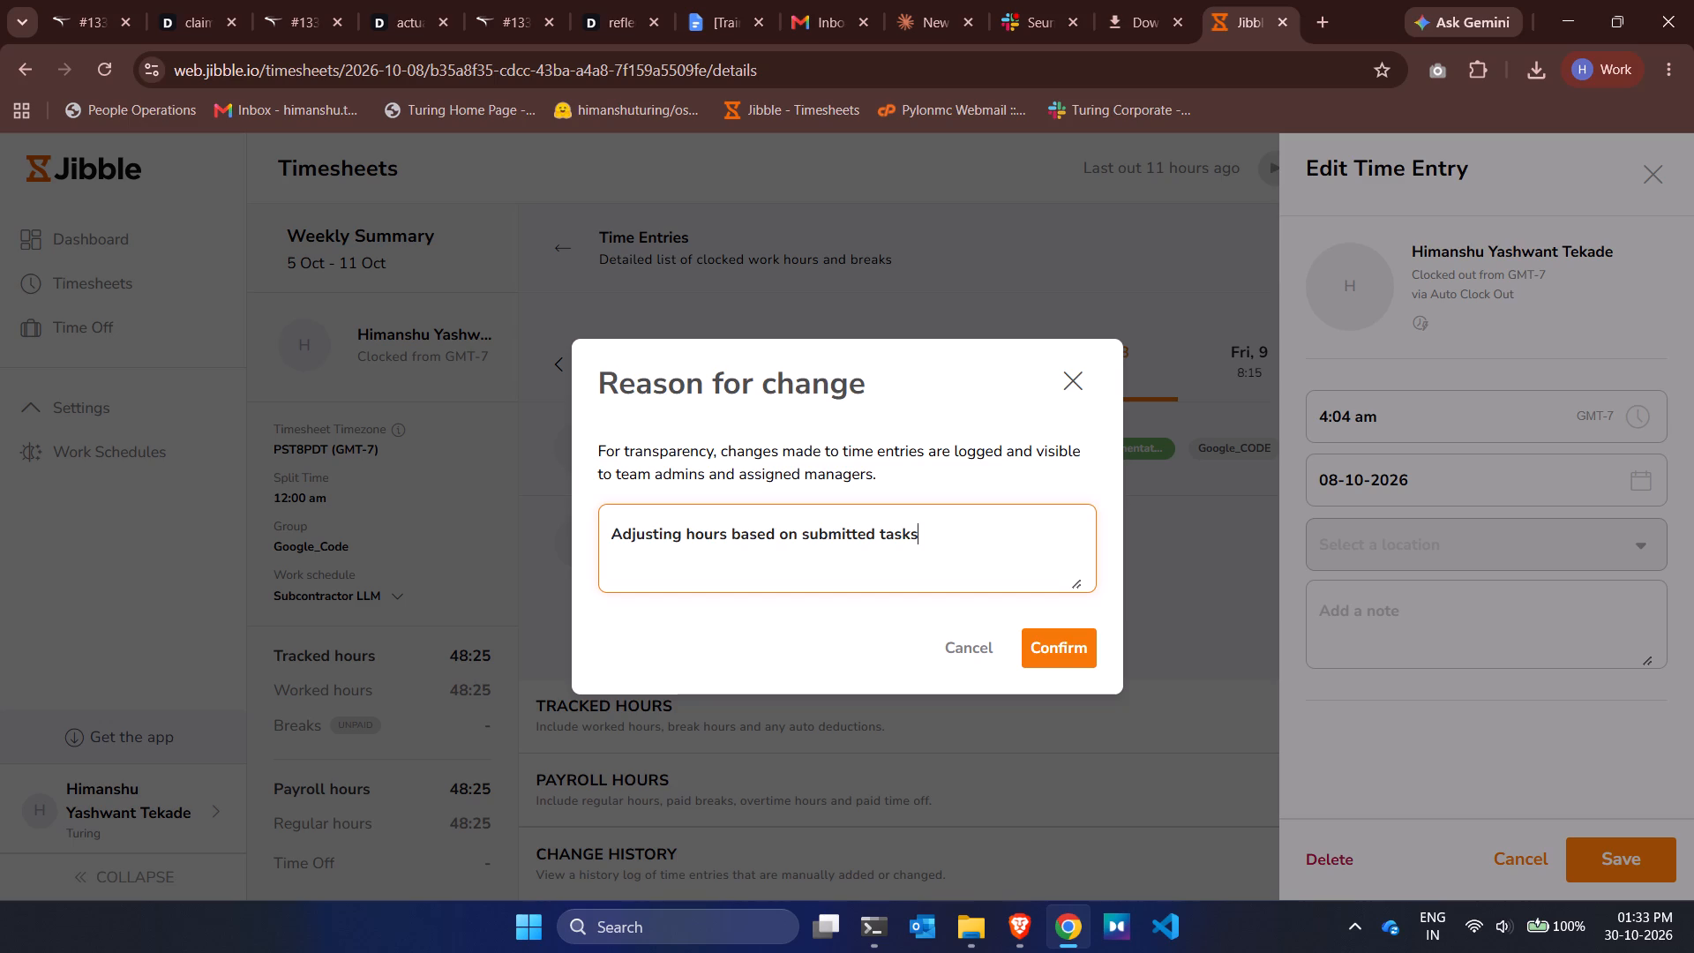
pyautogui.click(1064, 657)
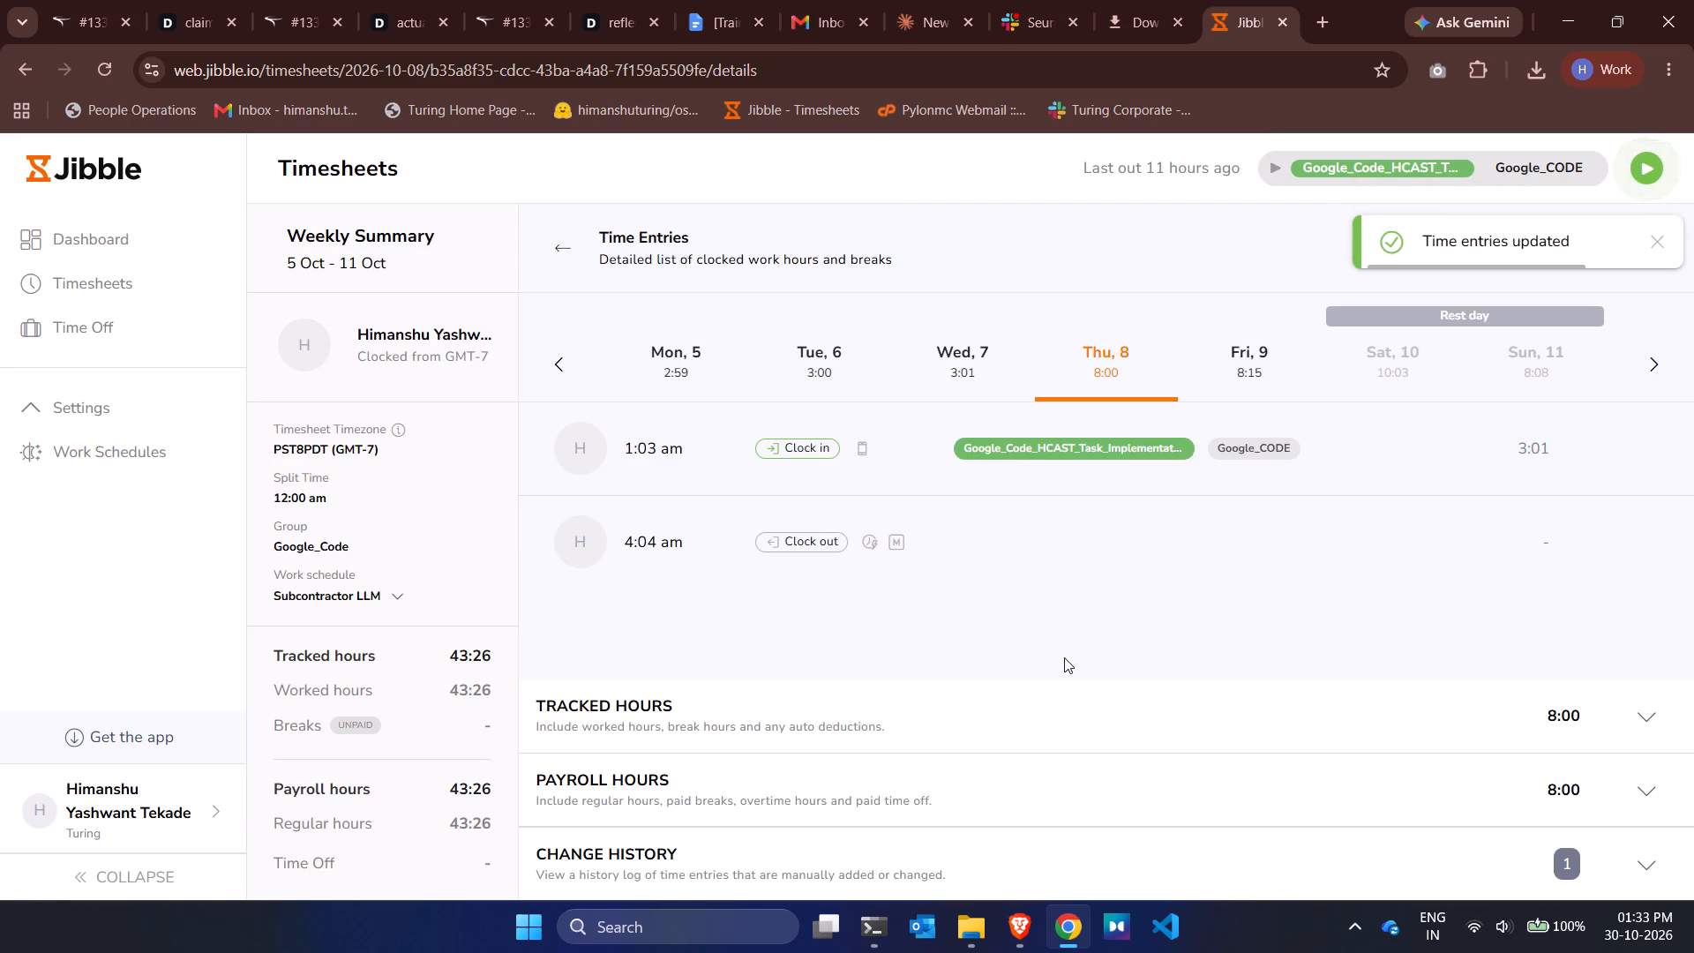
# Set the first clock-out time for Friday 9 October to 6:52 am, giving the reason "Adjusting hours based on submitted tasks".
pyautogui.click(1246, 349)
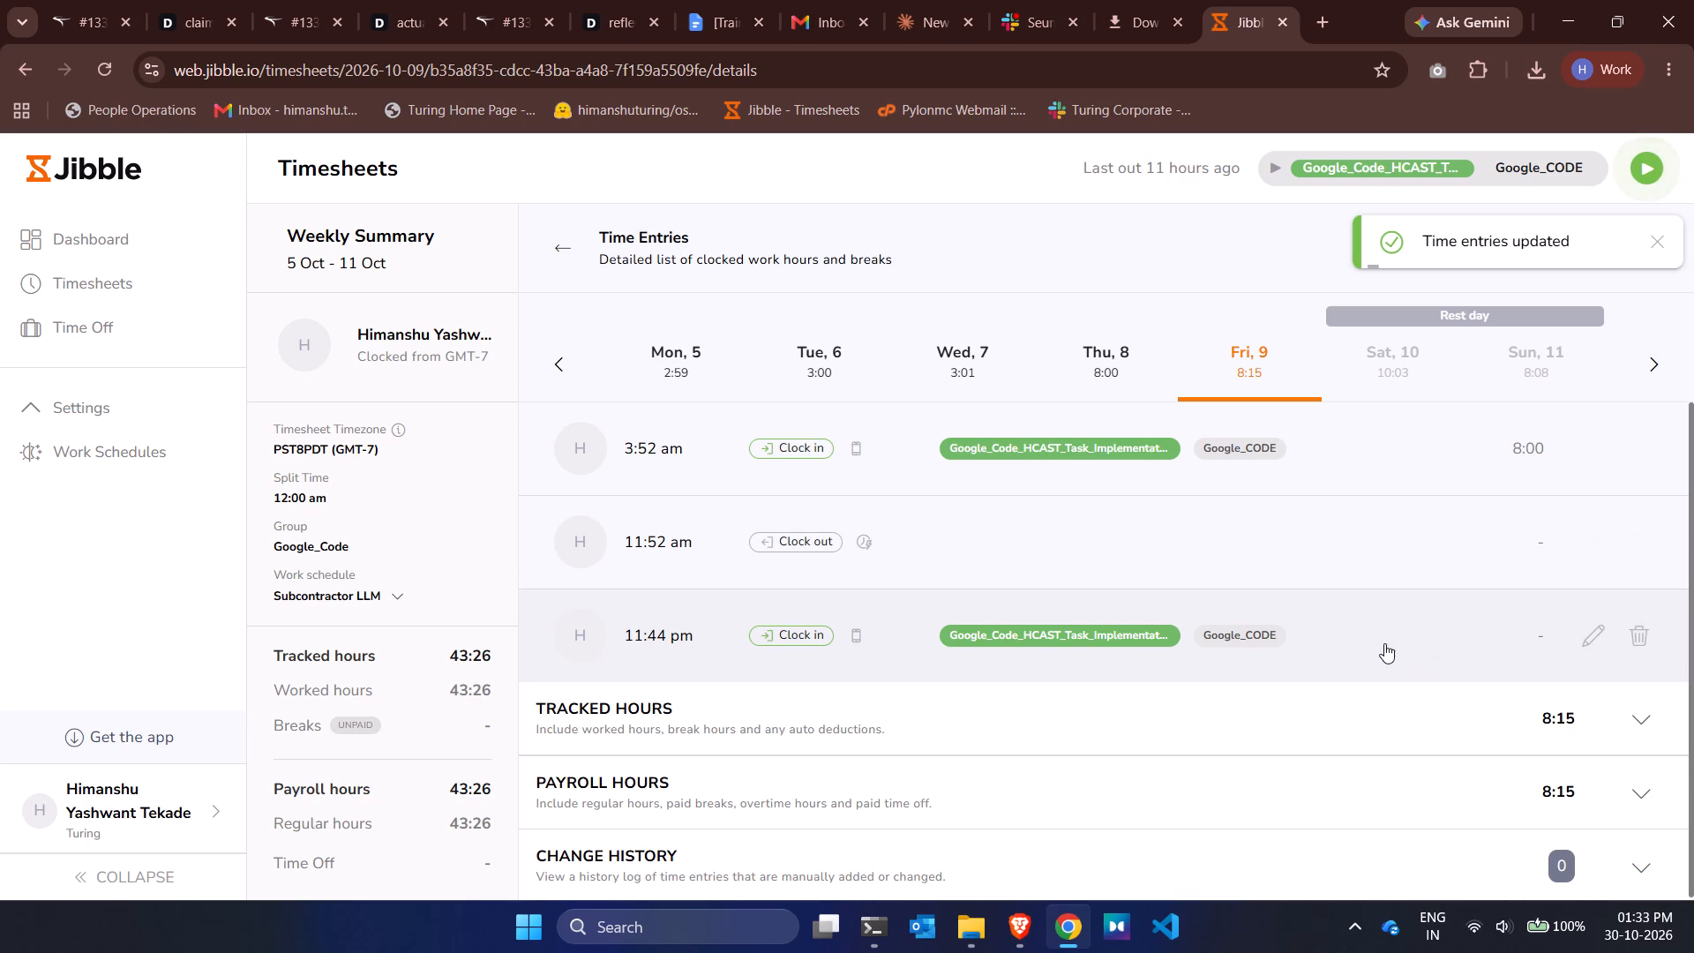
pyautogui.scroll(-1, 1376, 634)
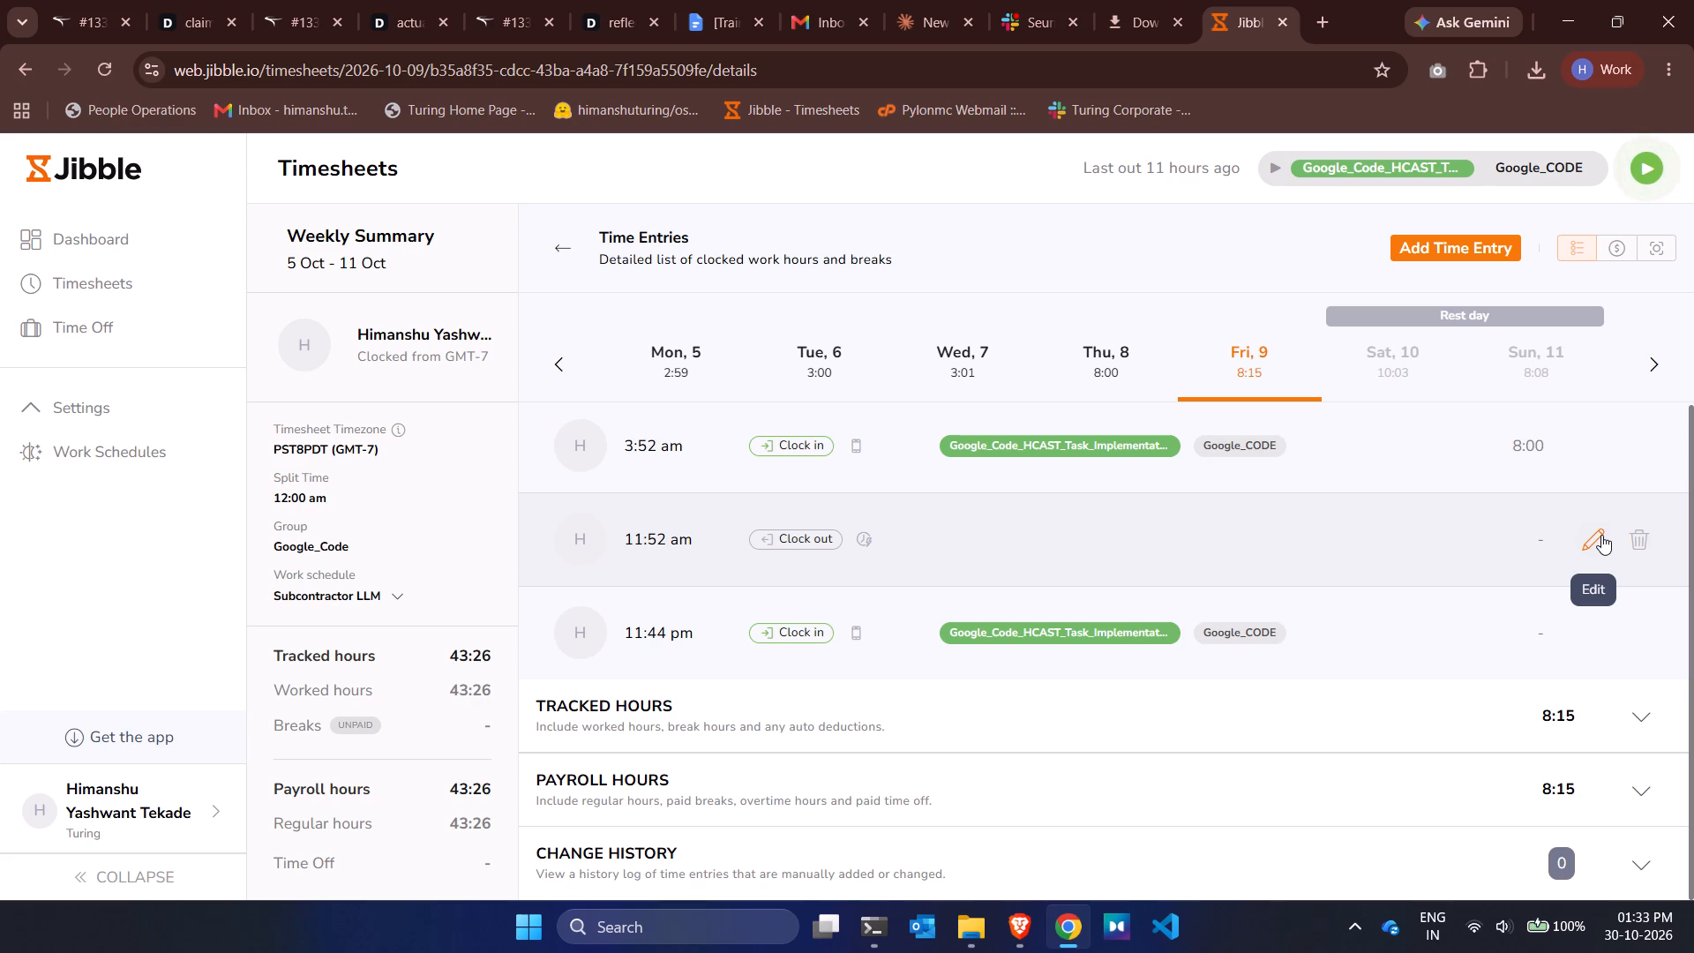
pyautogui.click(1601, 535)
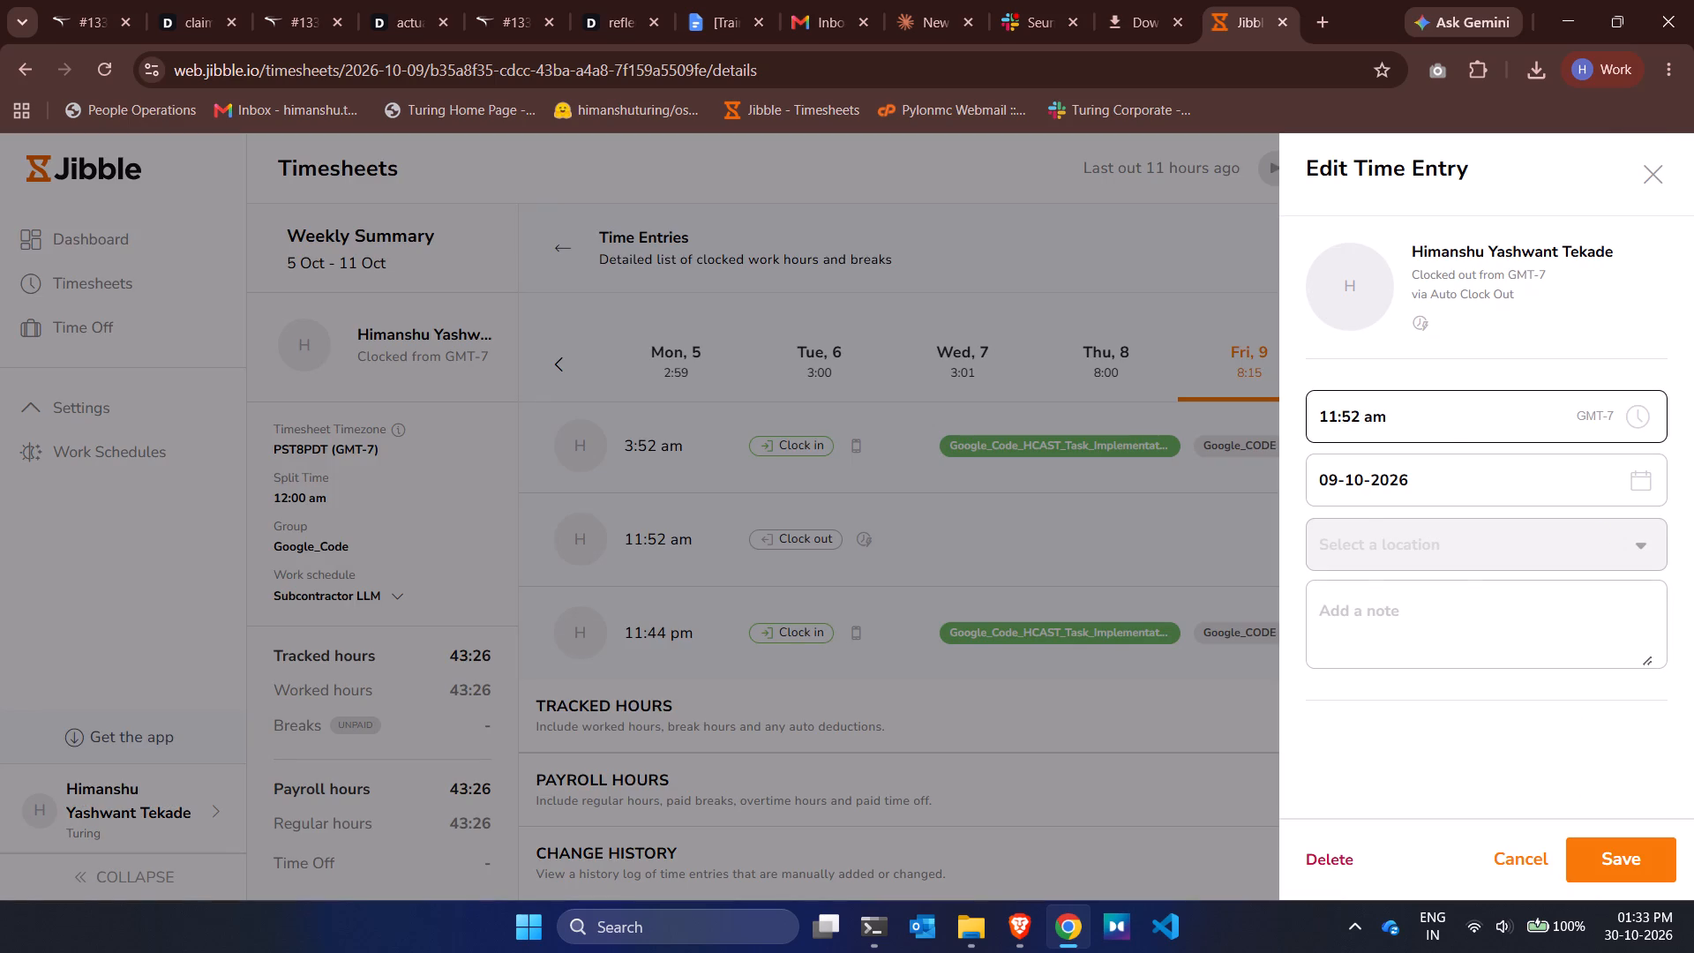
pyautogui.click(1330, 412)
pyautogui.scroll(1, 1348, 503)
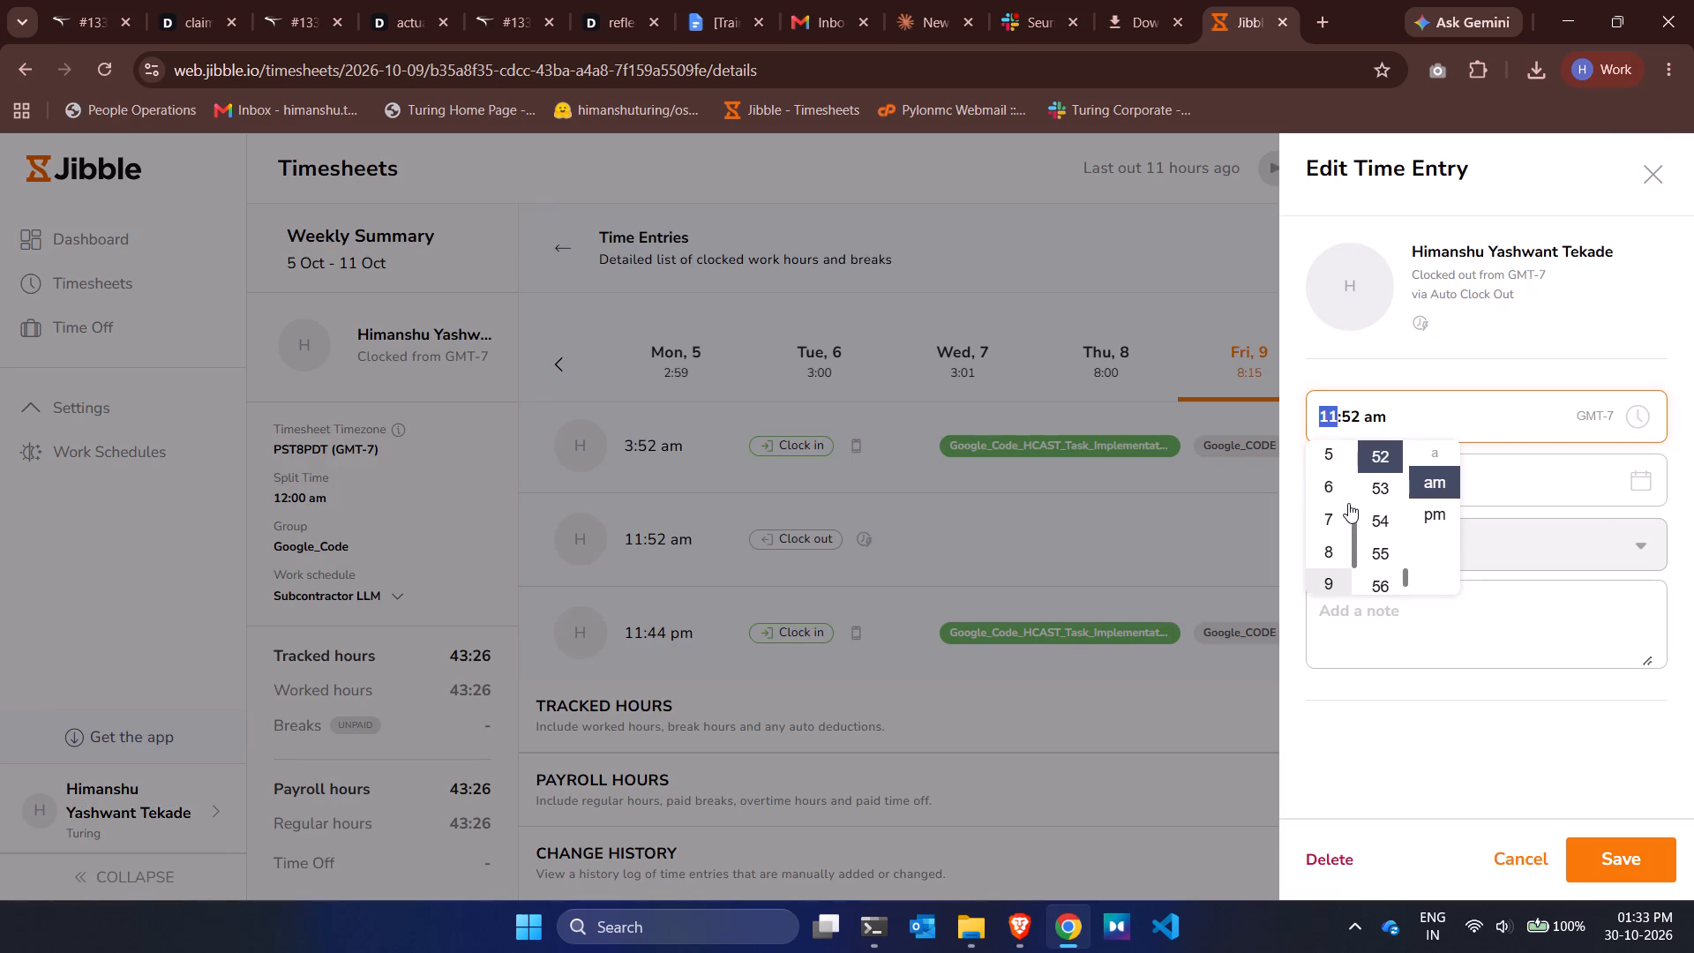
pyautogui.click(1333, 483)
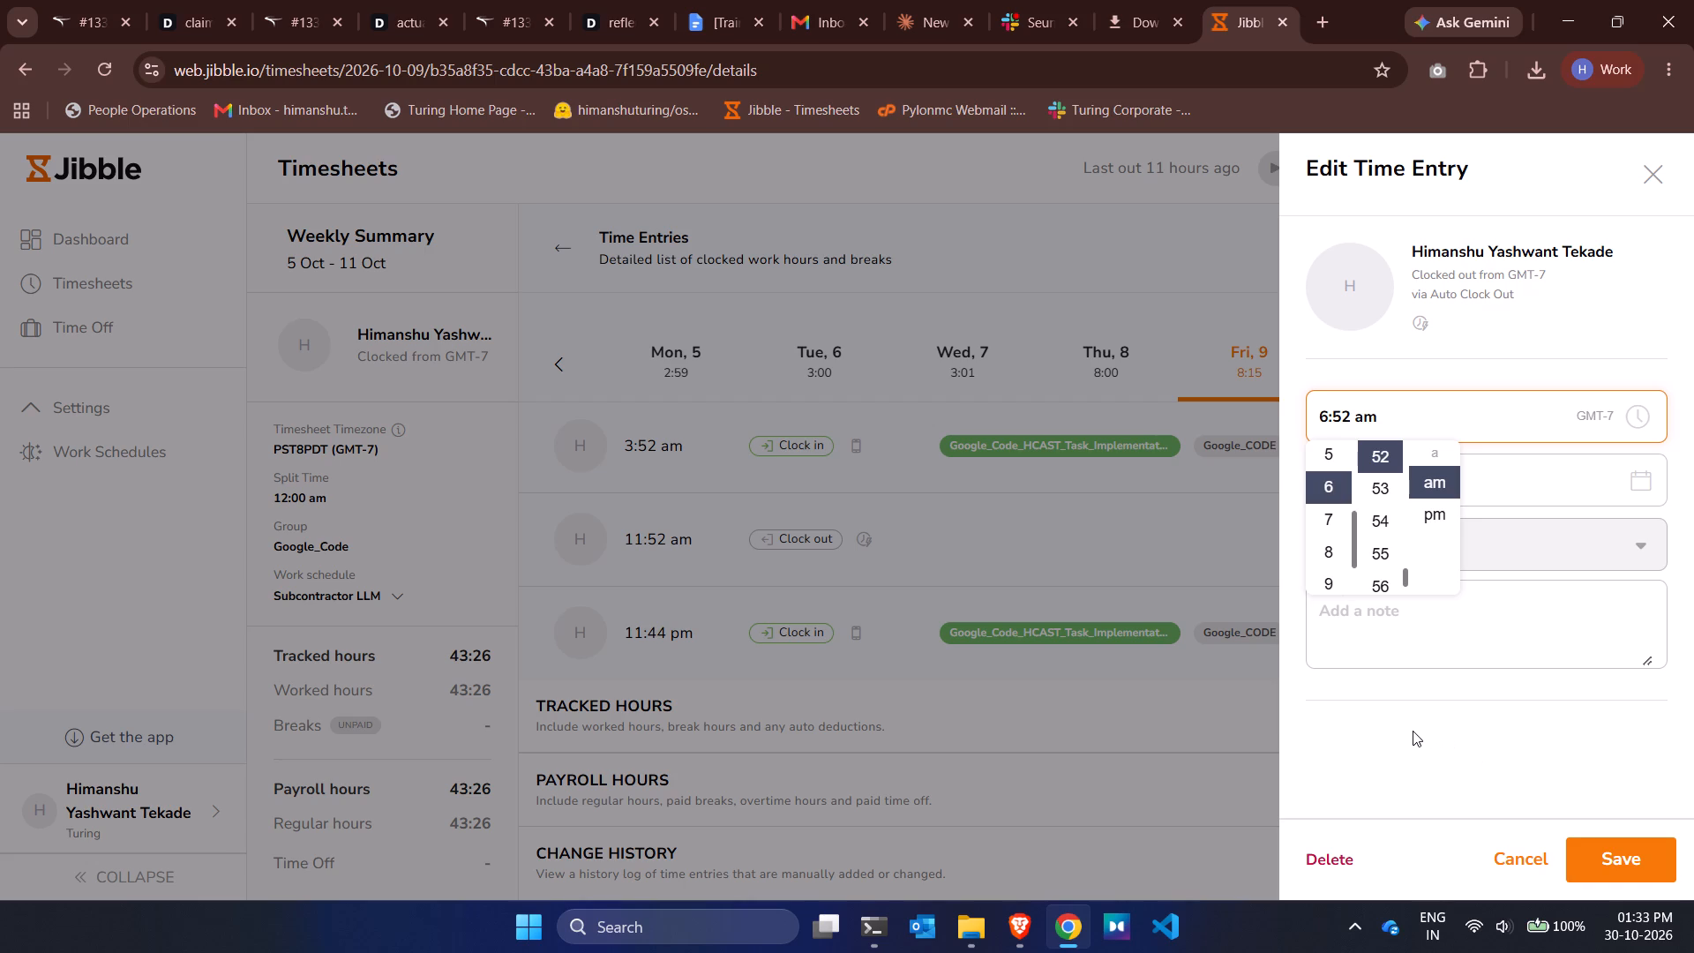
pyautogui.click(1413, 731)
pyautogui.click(1601, 858)
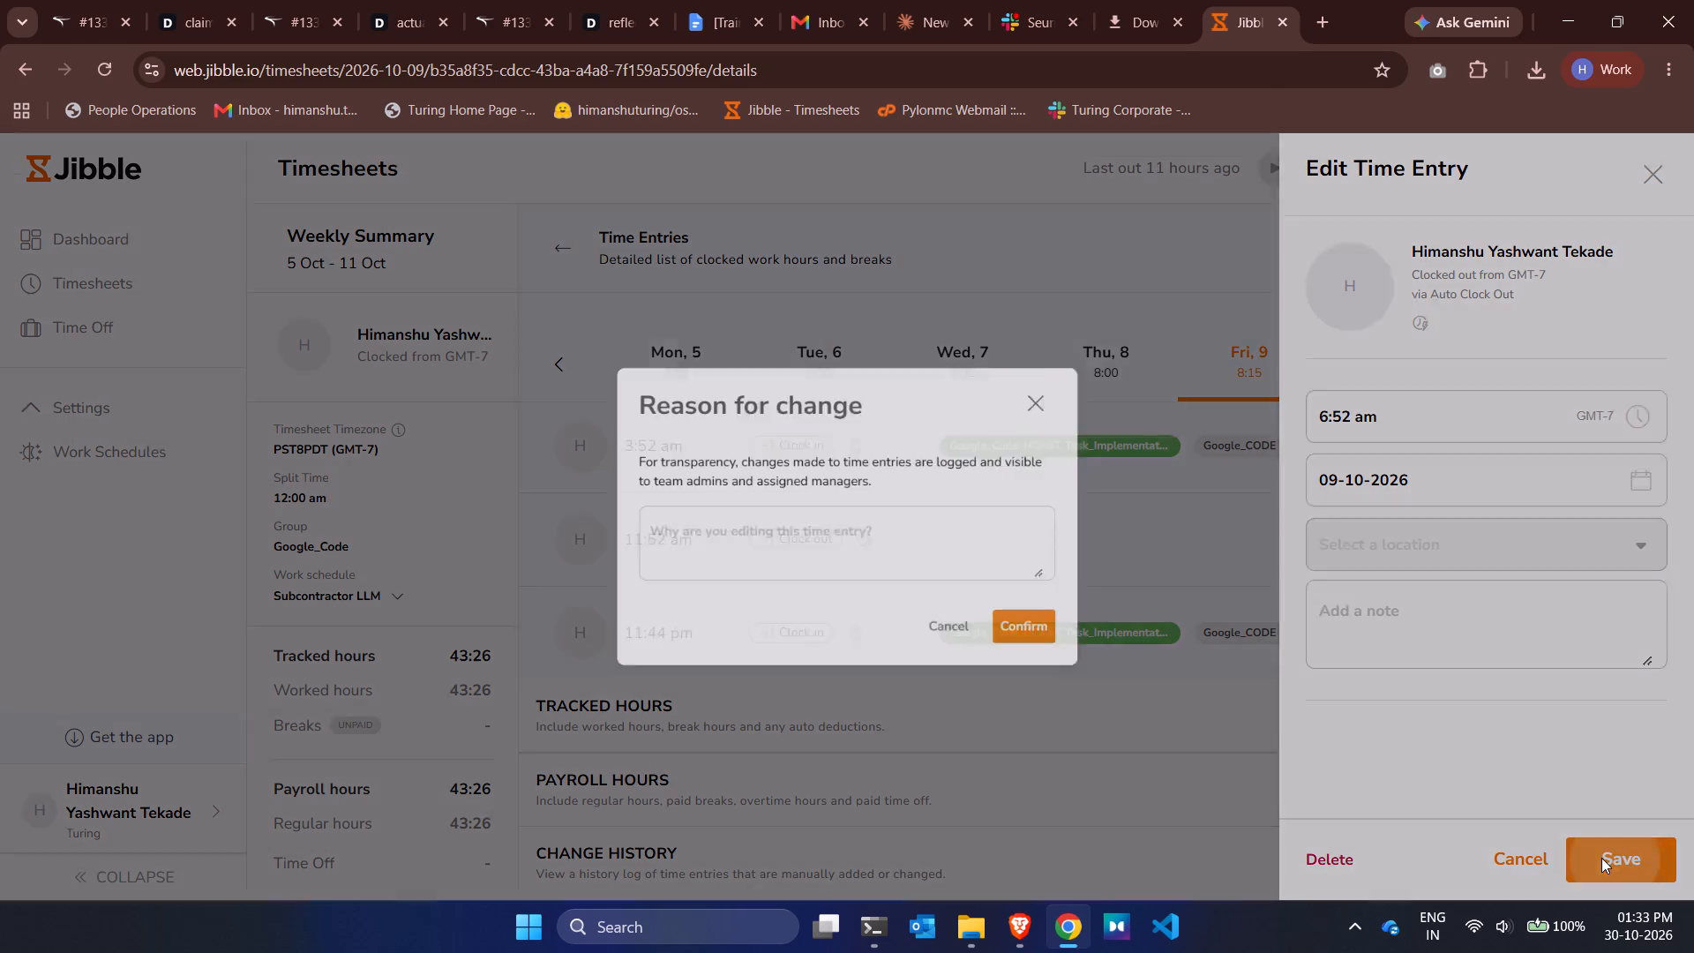
pyautogui.click(770, 517)
pyautogui.hotkey('ctrl', 'v')
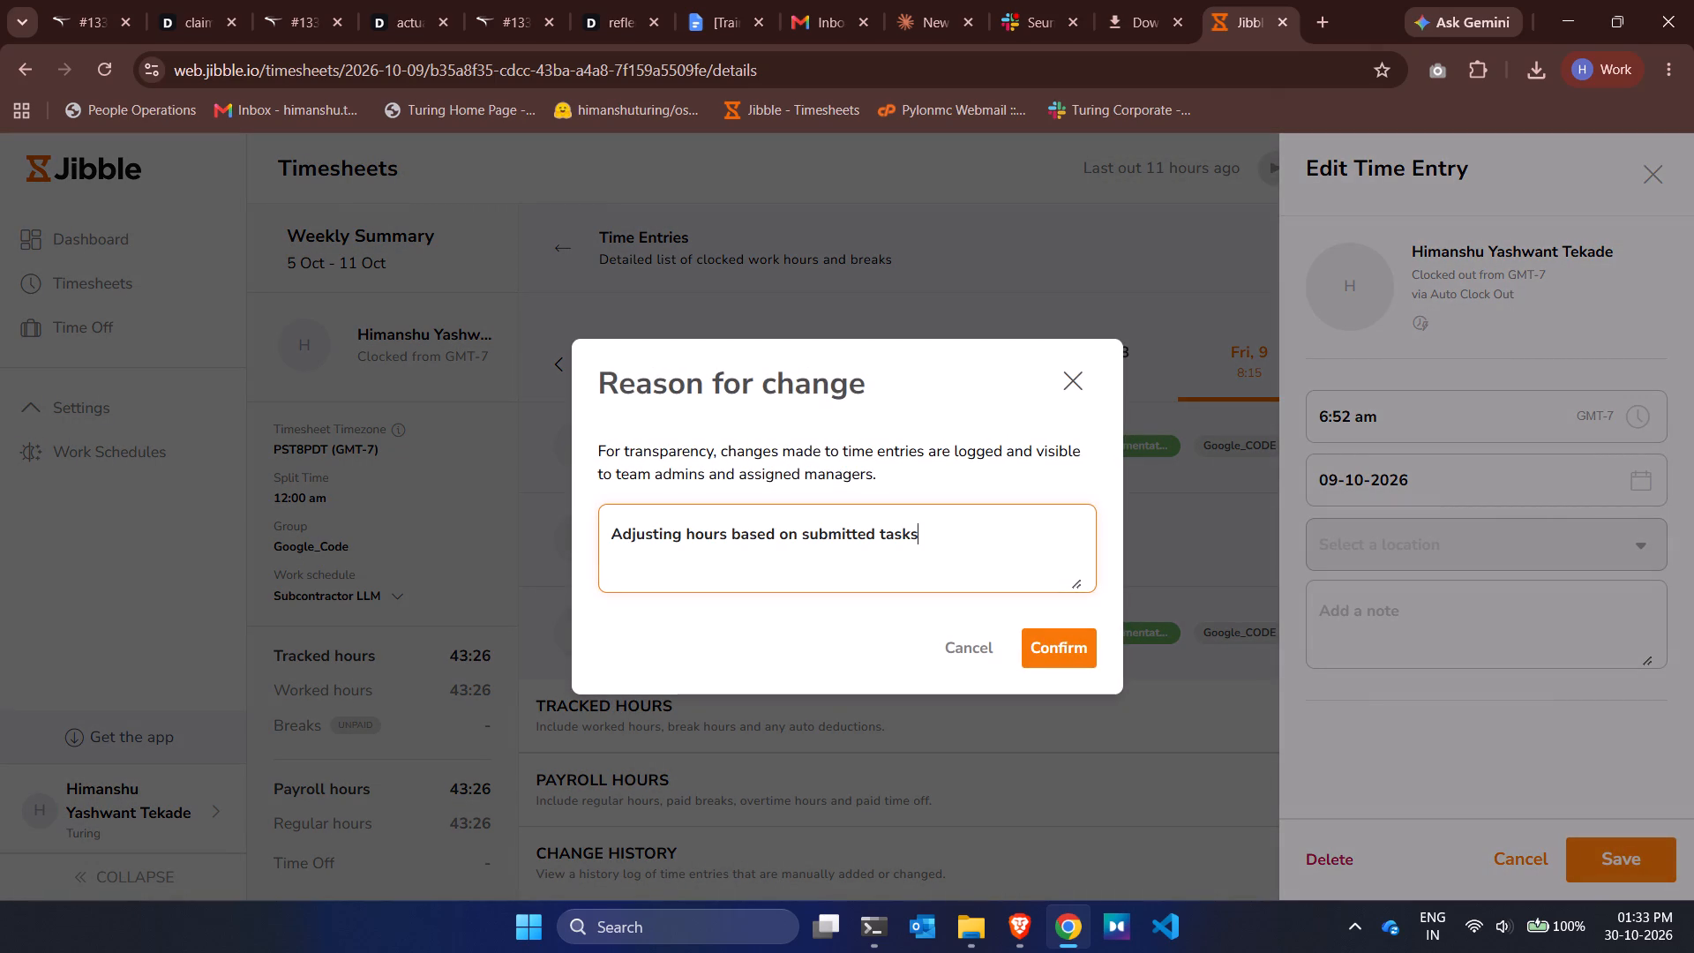
pyautogui.click(1047, 645)
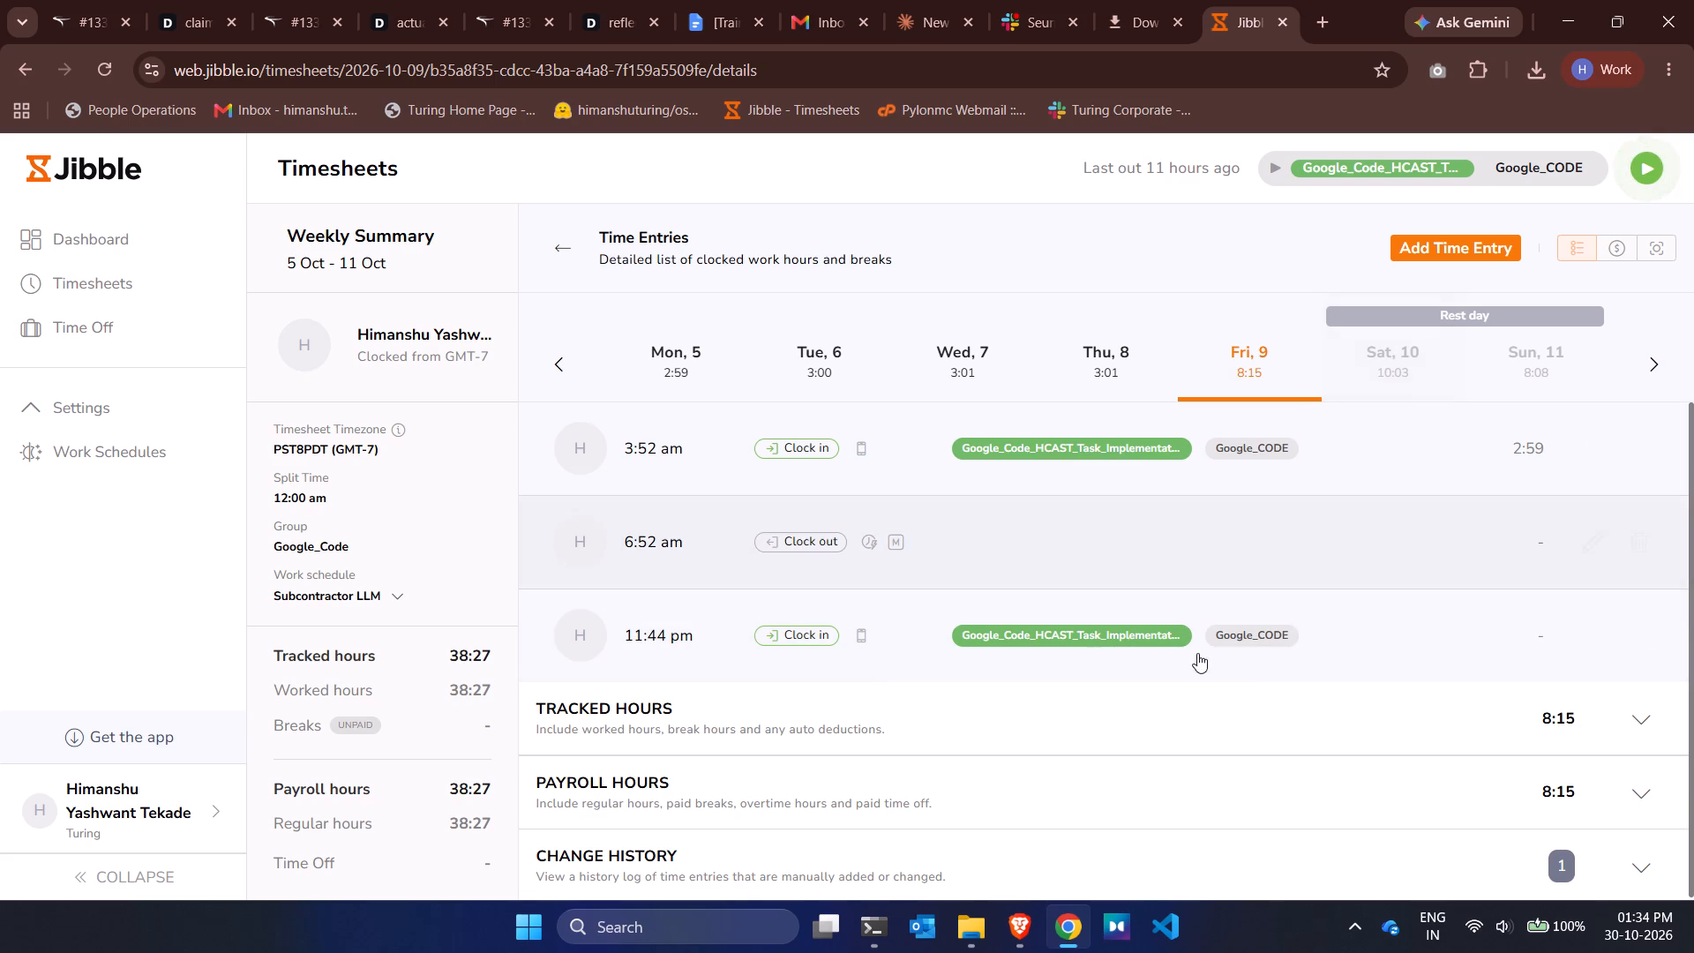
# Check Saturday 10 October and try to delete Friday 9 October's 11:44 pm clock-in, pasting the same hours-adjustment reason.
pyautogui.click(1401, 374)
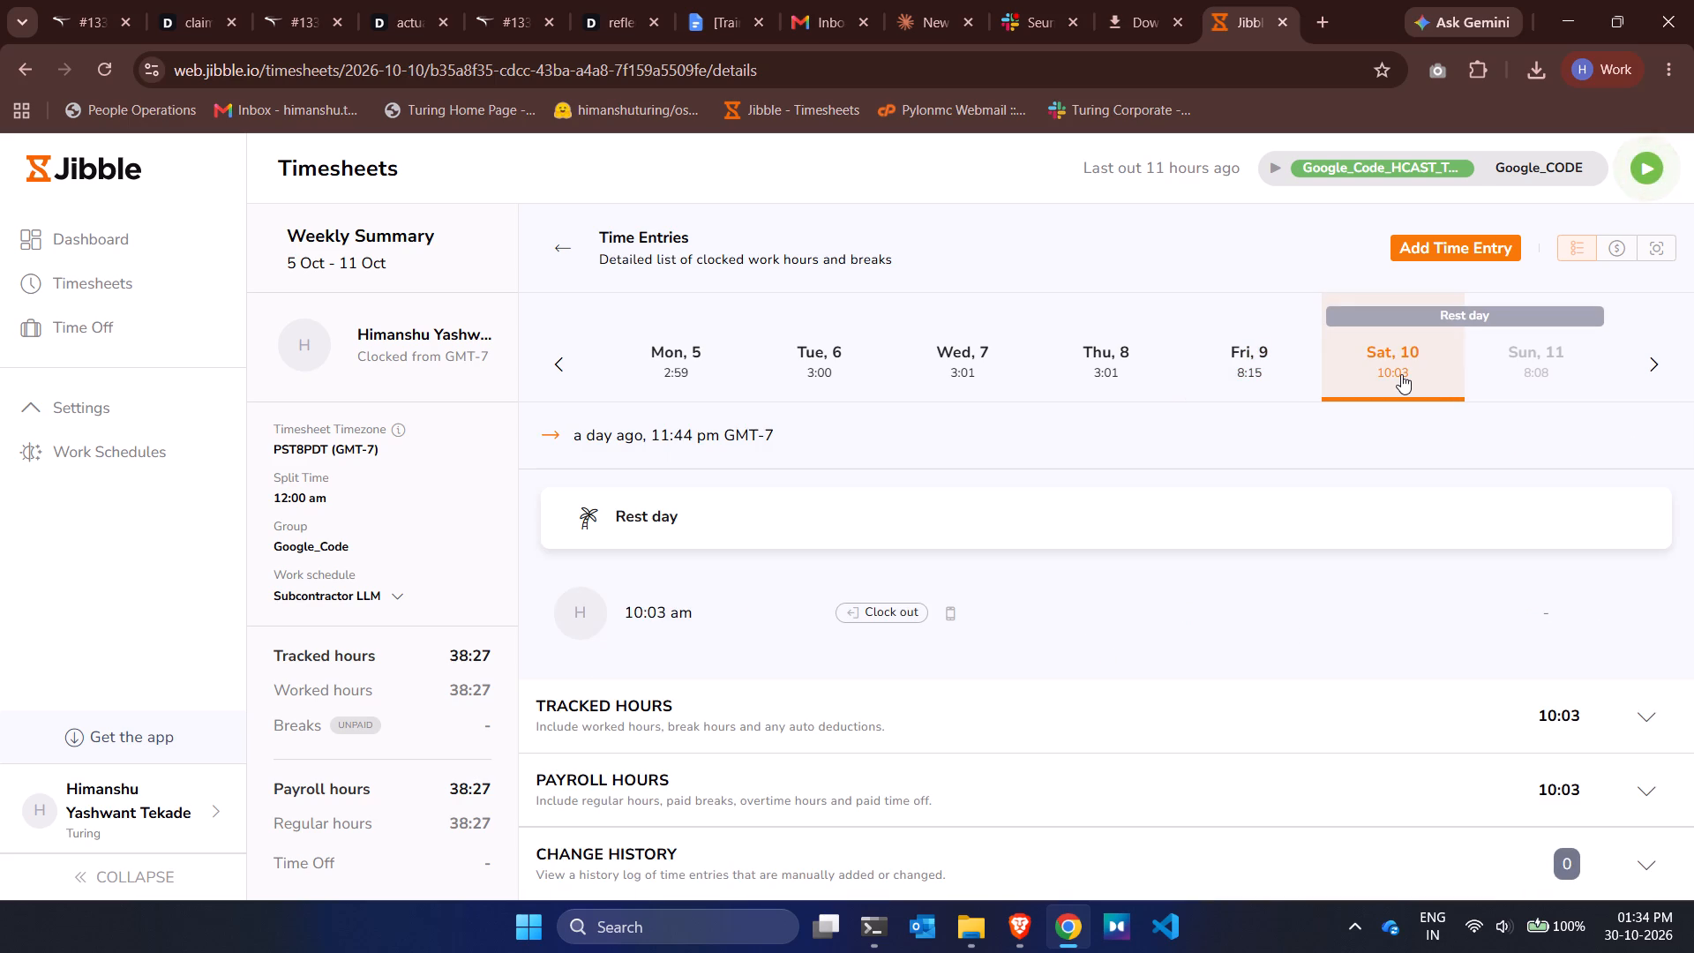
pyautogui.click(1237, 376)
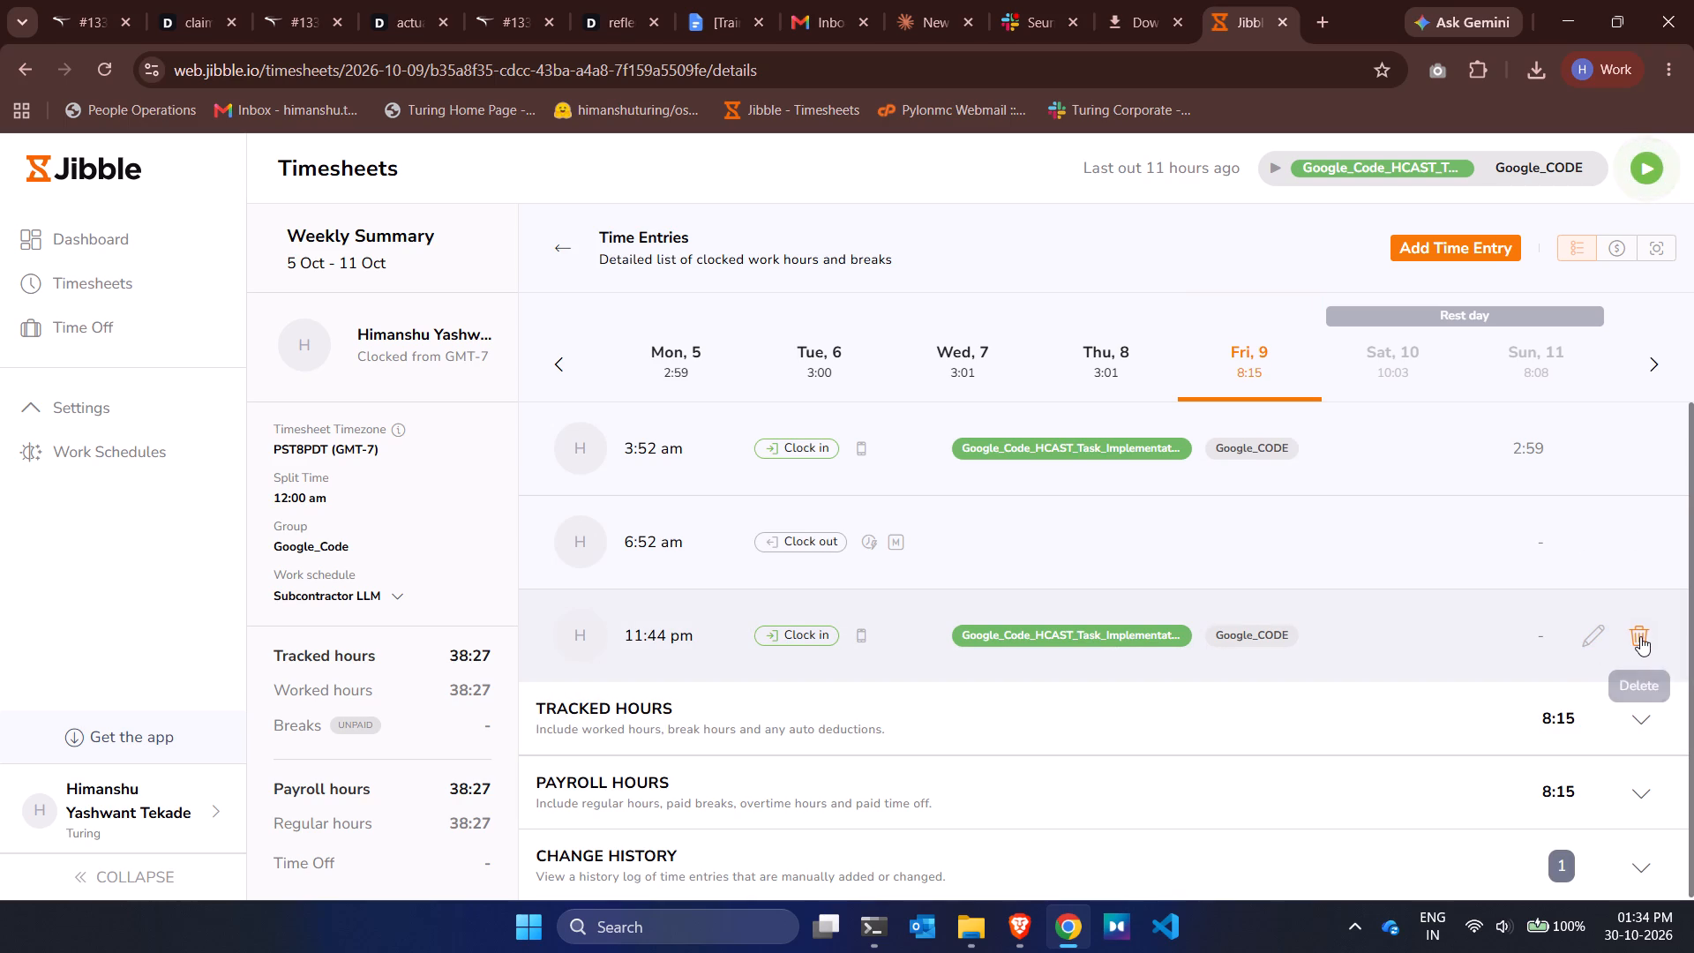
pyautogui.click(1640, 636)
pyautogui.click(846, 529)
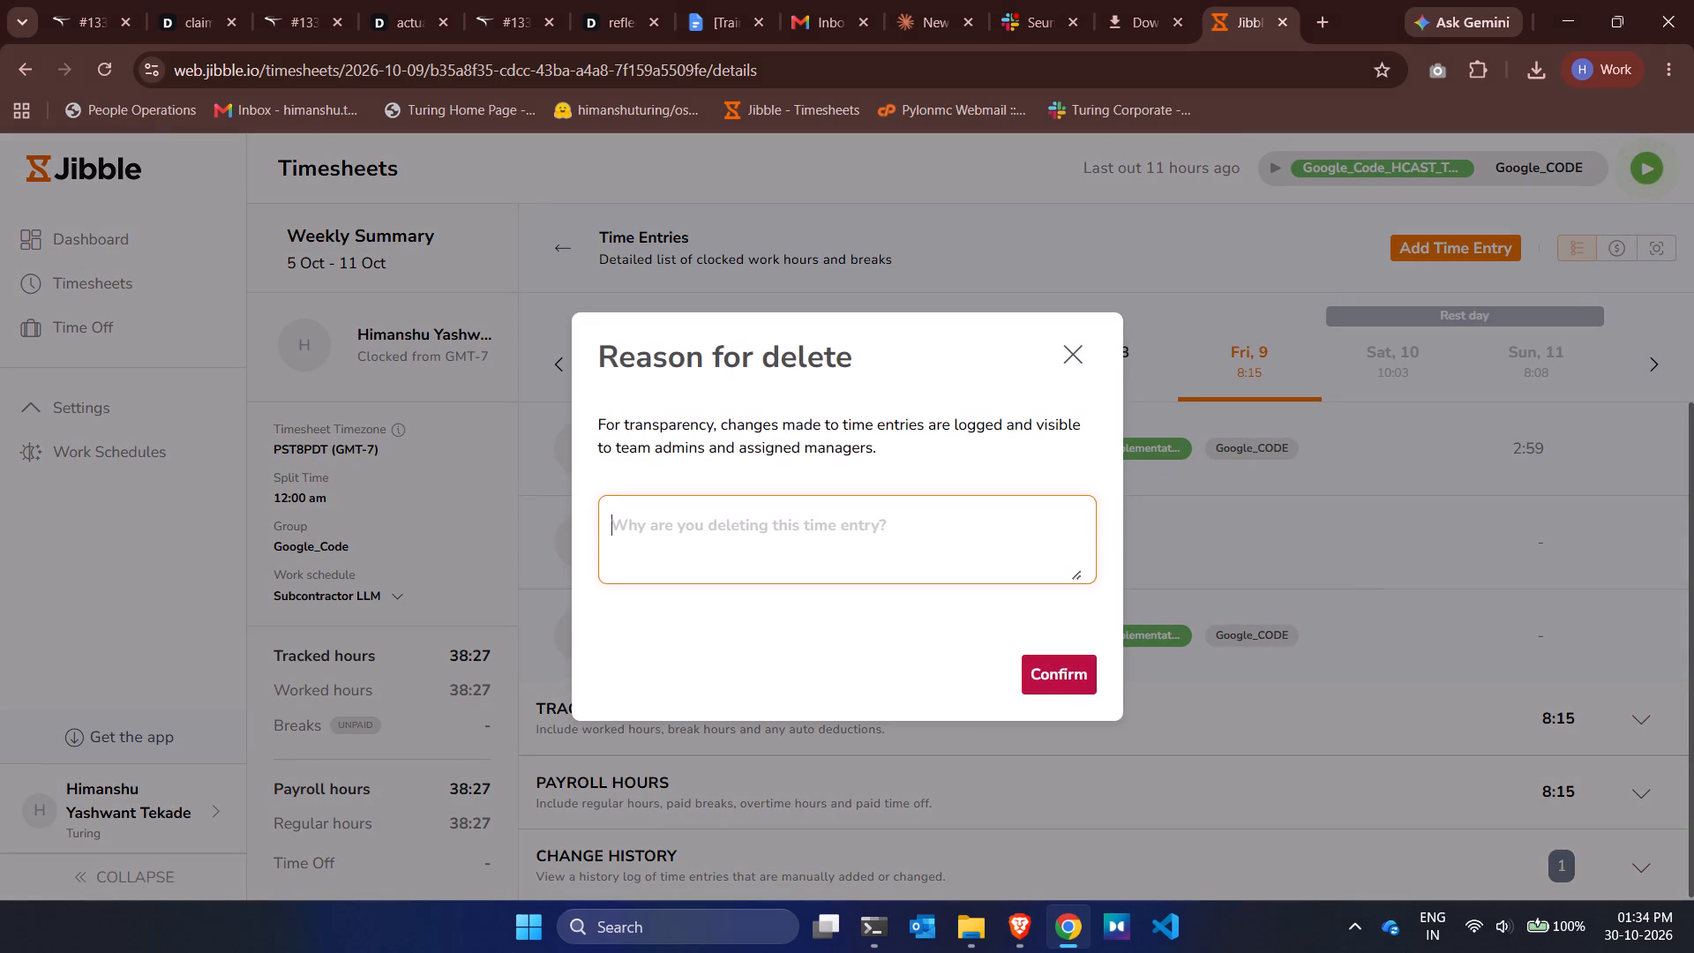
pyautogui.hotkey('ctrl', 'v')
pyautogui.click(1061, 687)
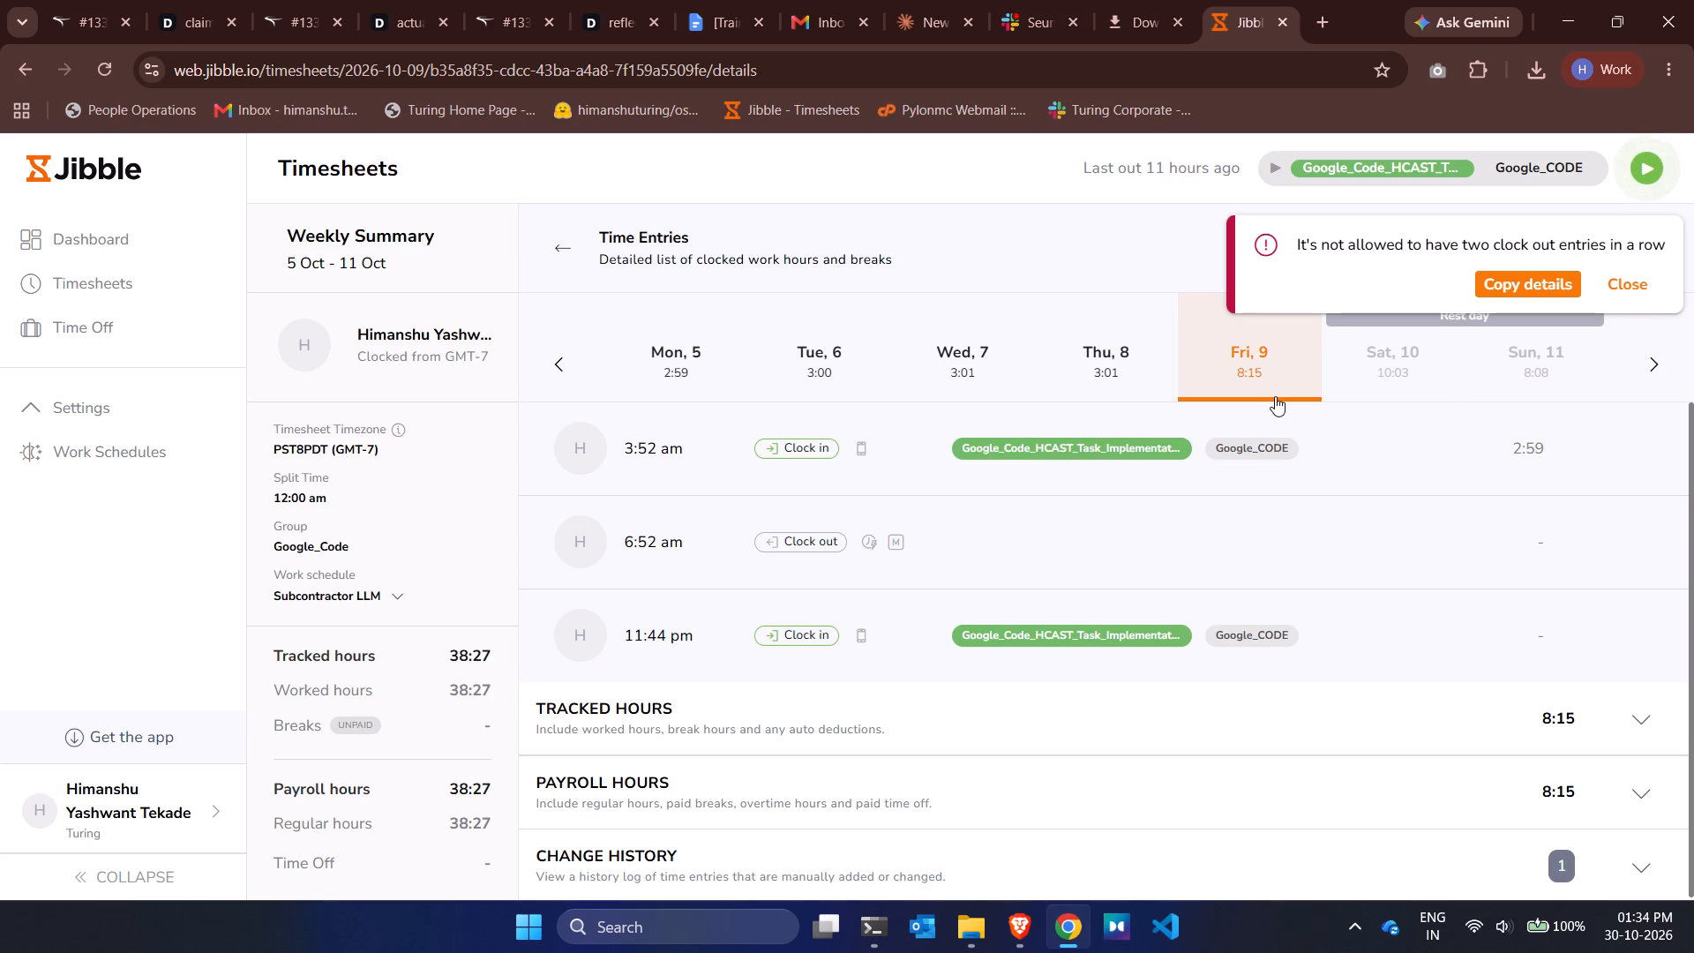
# Compare the time entries for Friday 9 and Saturday 10 October, reload the timesheet and review Friday's entries again.
pyautogui.scroll(-2, 1233, 592)
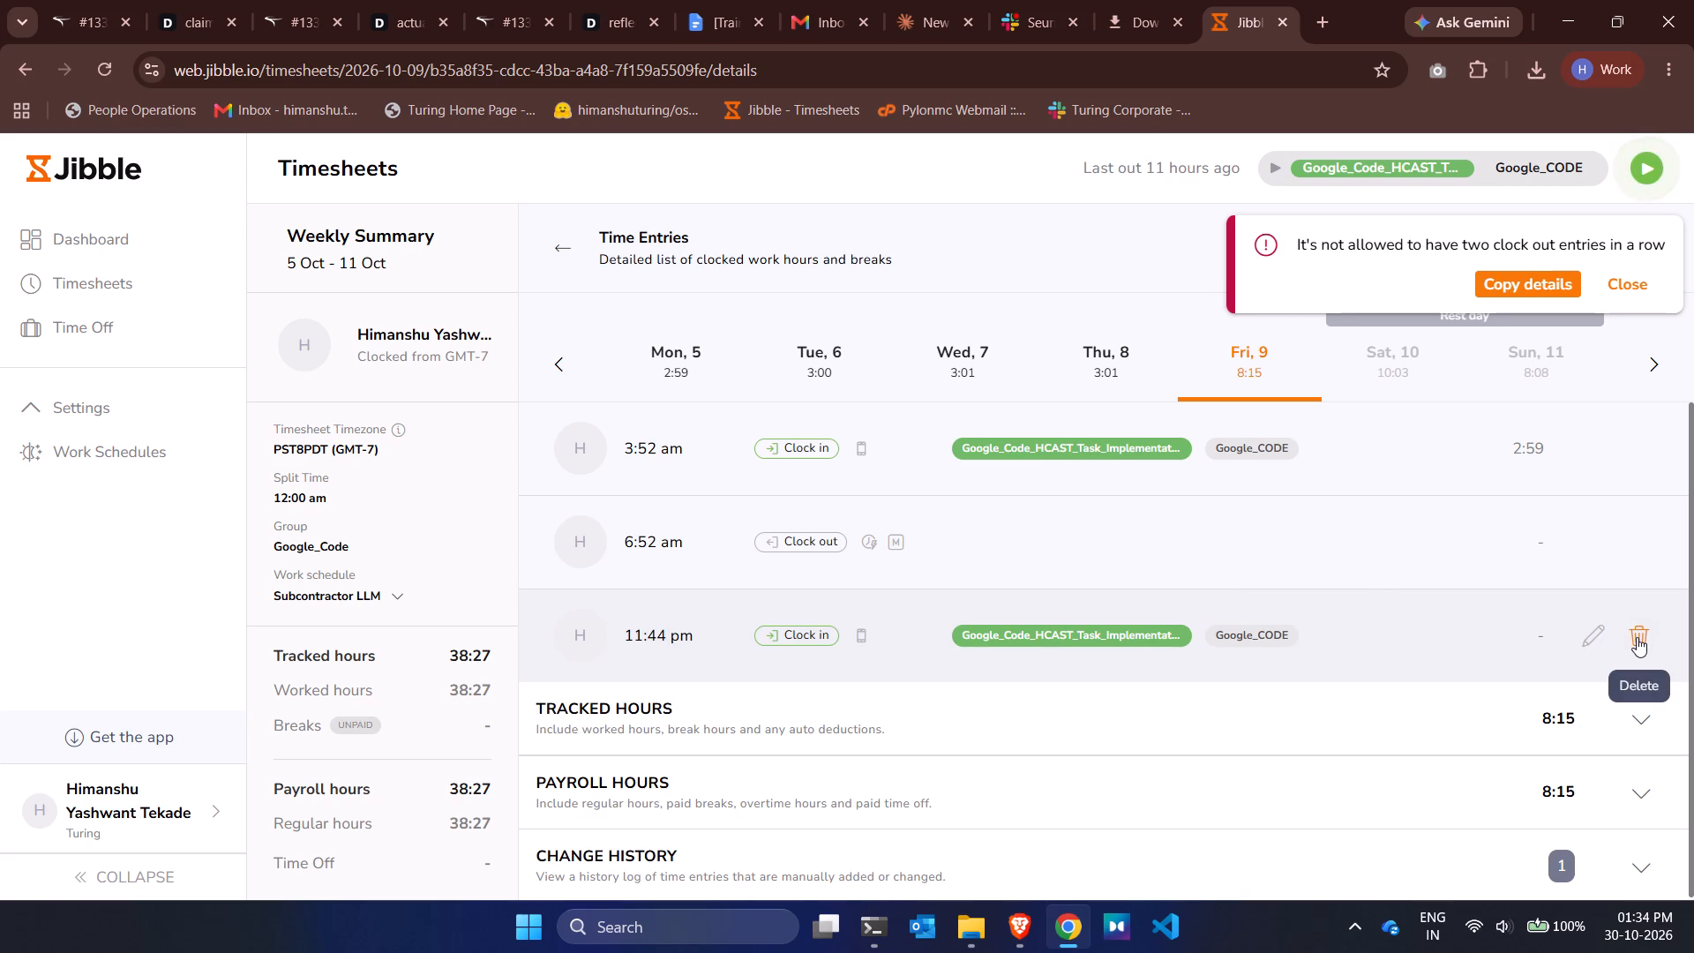
pyautogui.click(1401, 363)
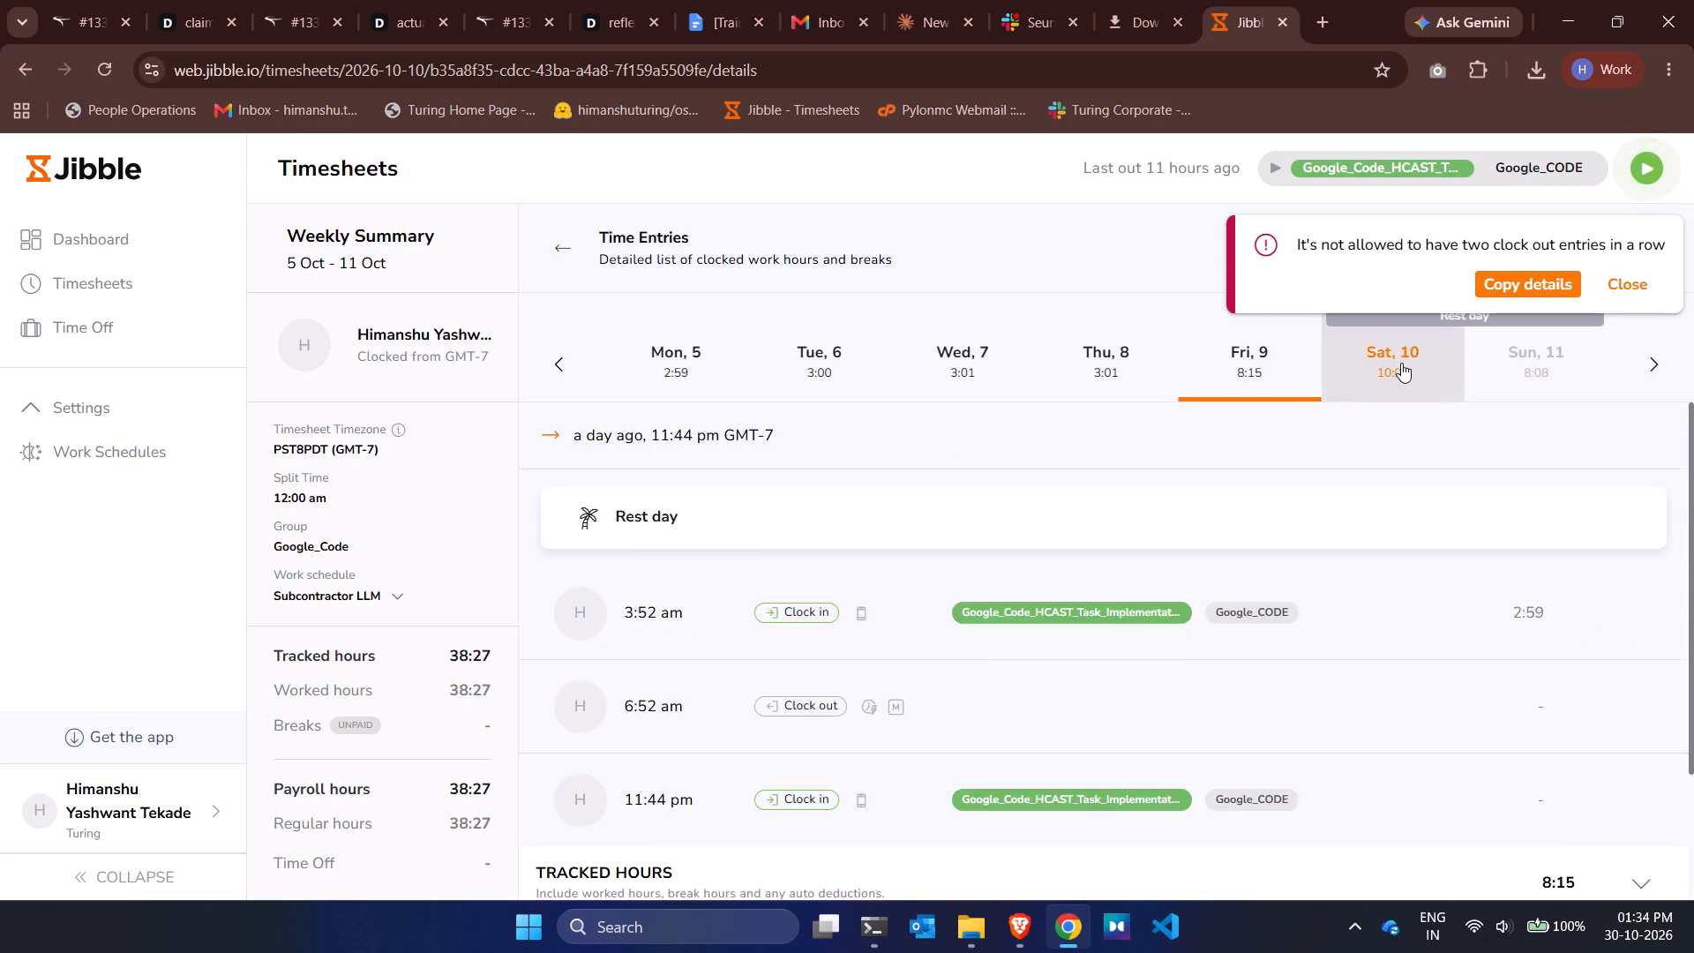
pyautogui.scroll(-1, 1156, 622)
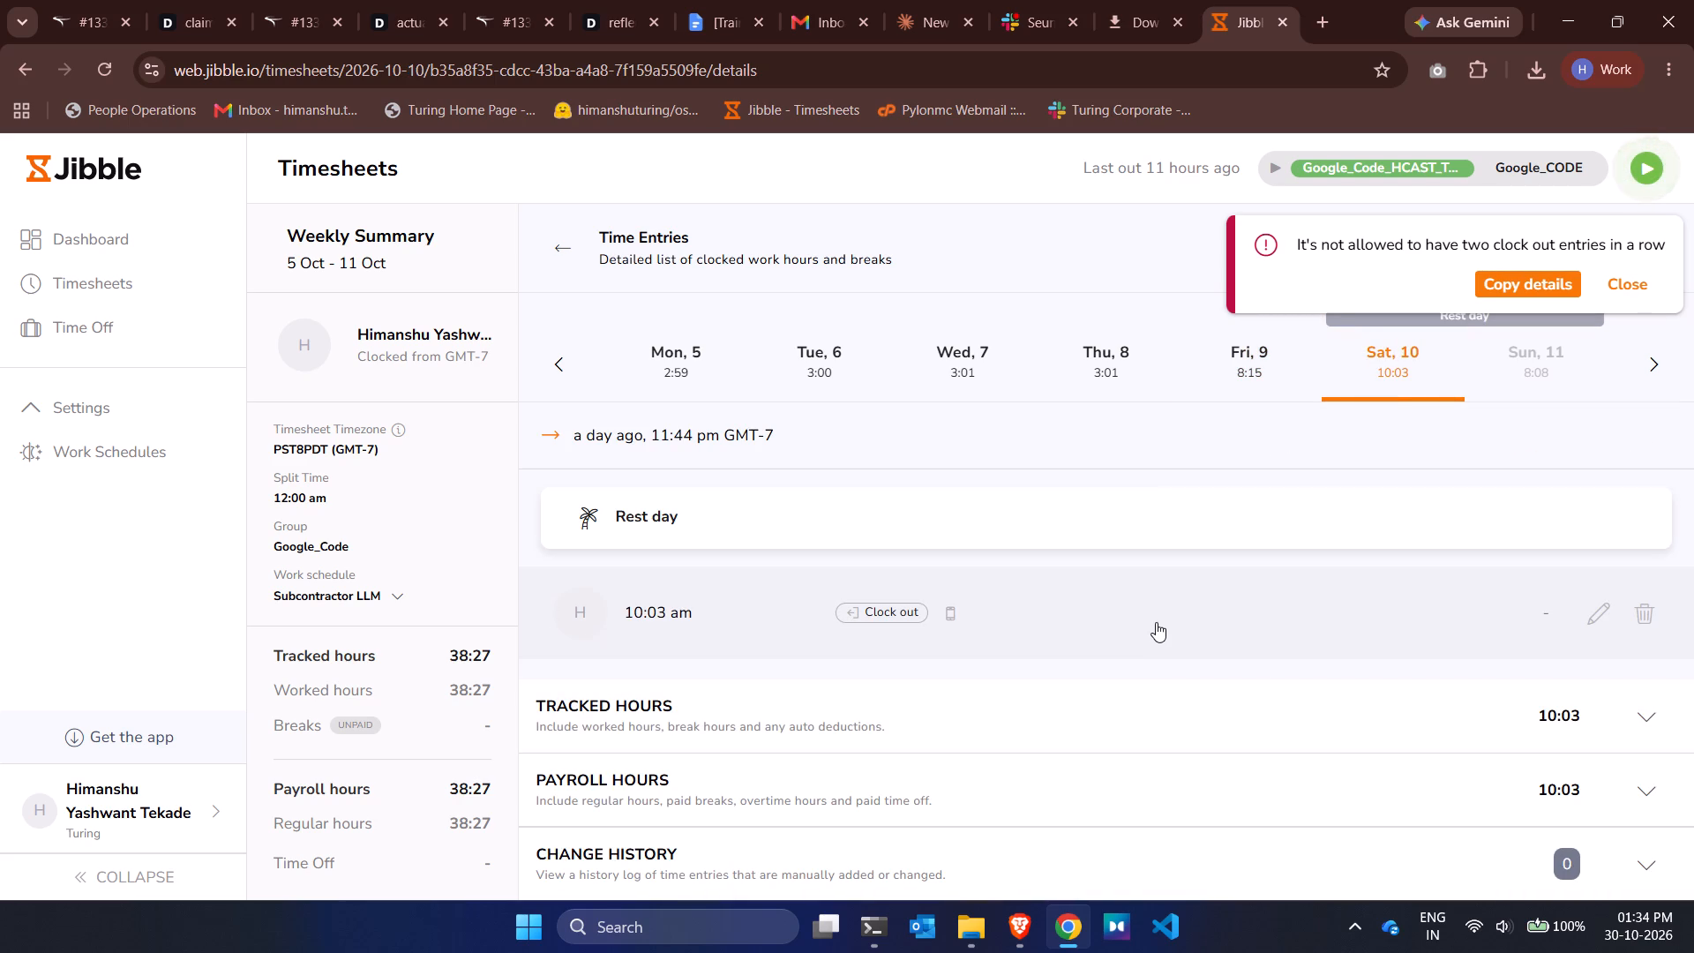
pyautogui.scroll(-1, 1156, 622)
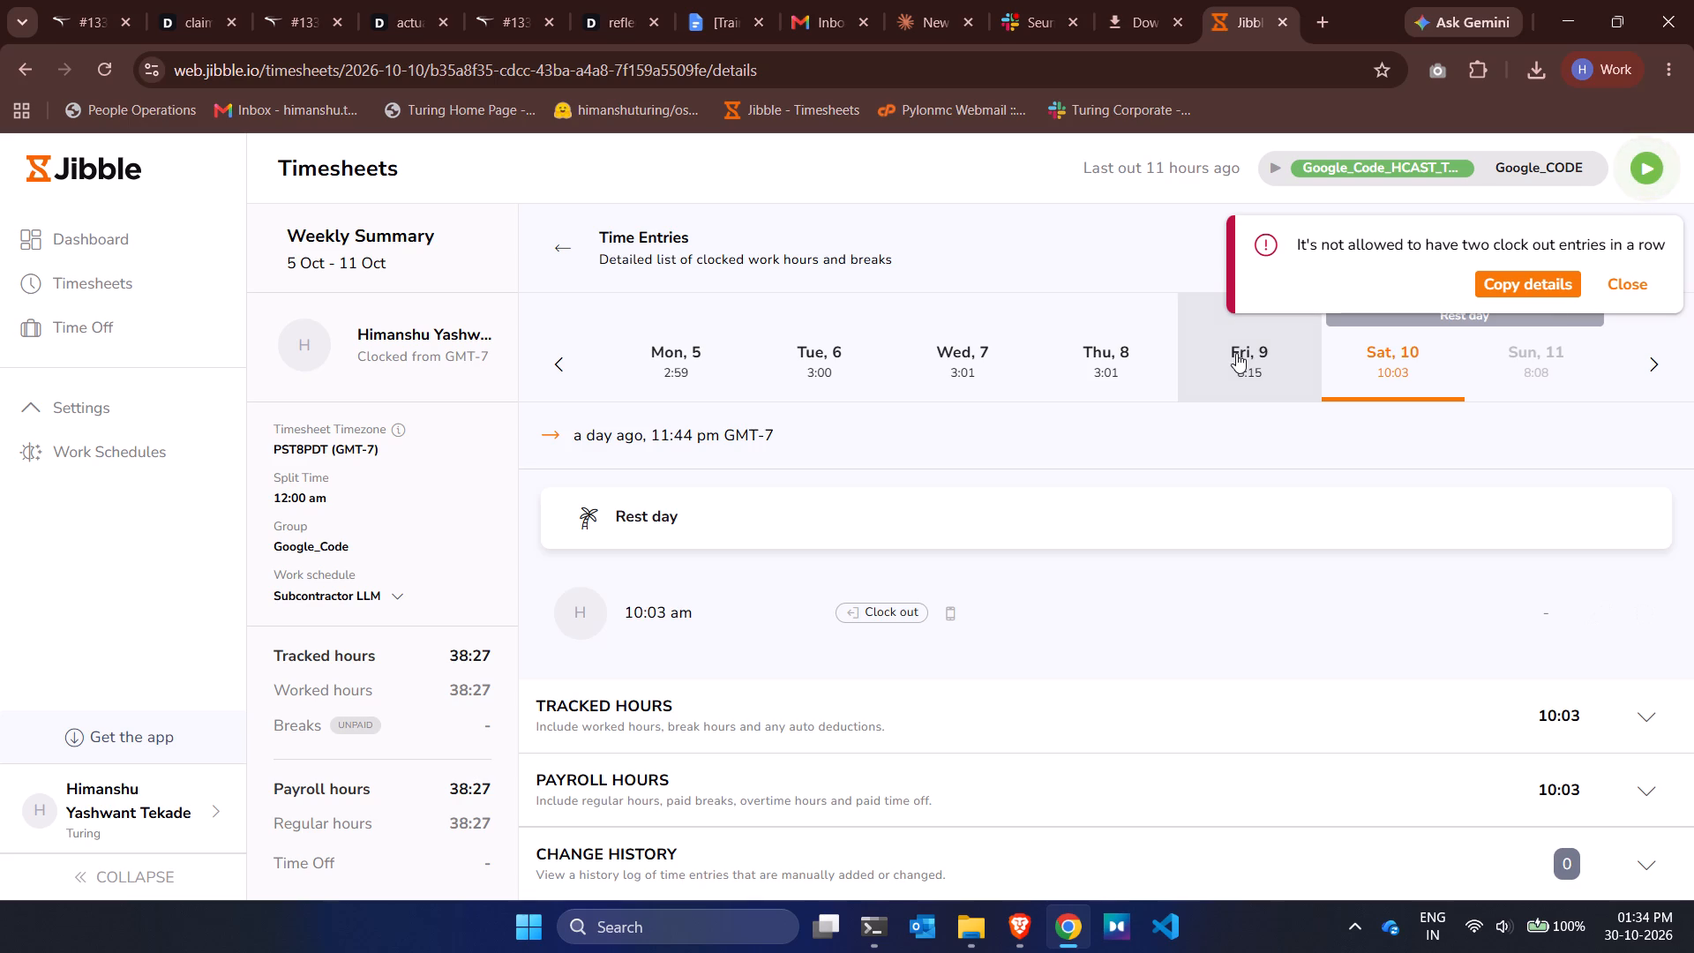
pyautogui.click(1236, 353)
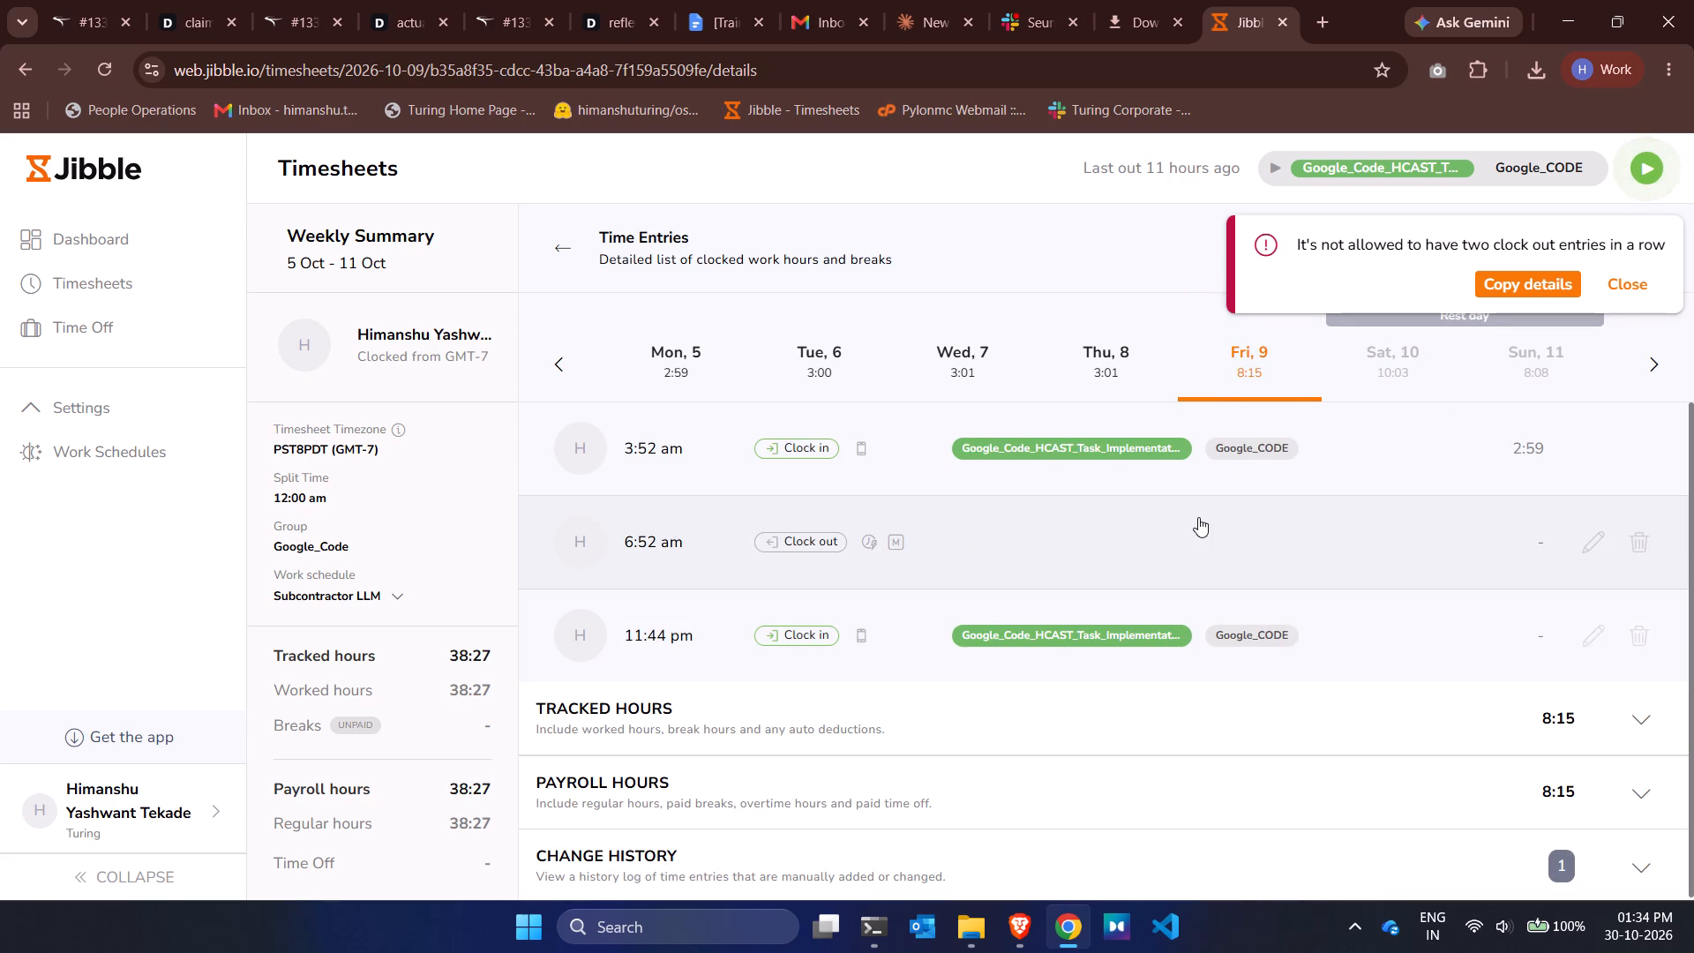
pyautogui.hotkey('ctrl', 'shift', 'r')
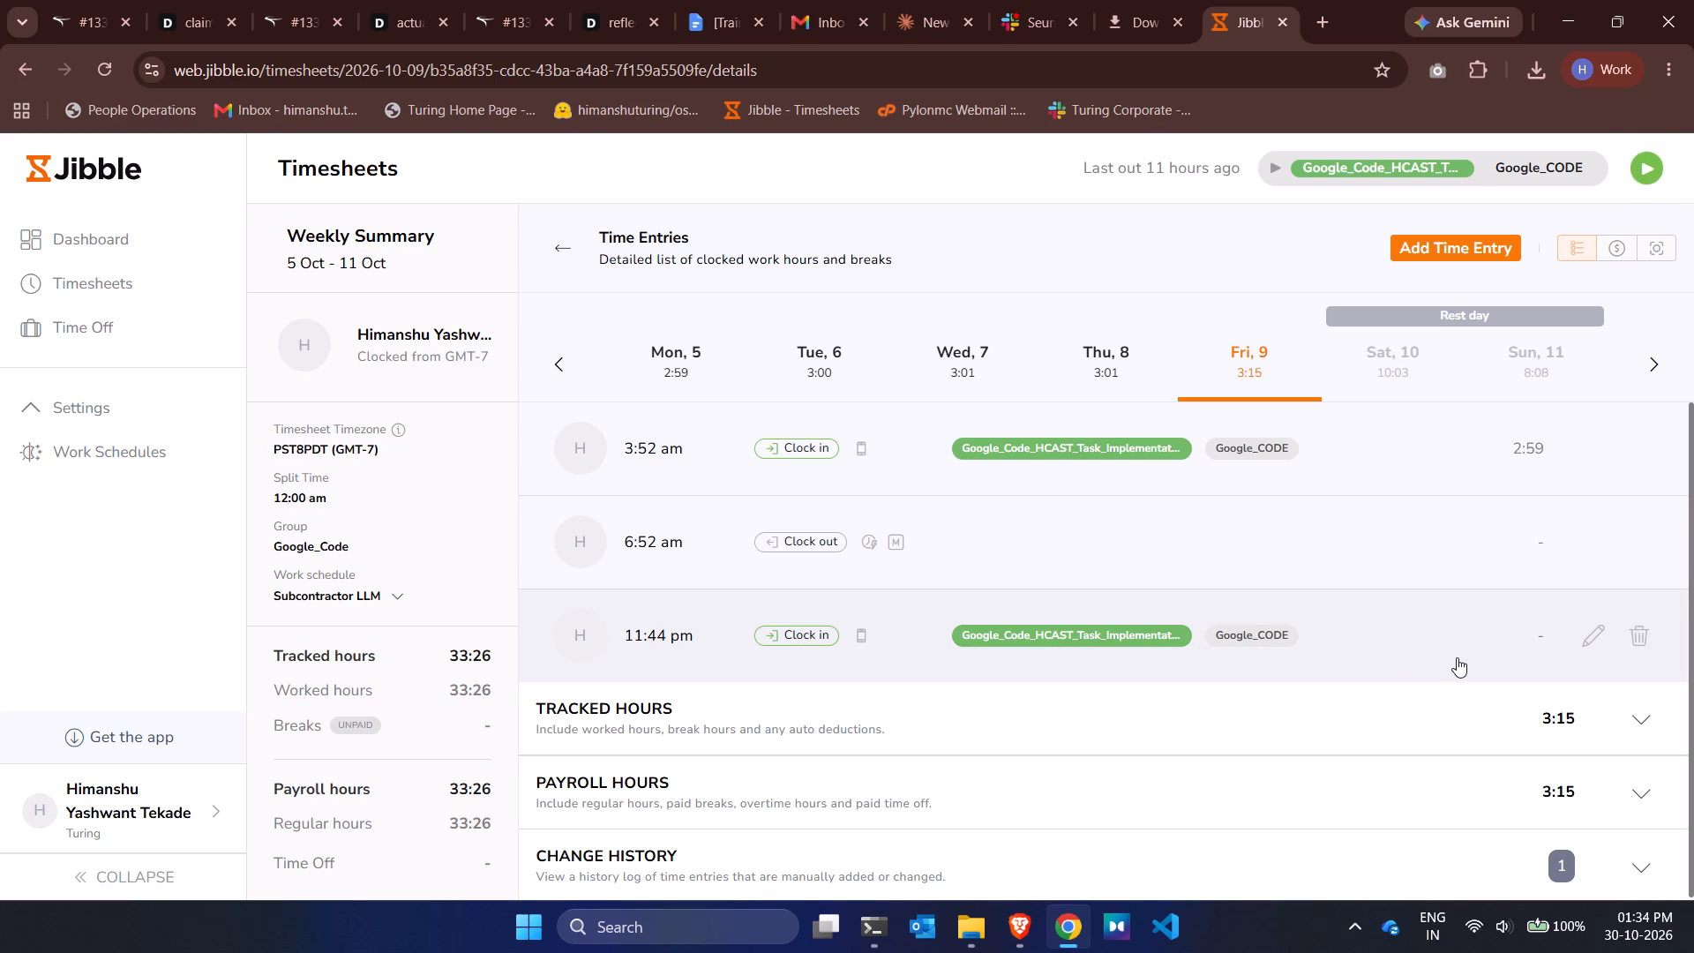
pyautogui.scroll(-2, 1457, 657)
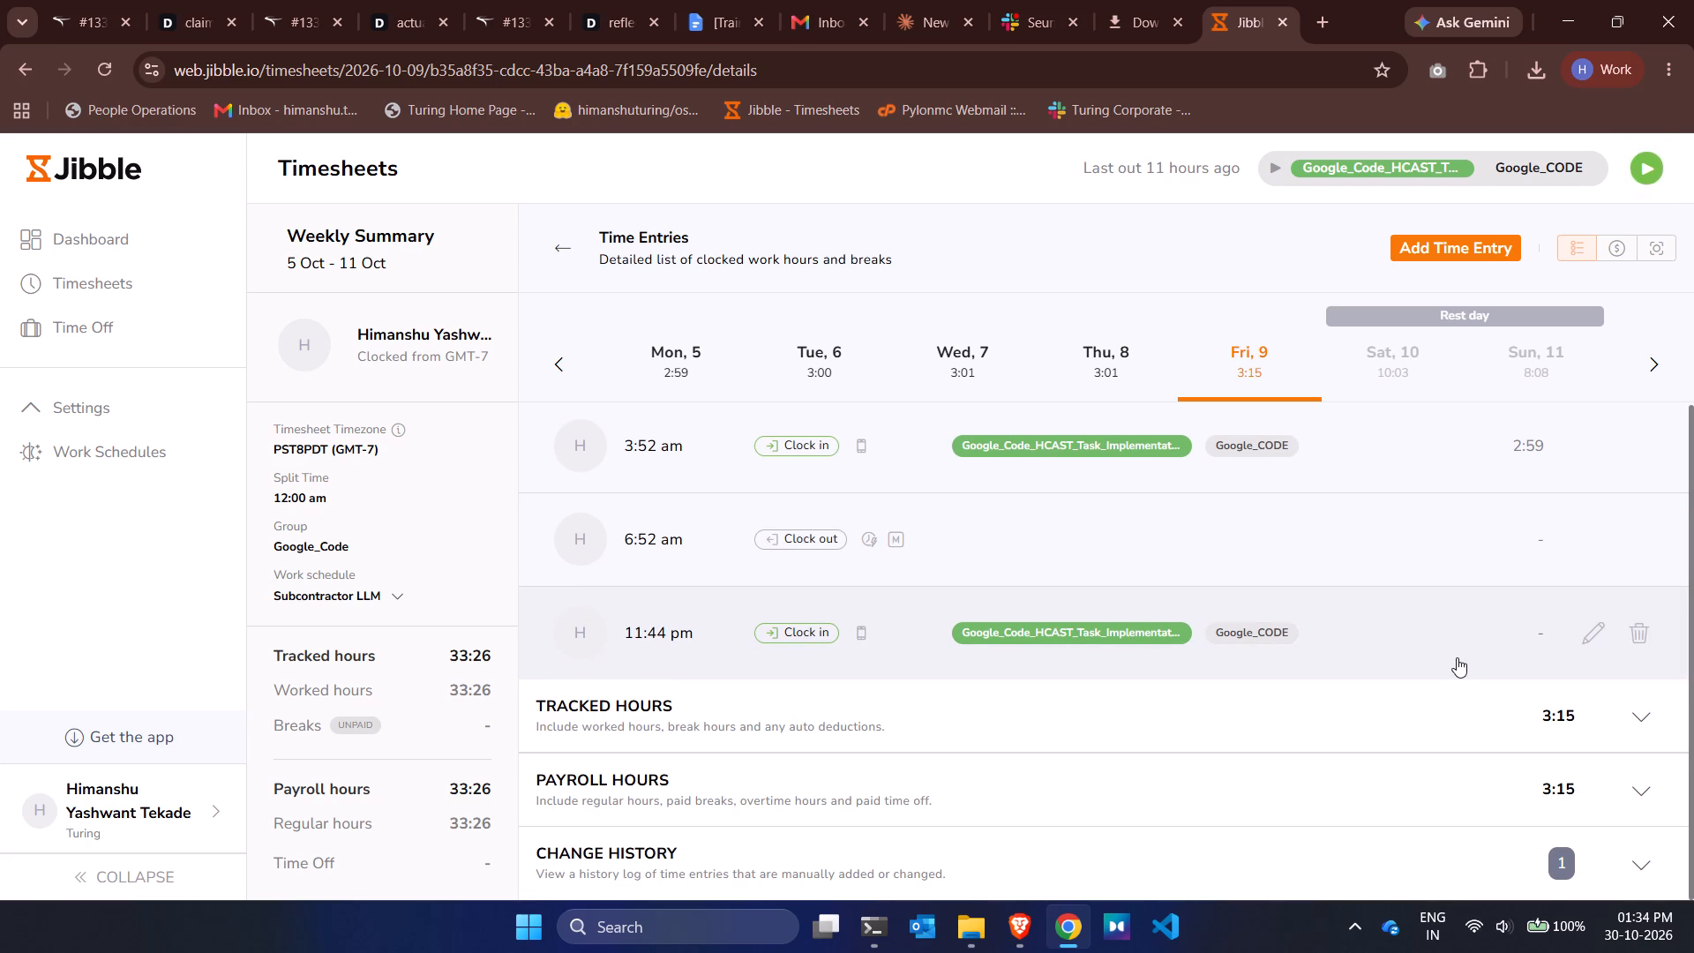
pyautogui.hscroll(1, 1457, 657)
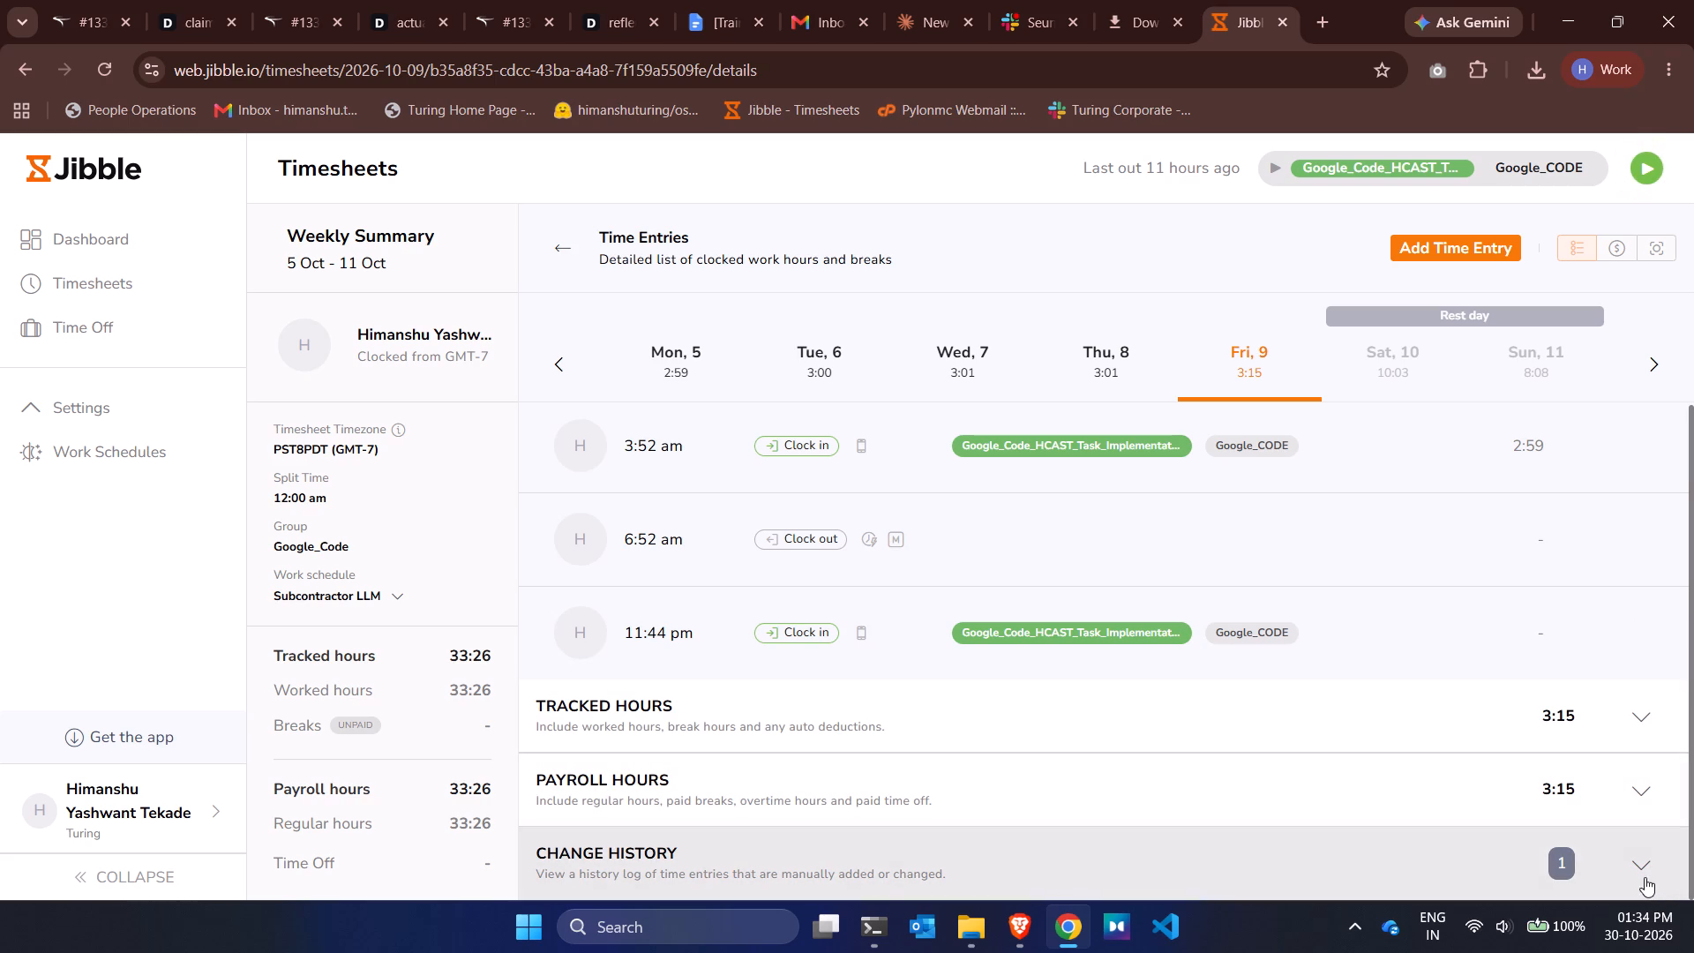
pyautogui.hscroll(1, 1213, 619)
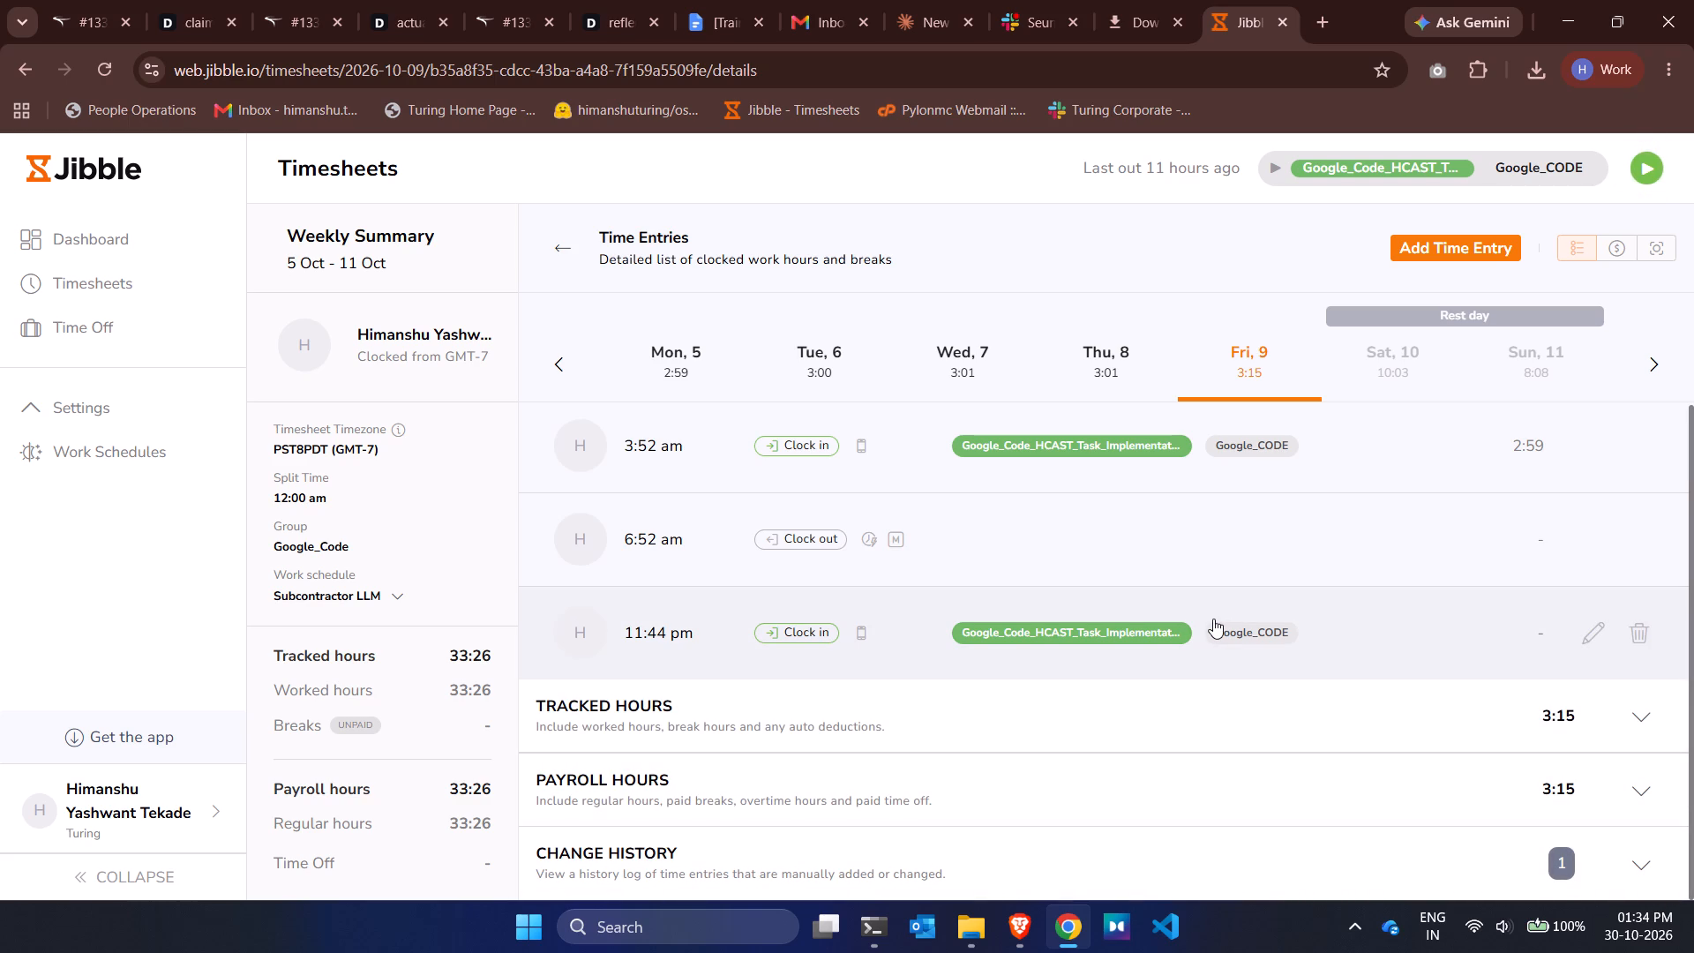
pyautogui.hscroll(1, 1213, 619)
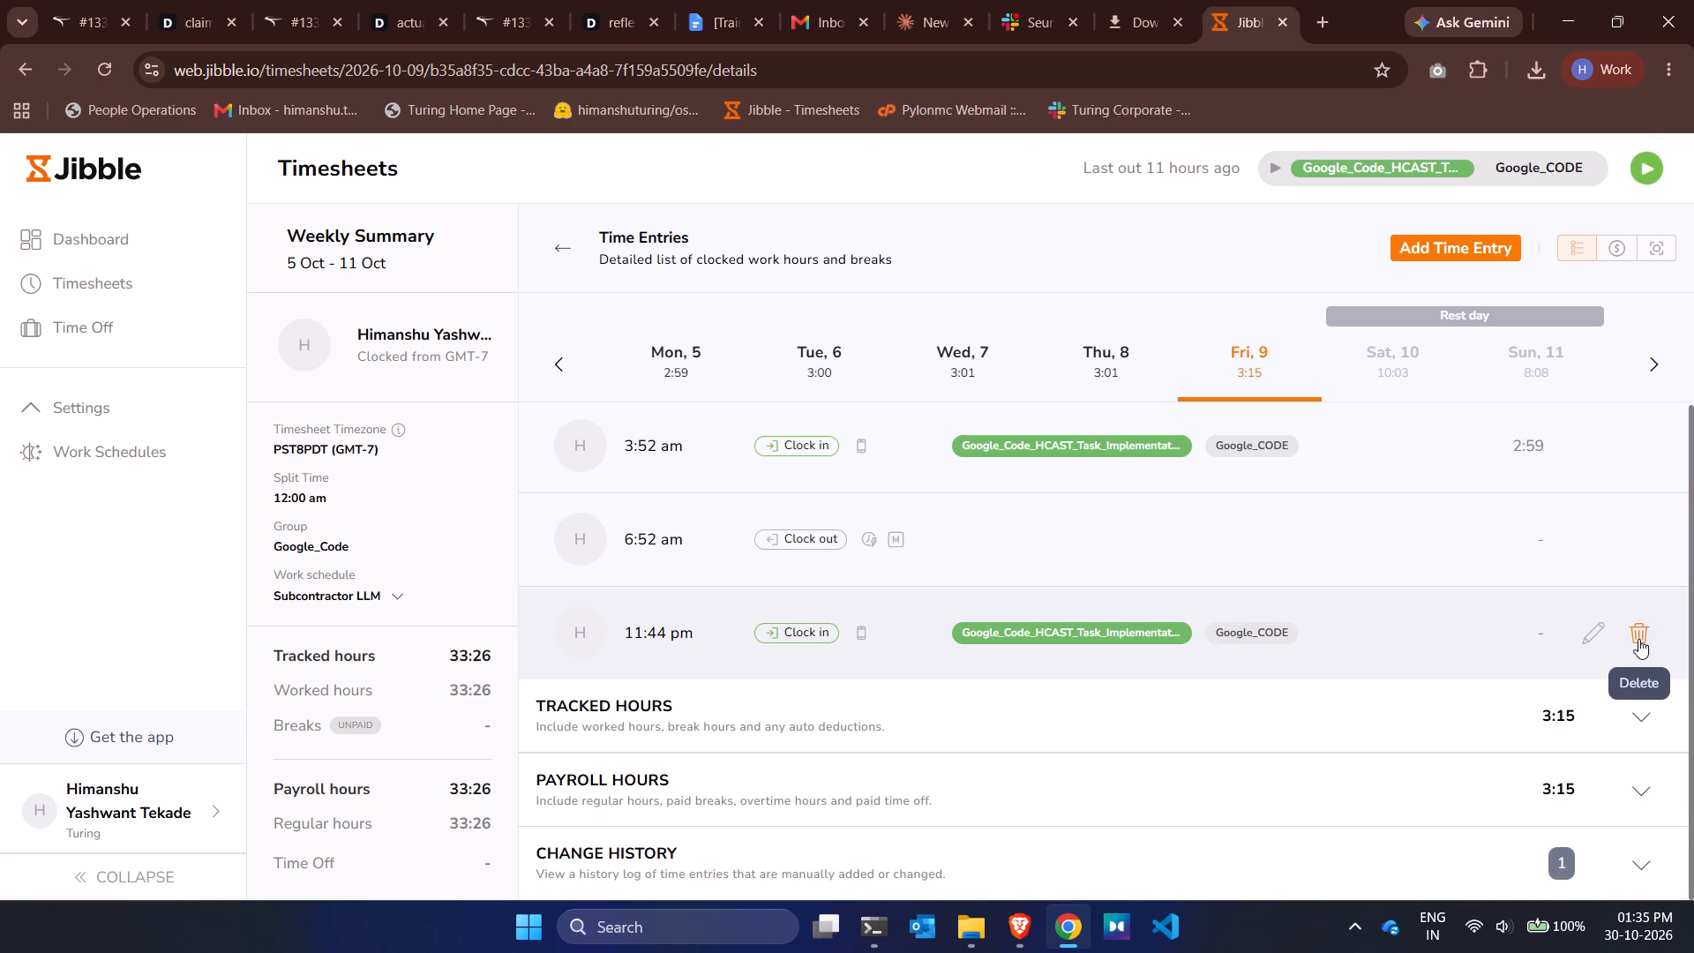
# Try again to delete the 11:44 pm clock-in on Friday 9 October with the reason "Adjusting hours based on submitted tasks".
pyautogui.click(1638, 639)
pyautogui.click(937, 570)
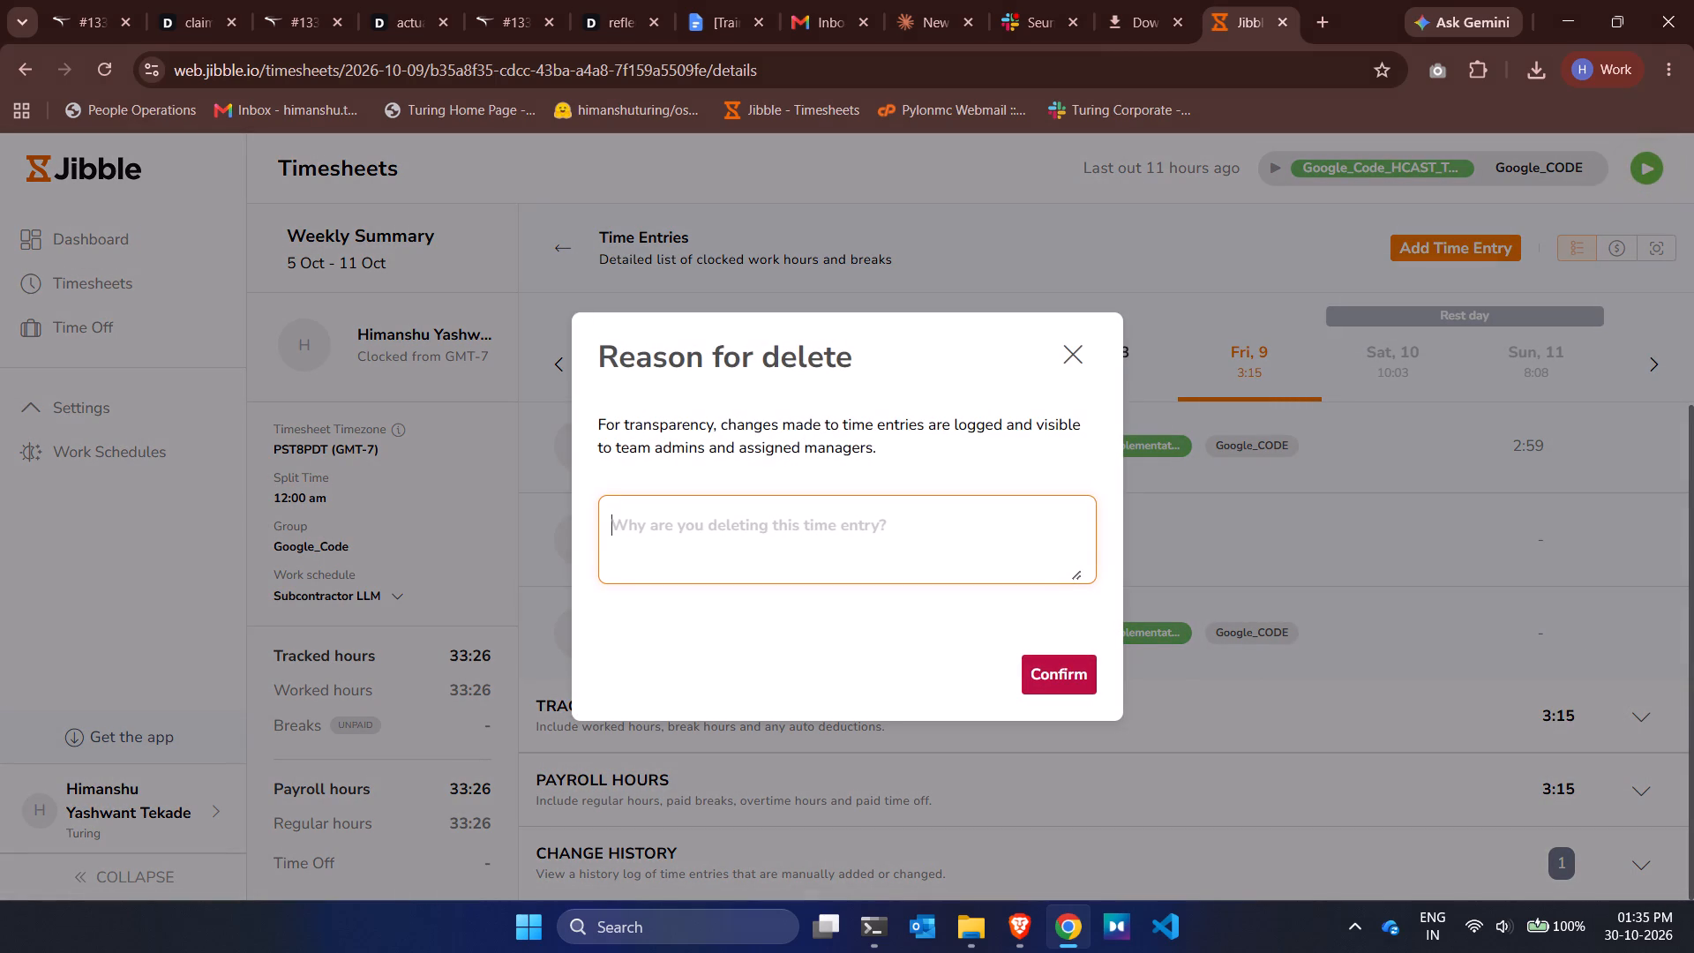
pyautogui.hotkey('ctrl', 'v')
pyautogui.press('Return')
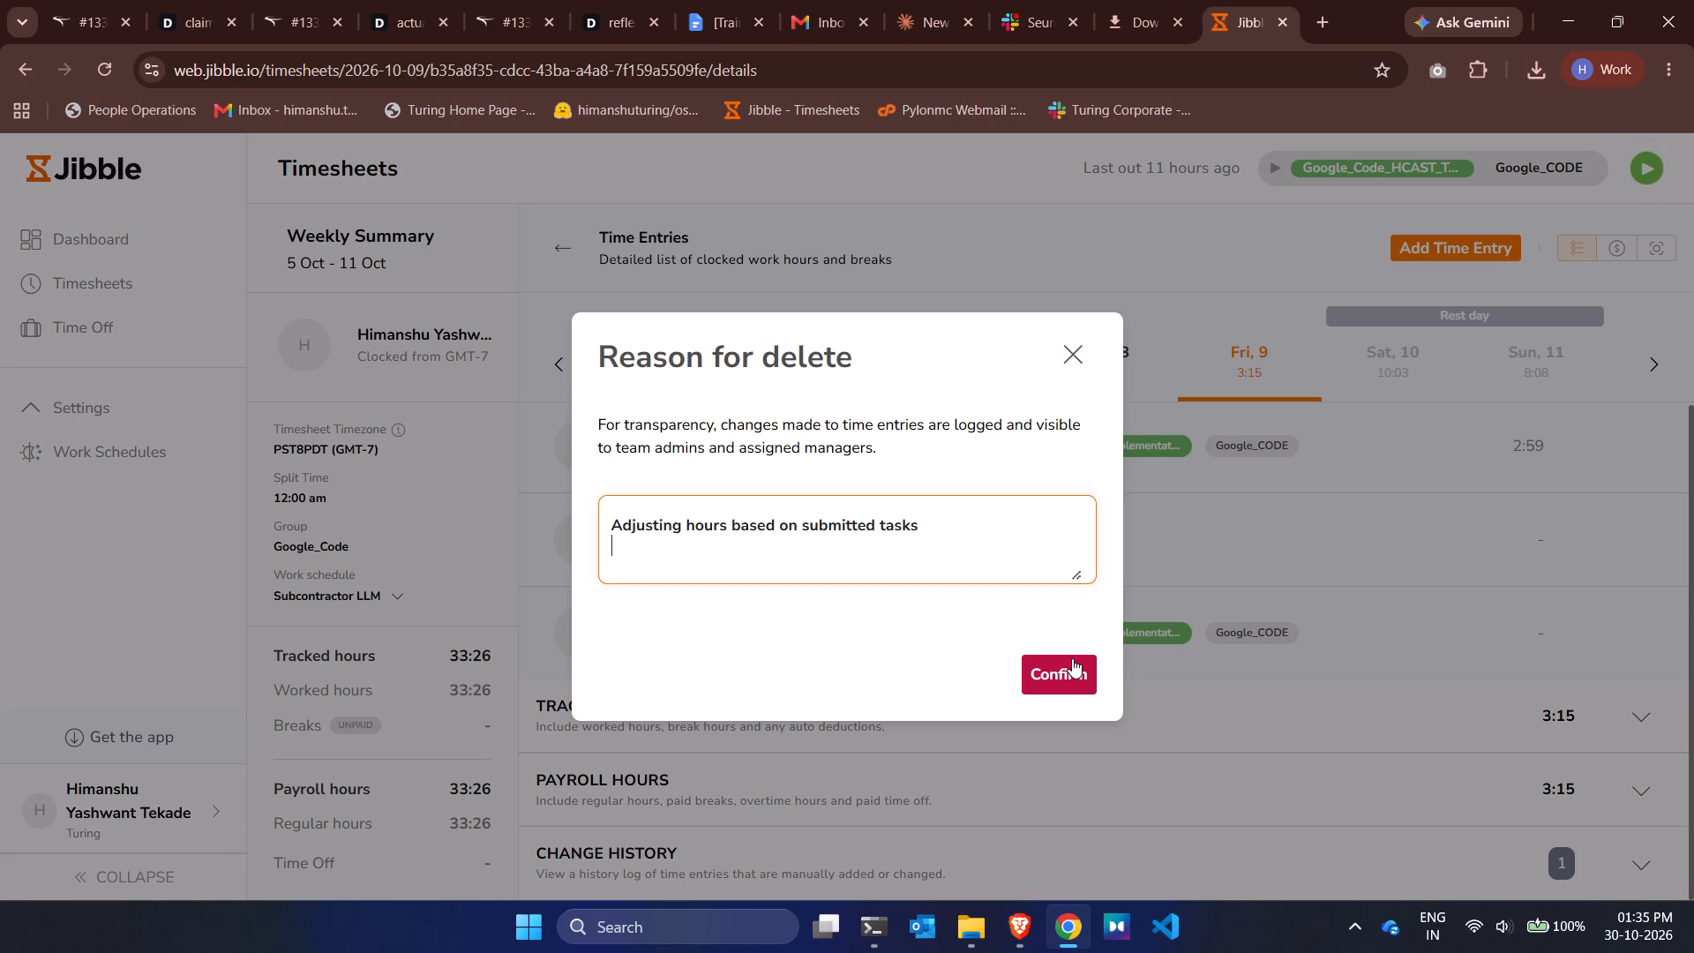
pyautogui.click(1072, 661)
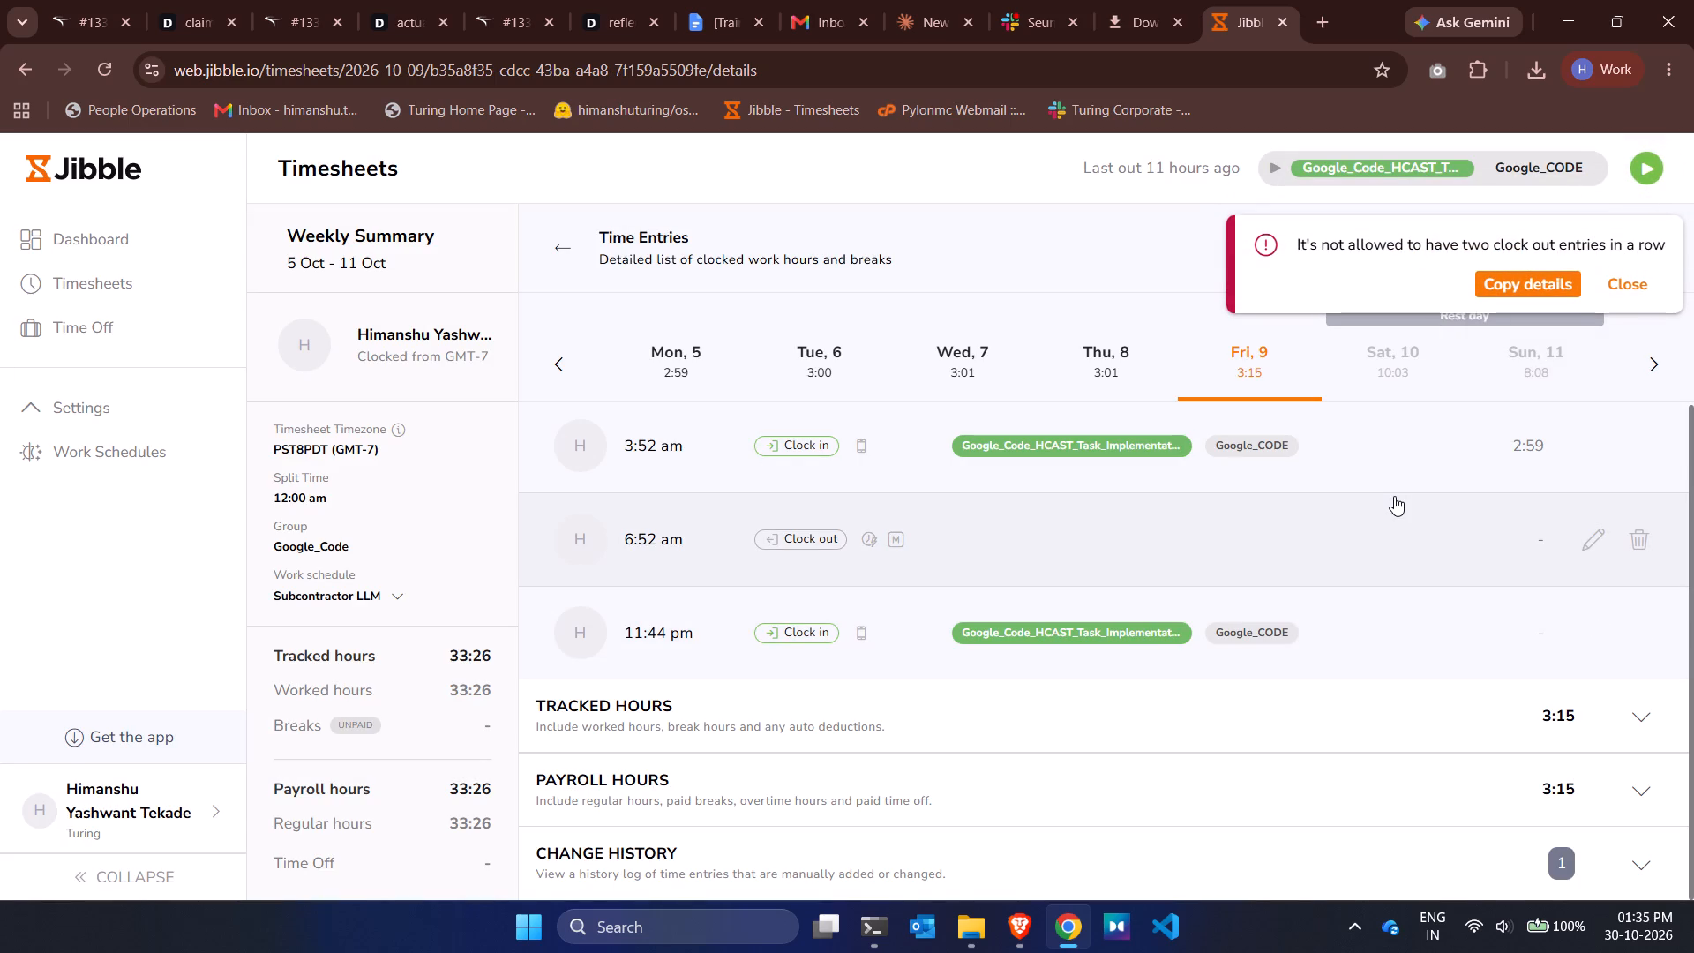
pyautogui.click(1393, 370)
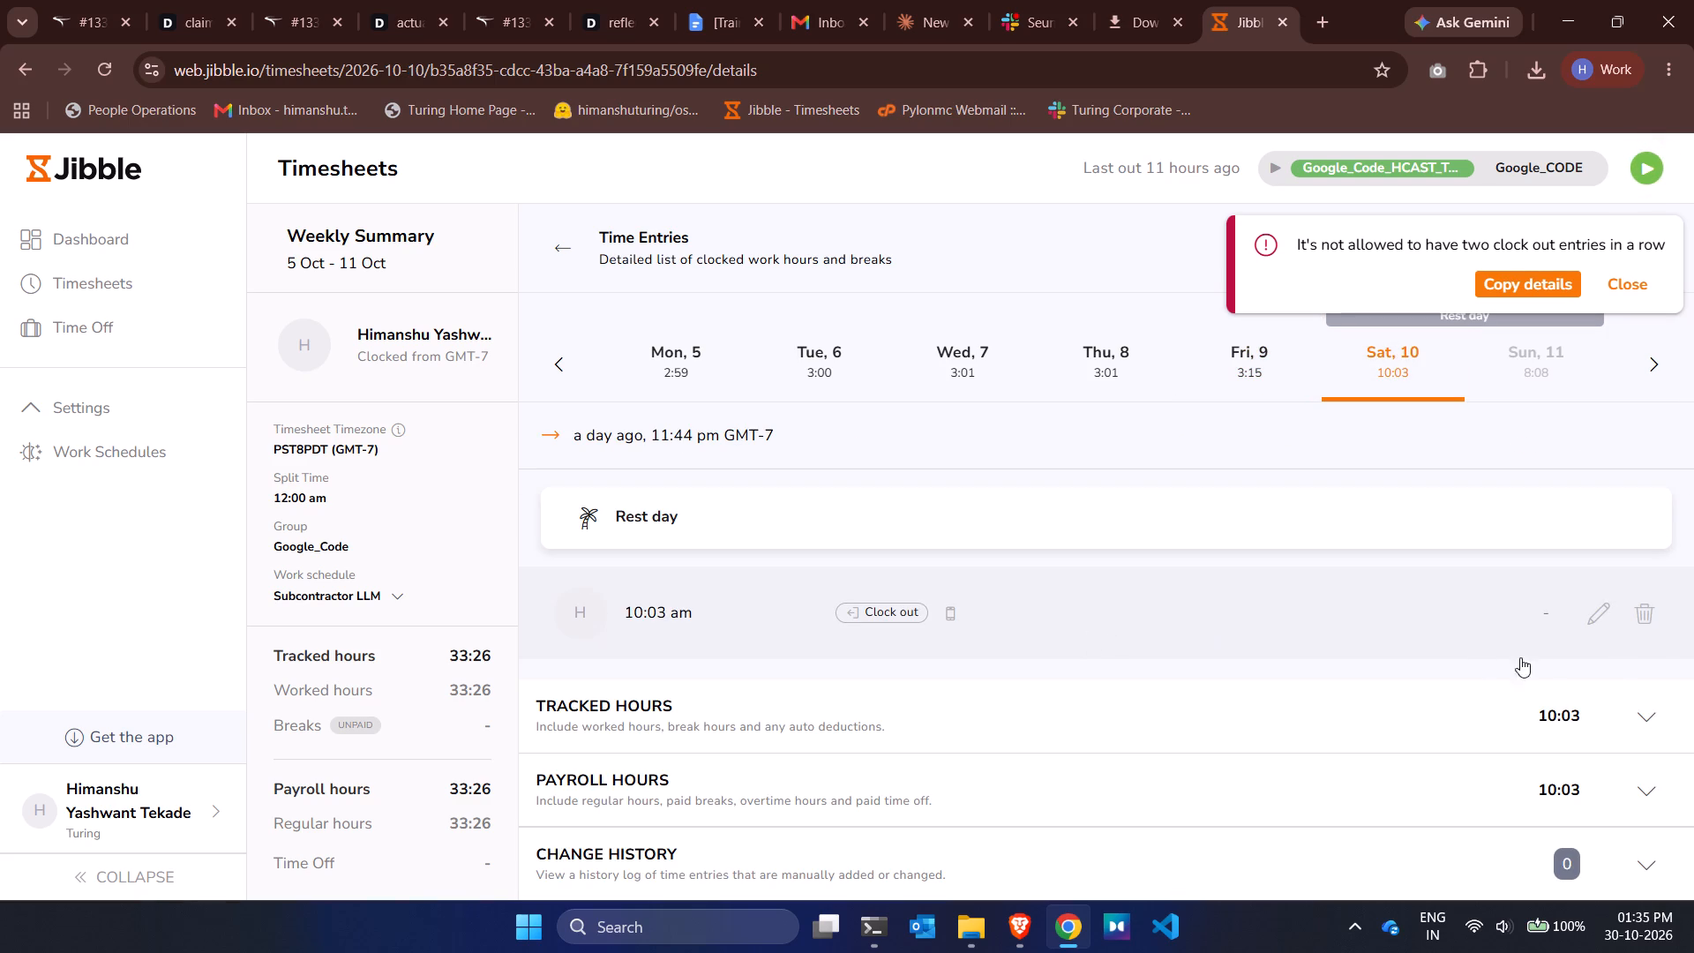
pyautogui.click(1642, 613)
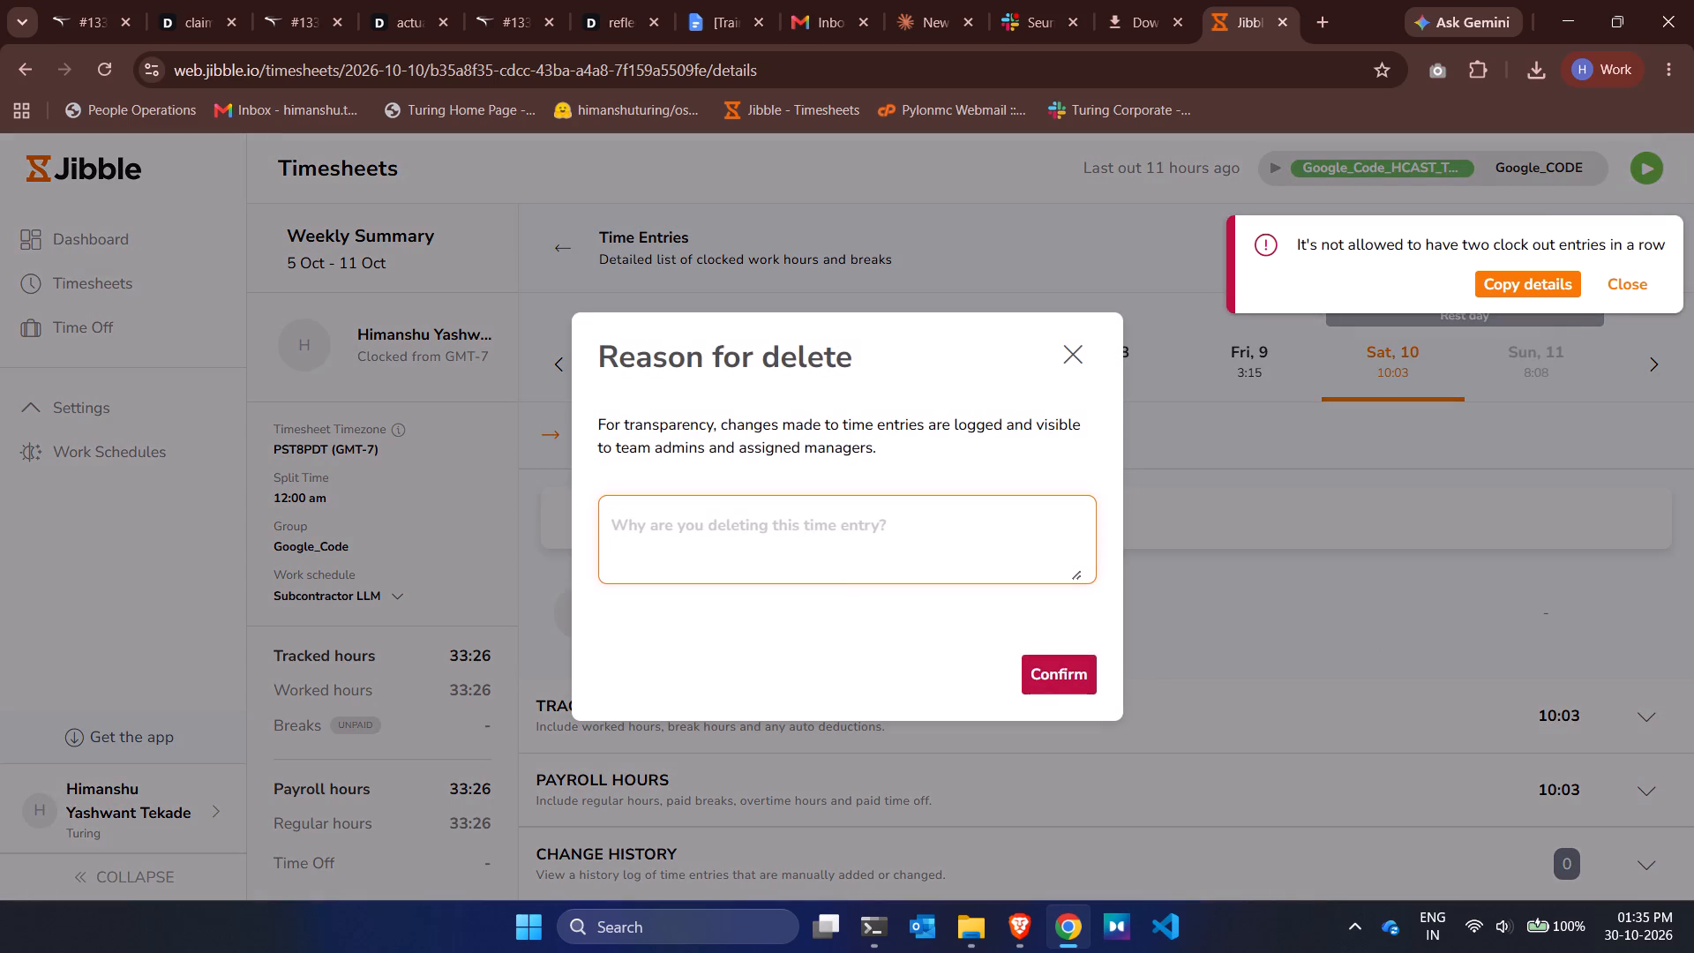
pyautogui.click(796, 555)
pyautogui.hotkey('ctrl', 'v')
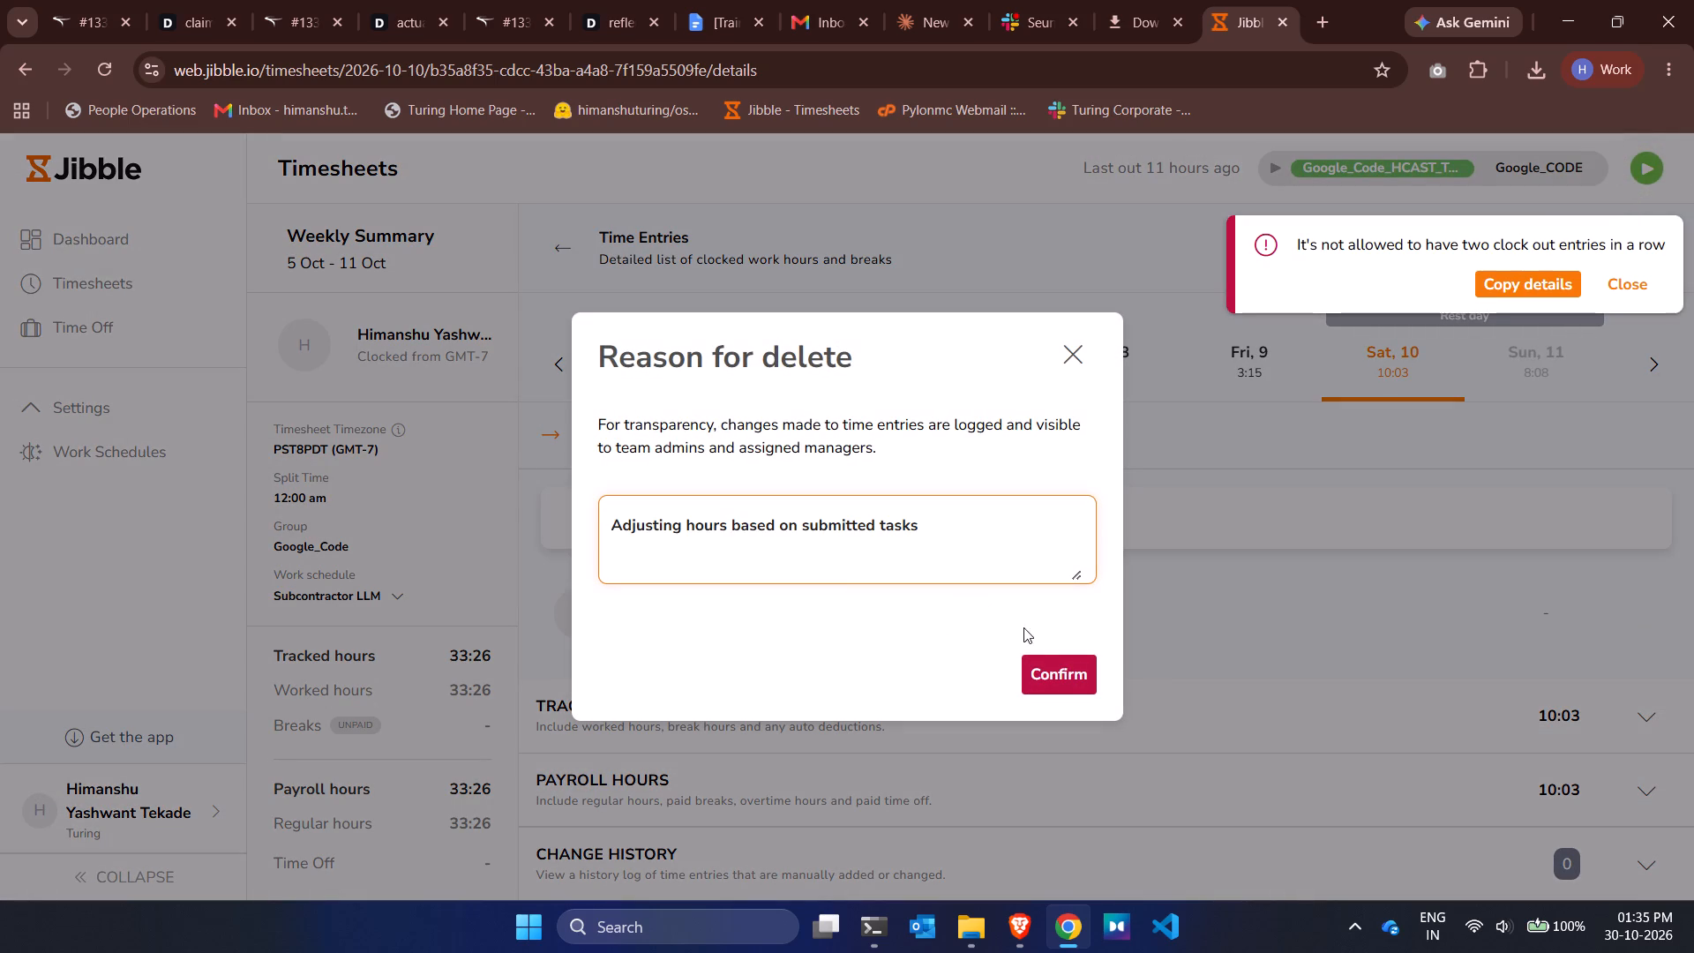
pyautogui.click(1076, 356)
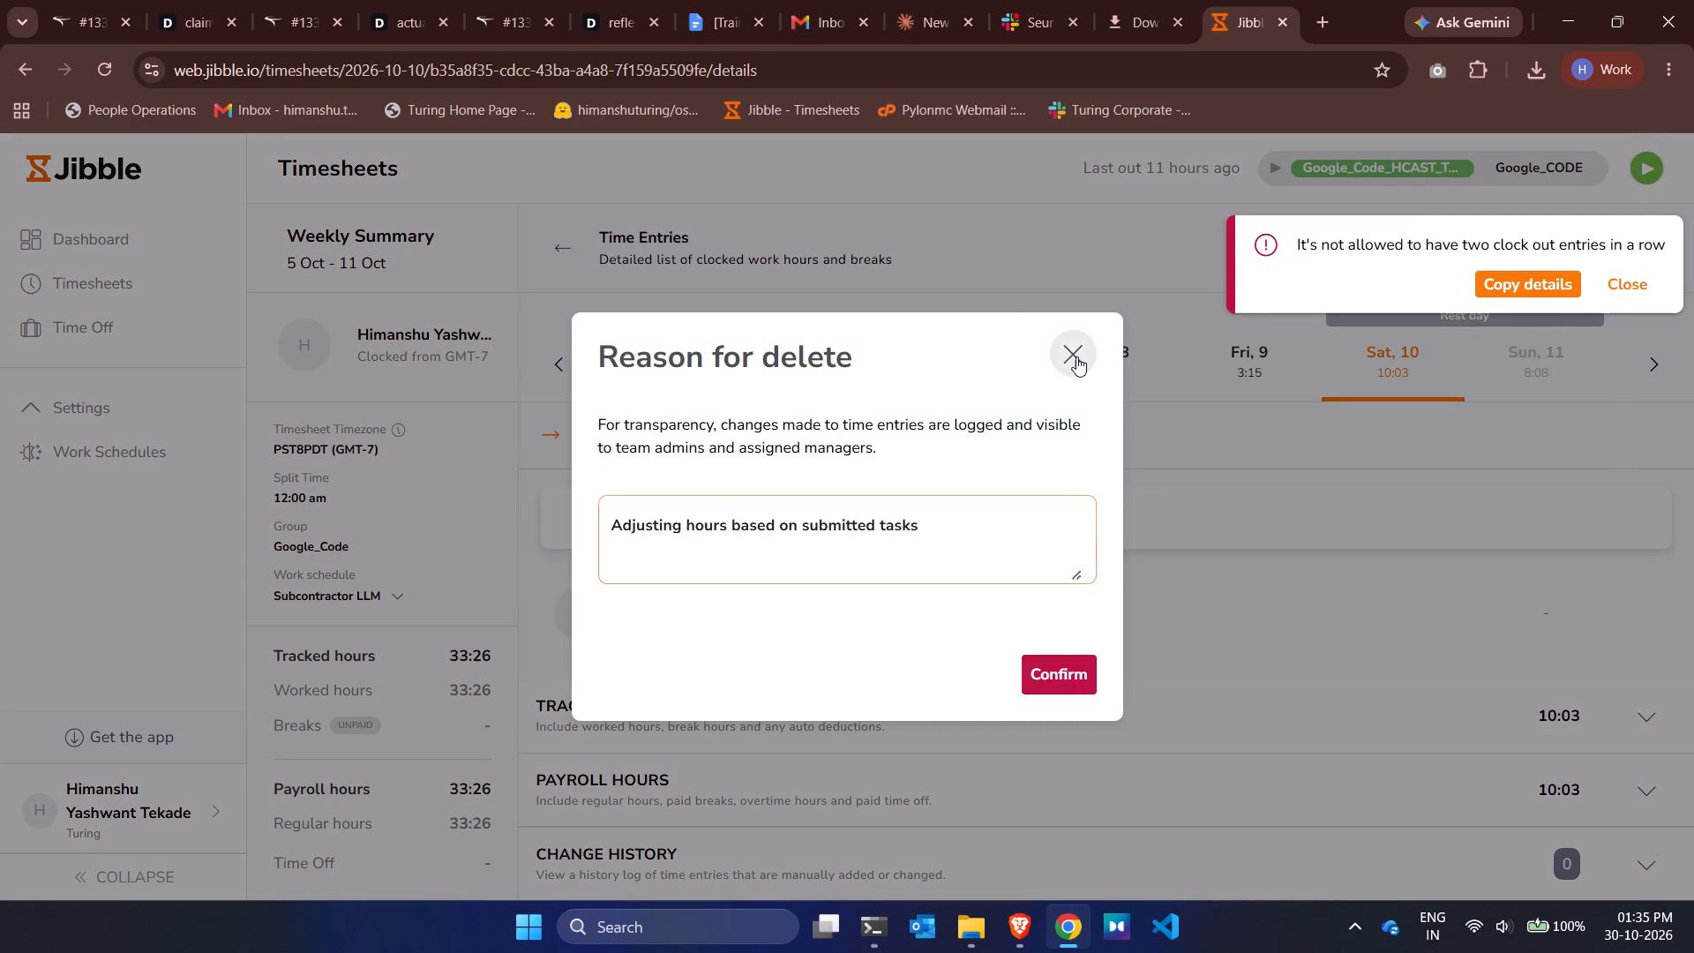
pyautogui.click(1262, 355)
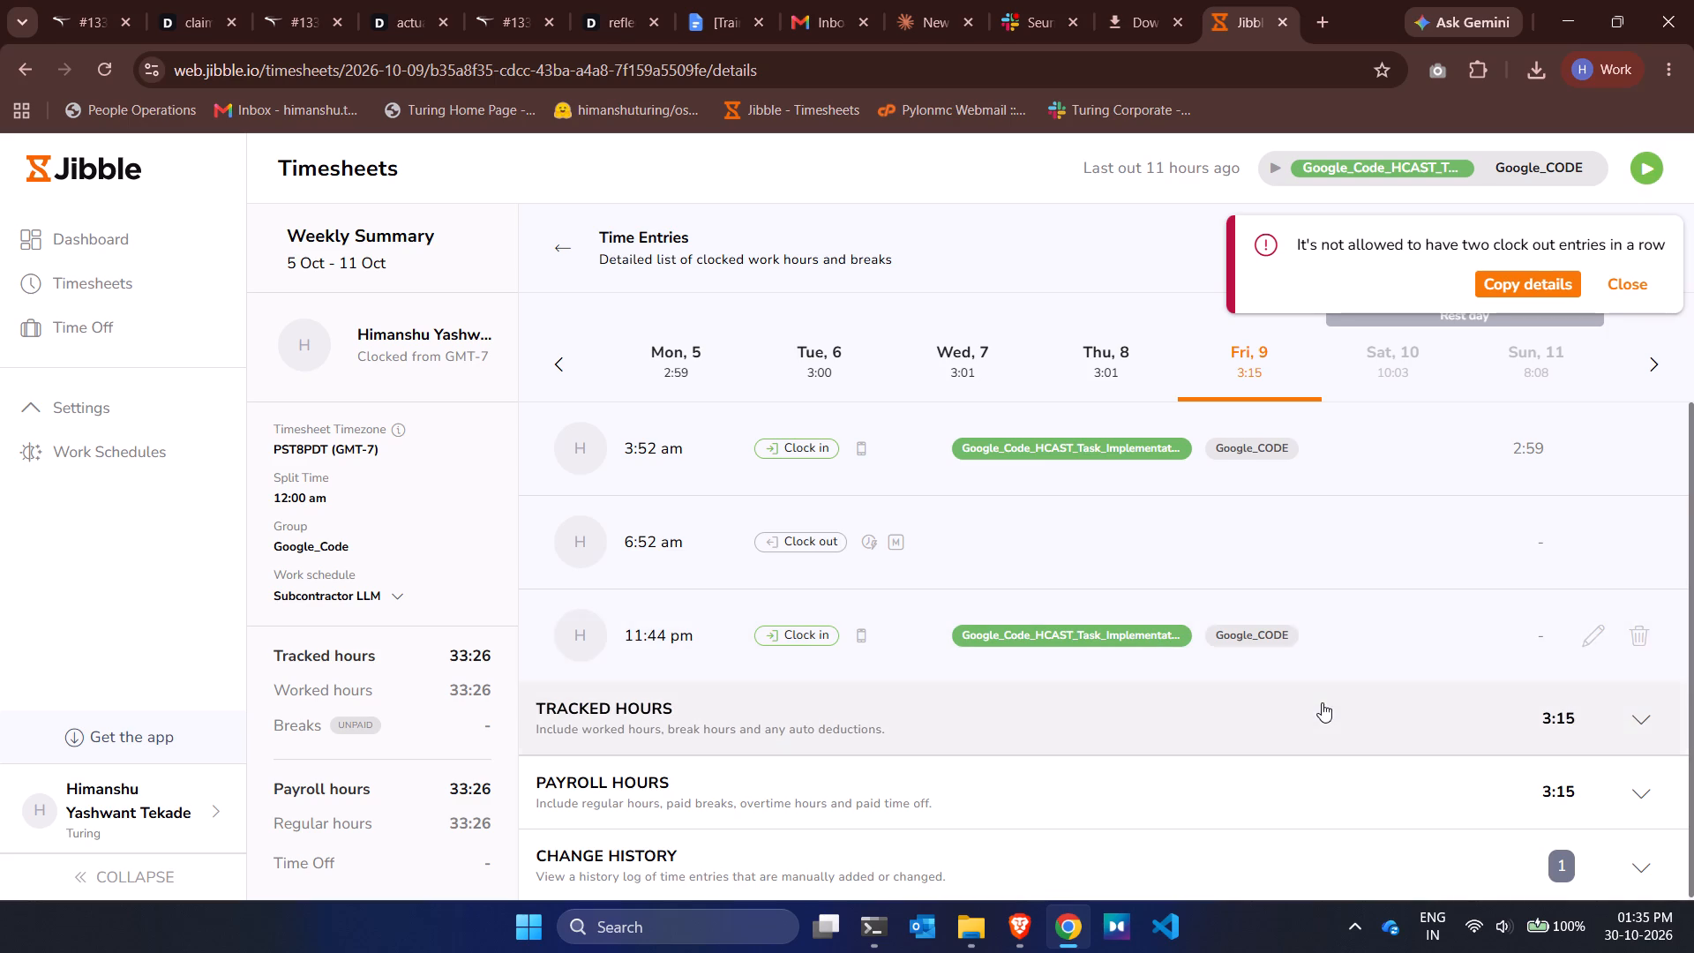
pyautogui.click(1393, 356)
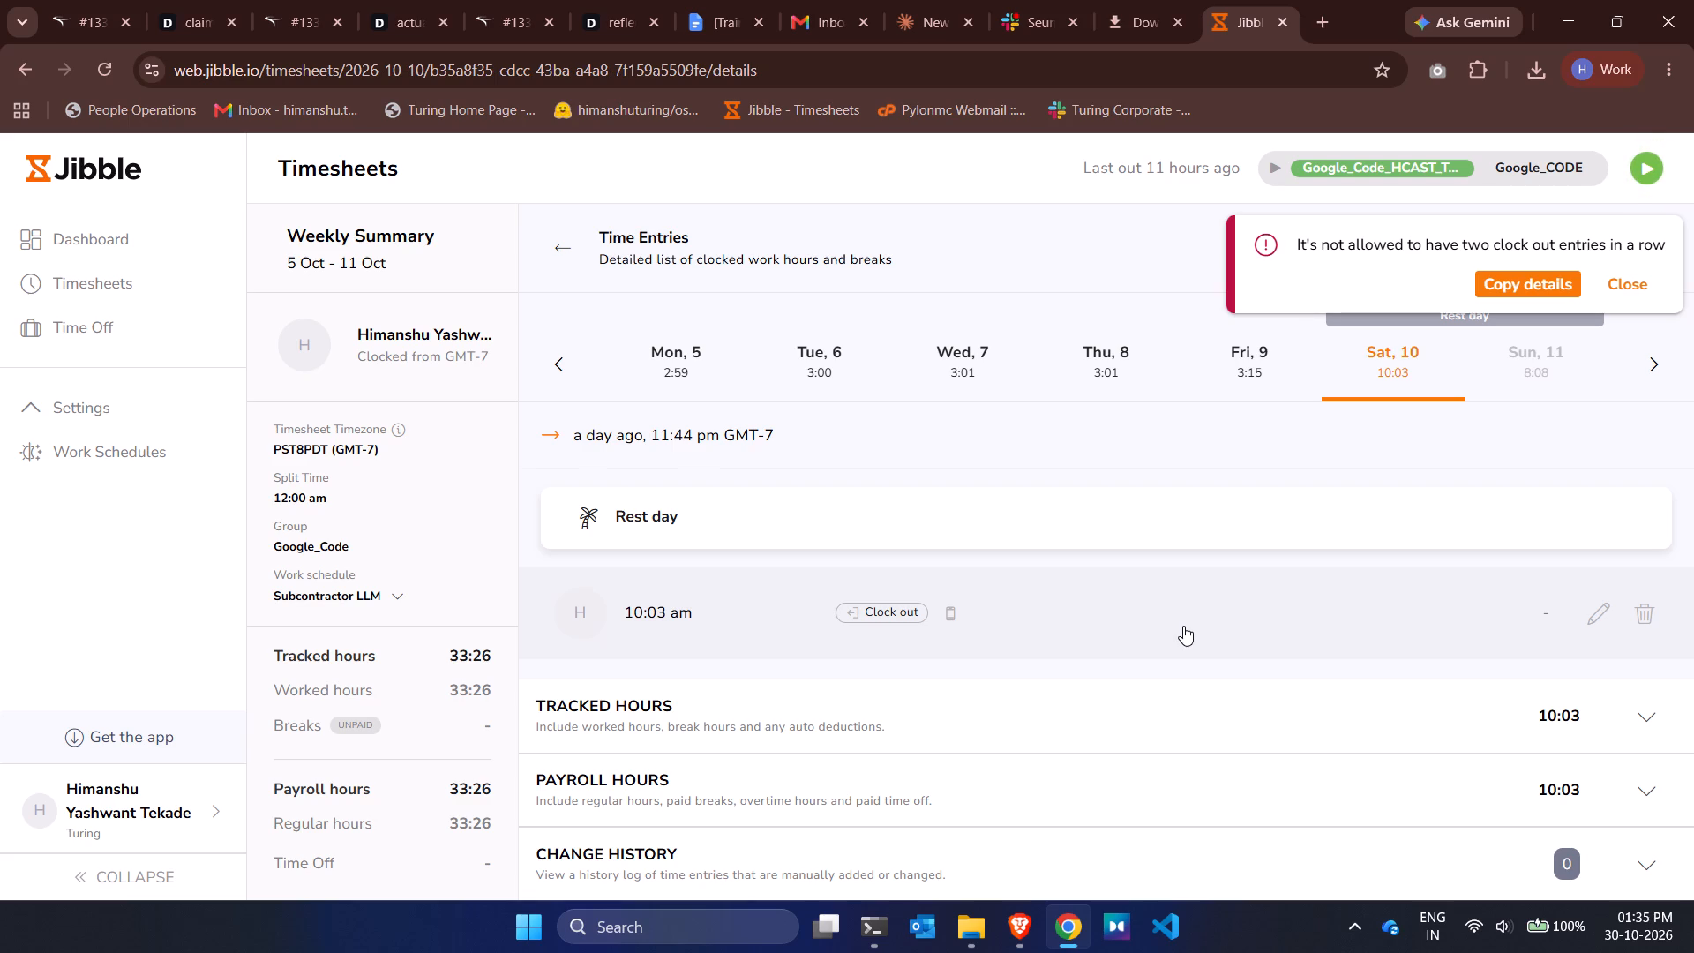
# Move Friday 9 October's 11:44 pm clock-in to 7:03 am on 10-10-2026, giving the reason "Adjusting hours based on submitted tasks".
pyautogui.click(1256, 354)
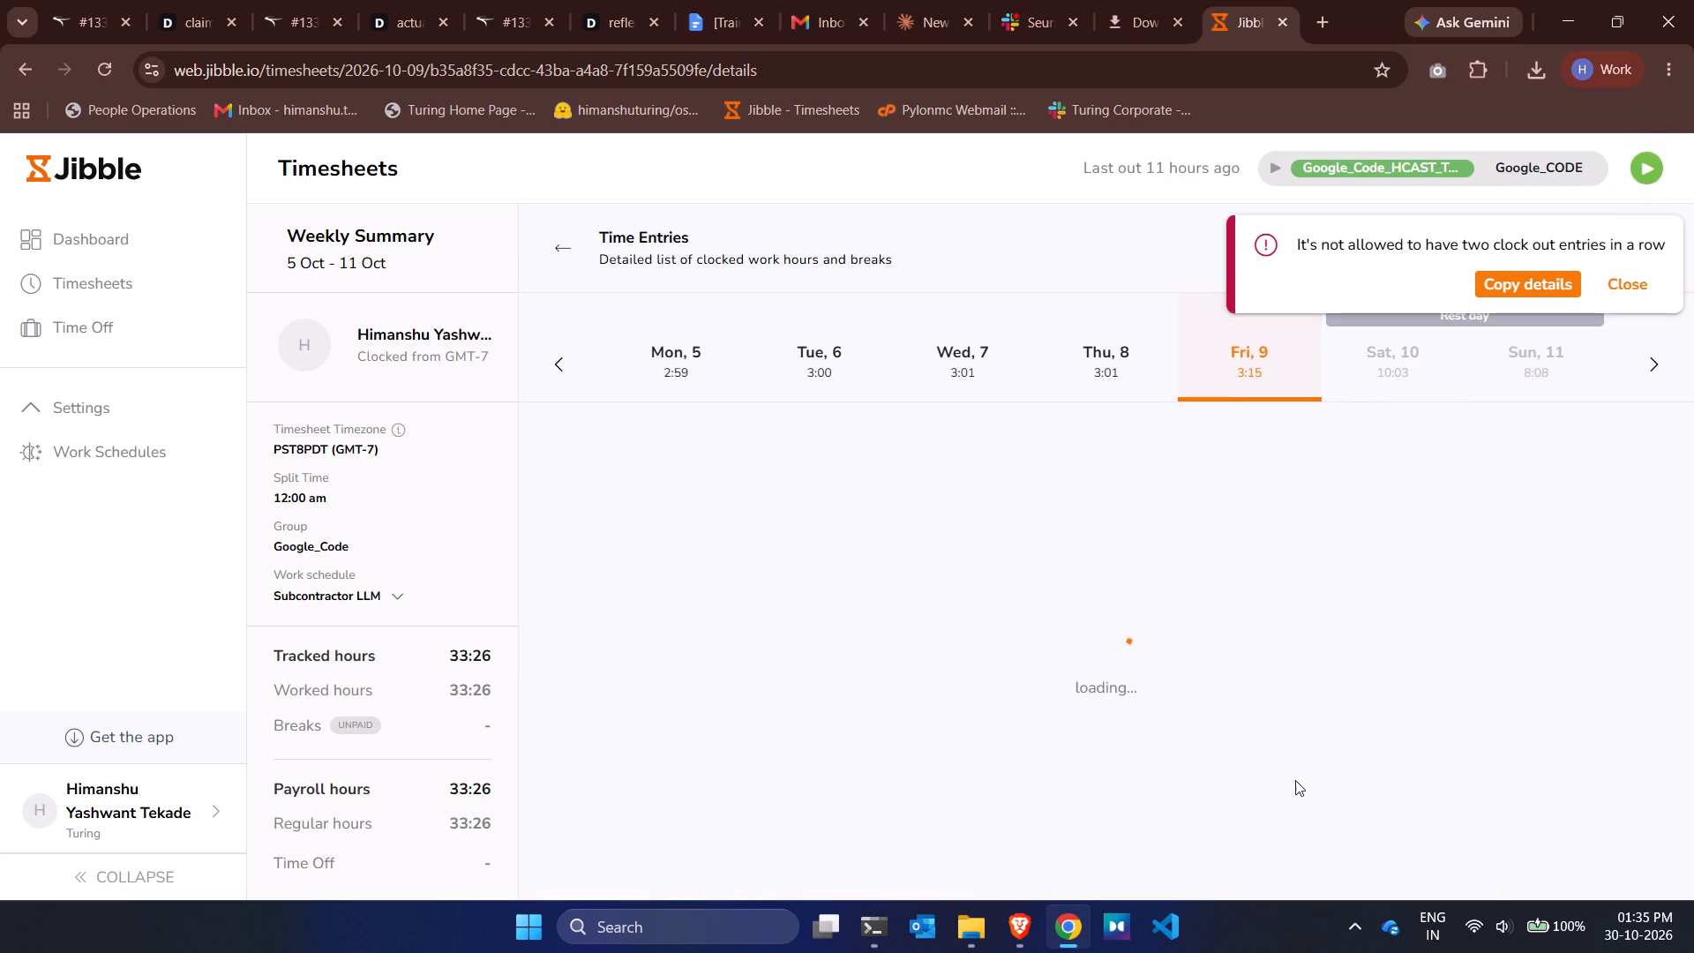
pyautogui.click(1587, 633)
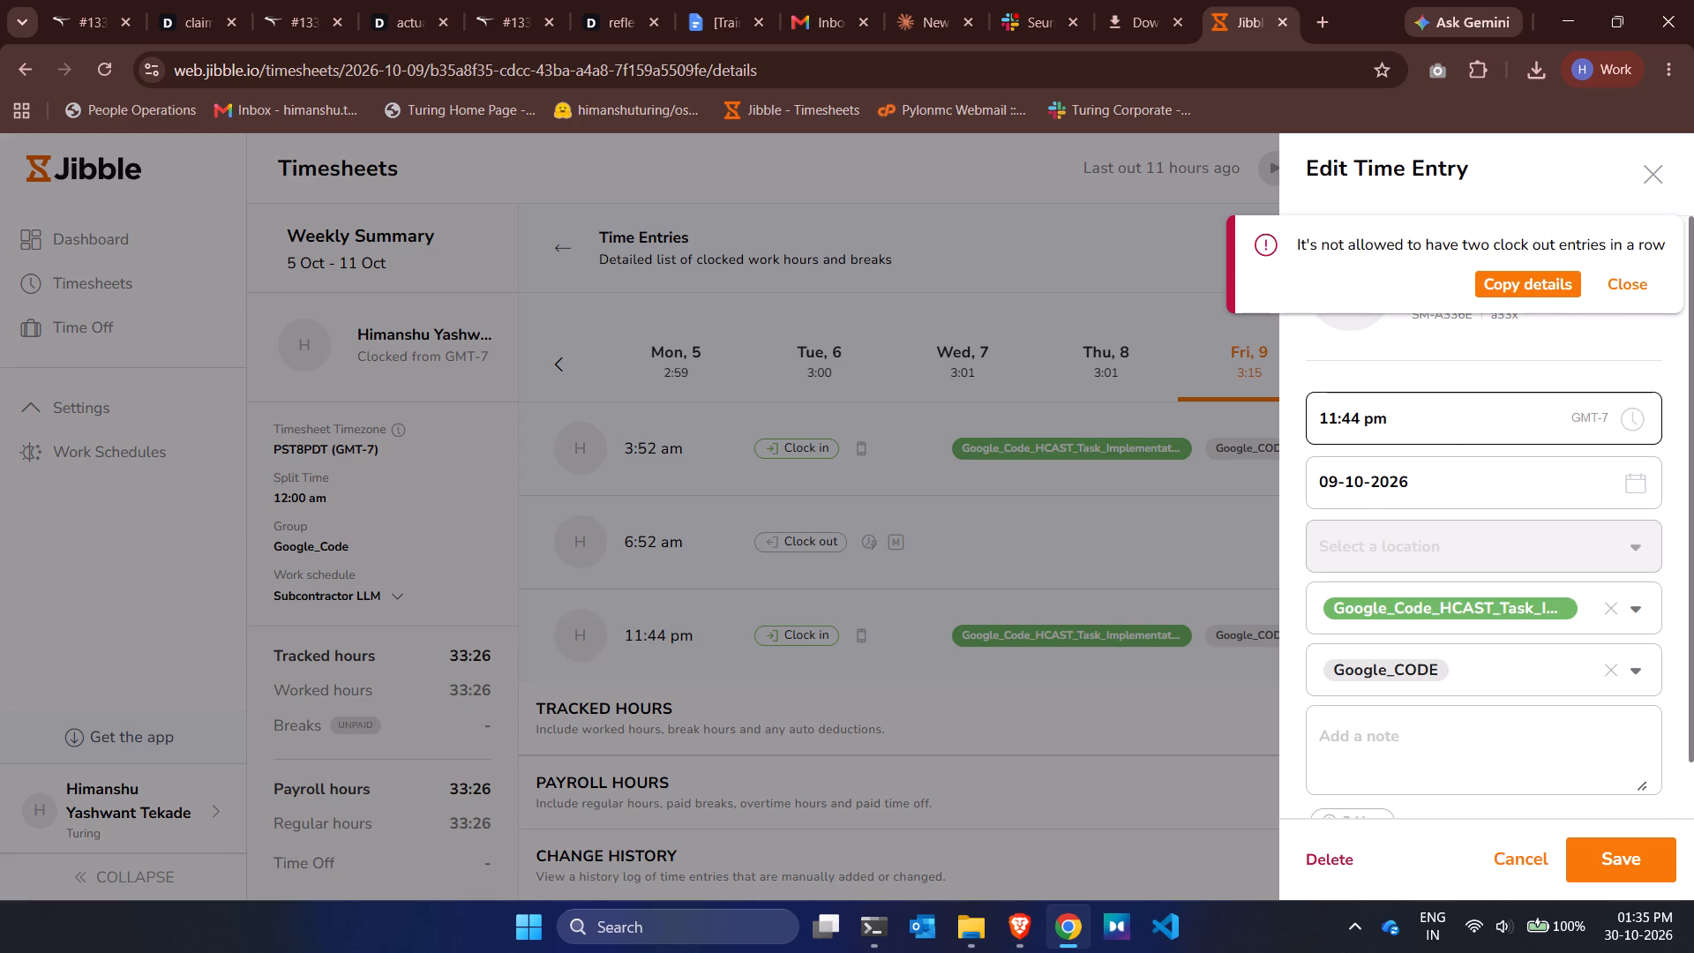
pyautogui.click(1330, 423)
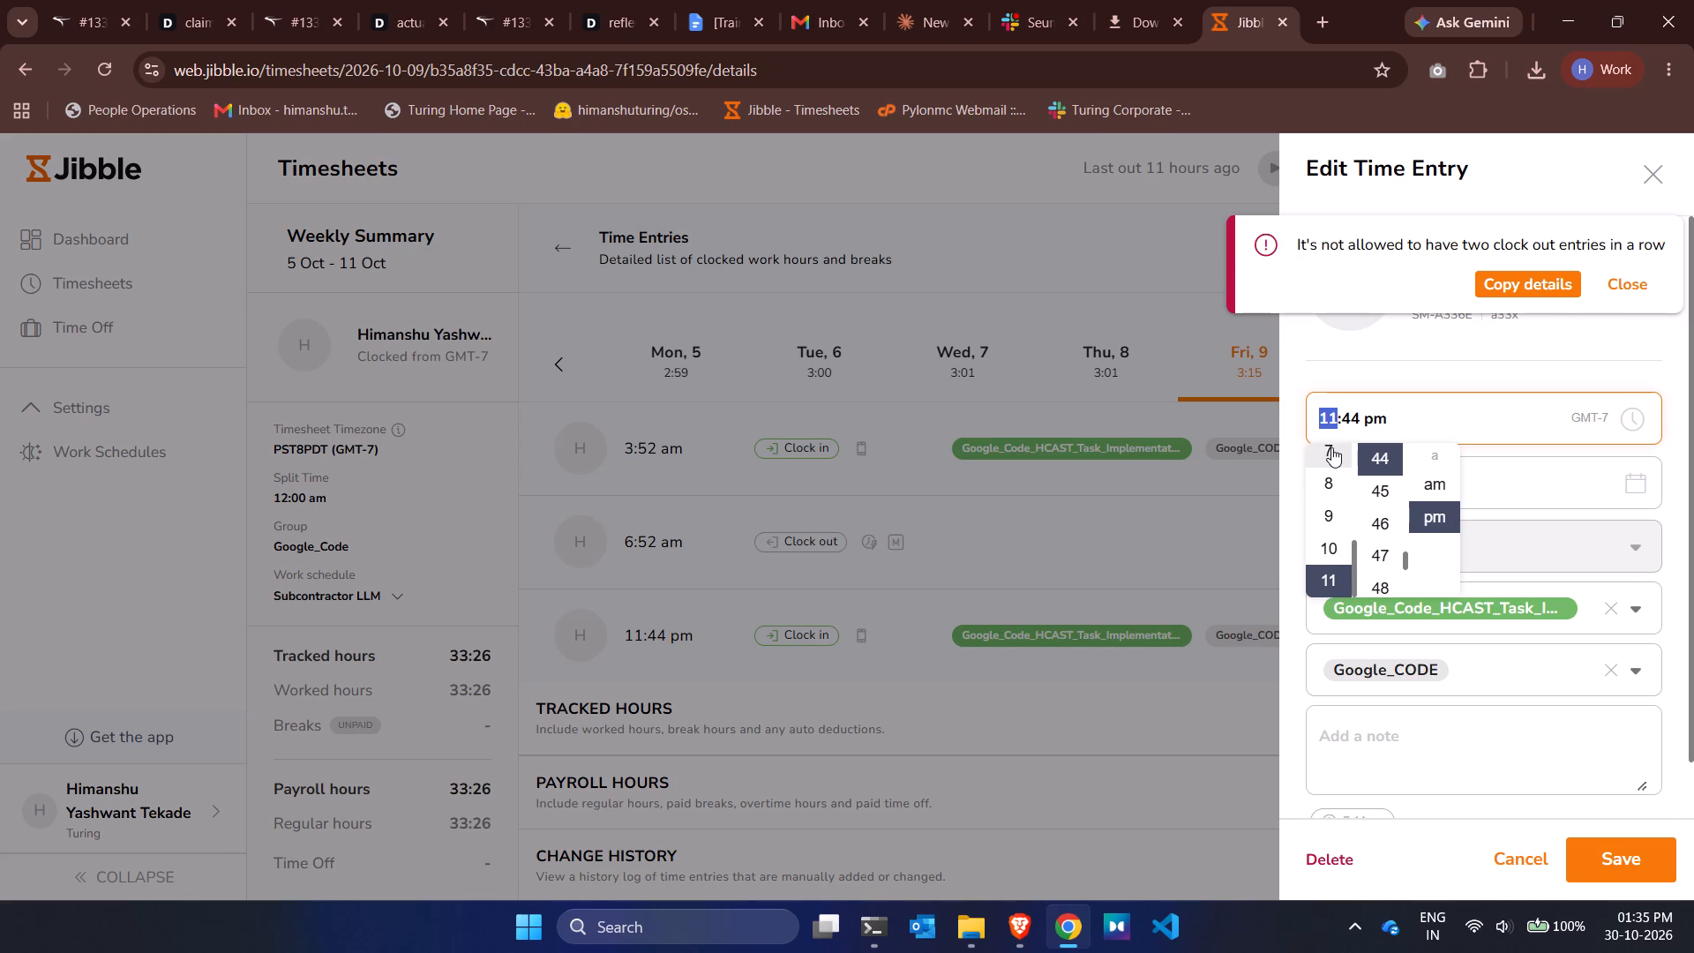
pyautogui.click(1329, 445)
pyautogui.click(1440, 484)
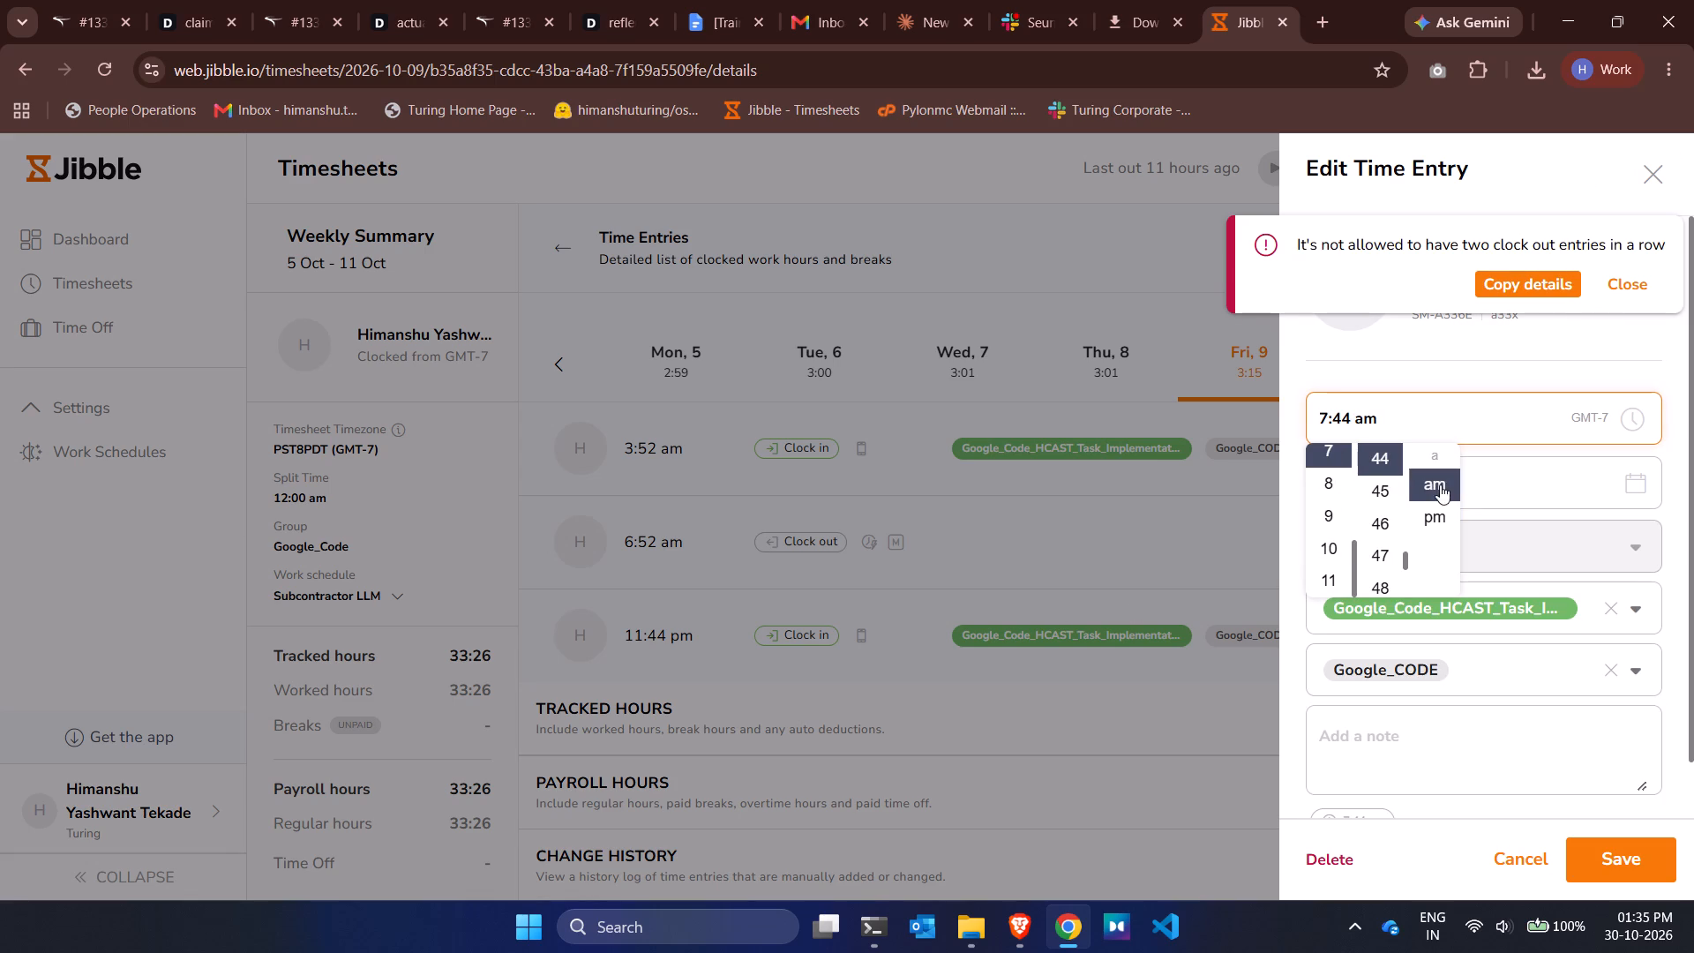
pyautogui.scroll(10, 1390, 507)
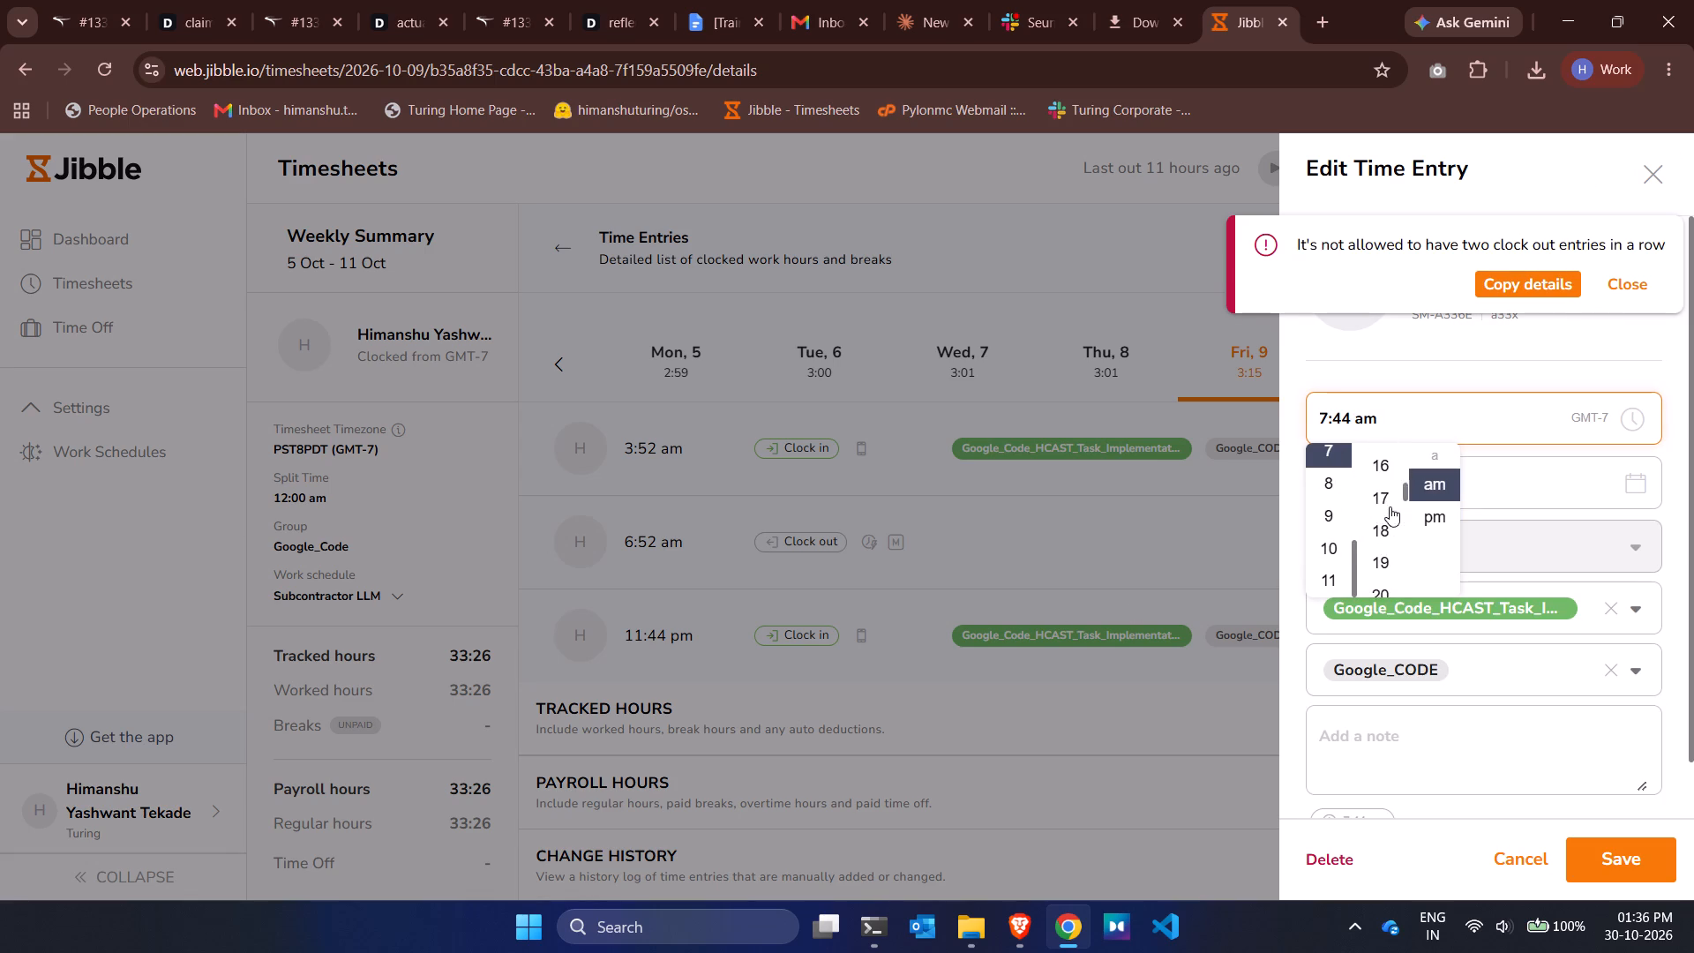
pyautogui.scroll(1, 1390, 507)
pyautogui.click(1385, 462)
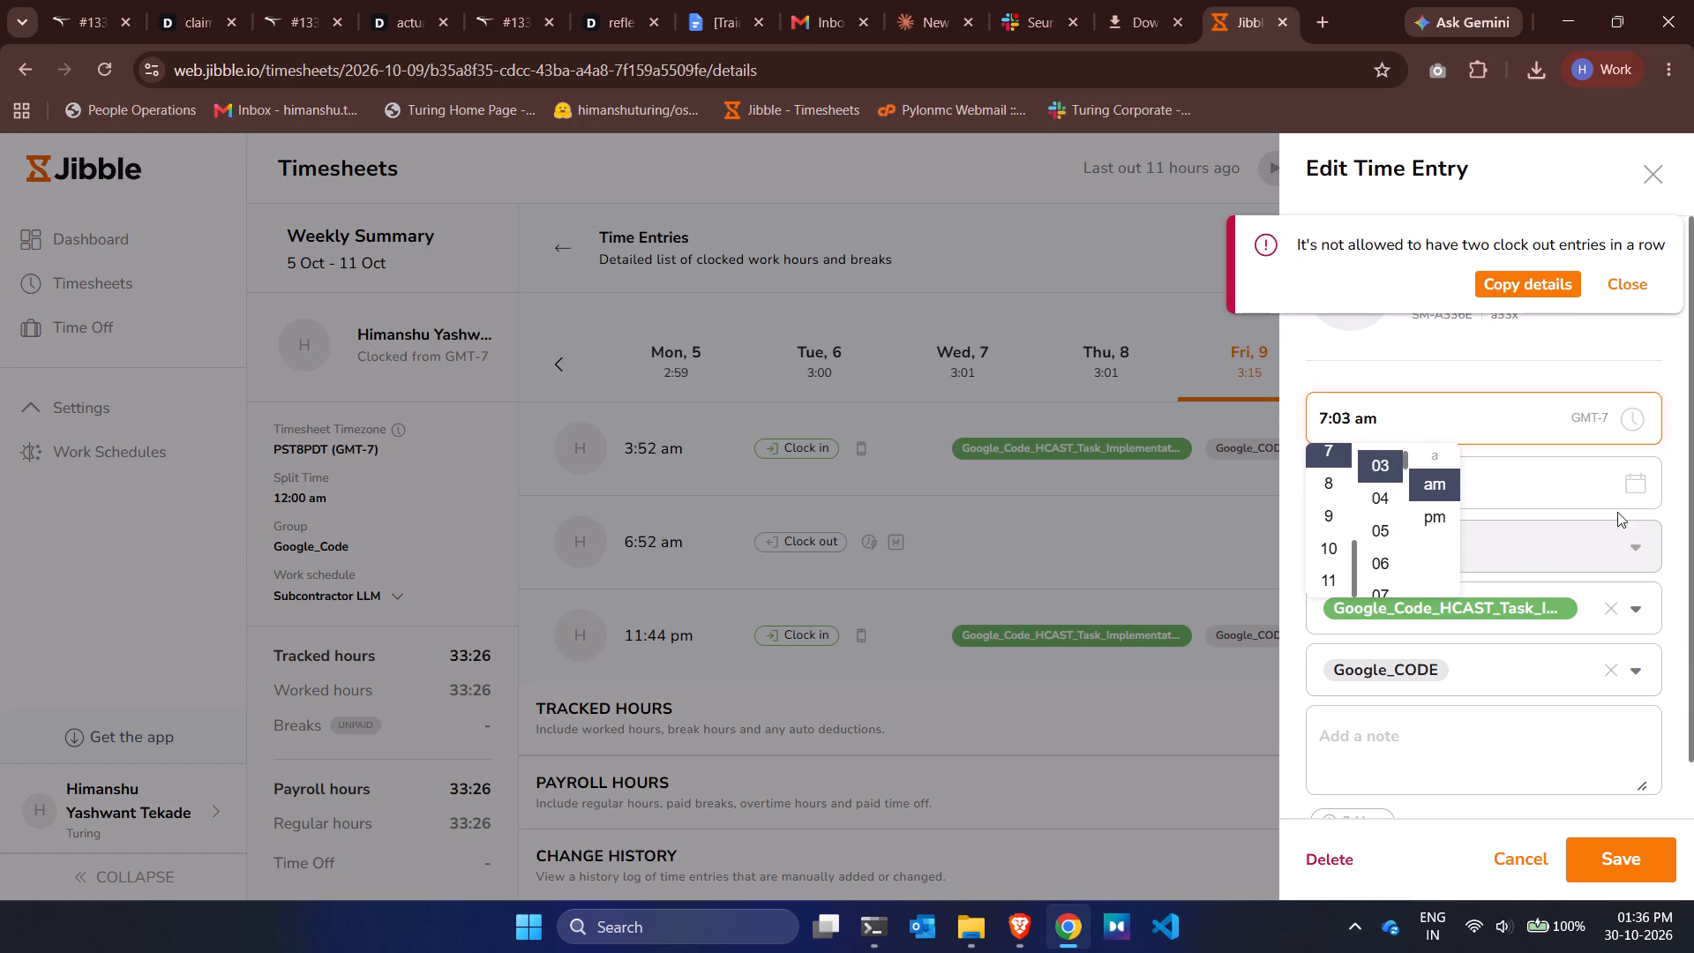
pyautogui.click(1557, 476)
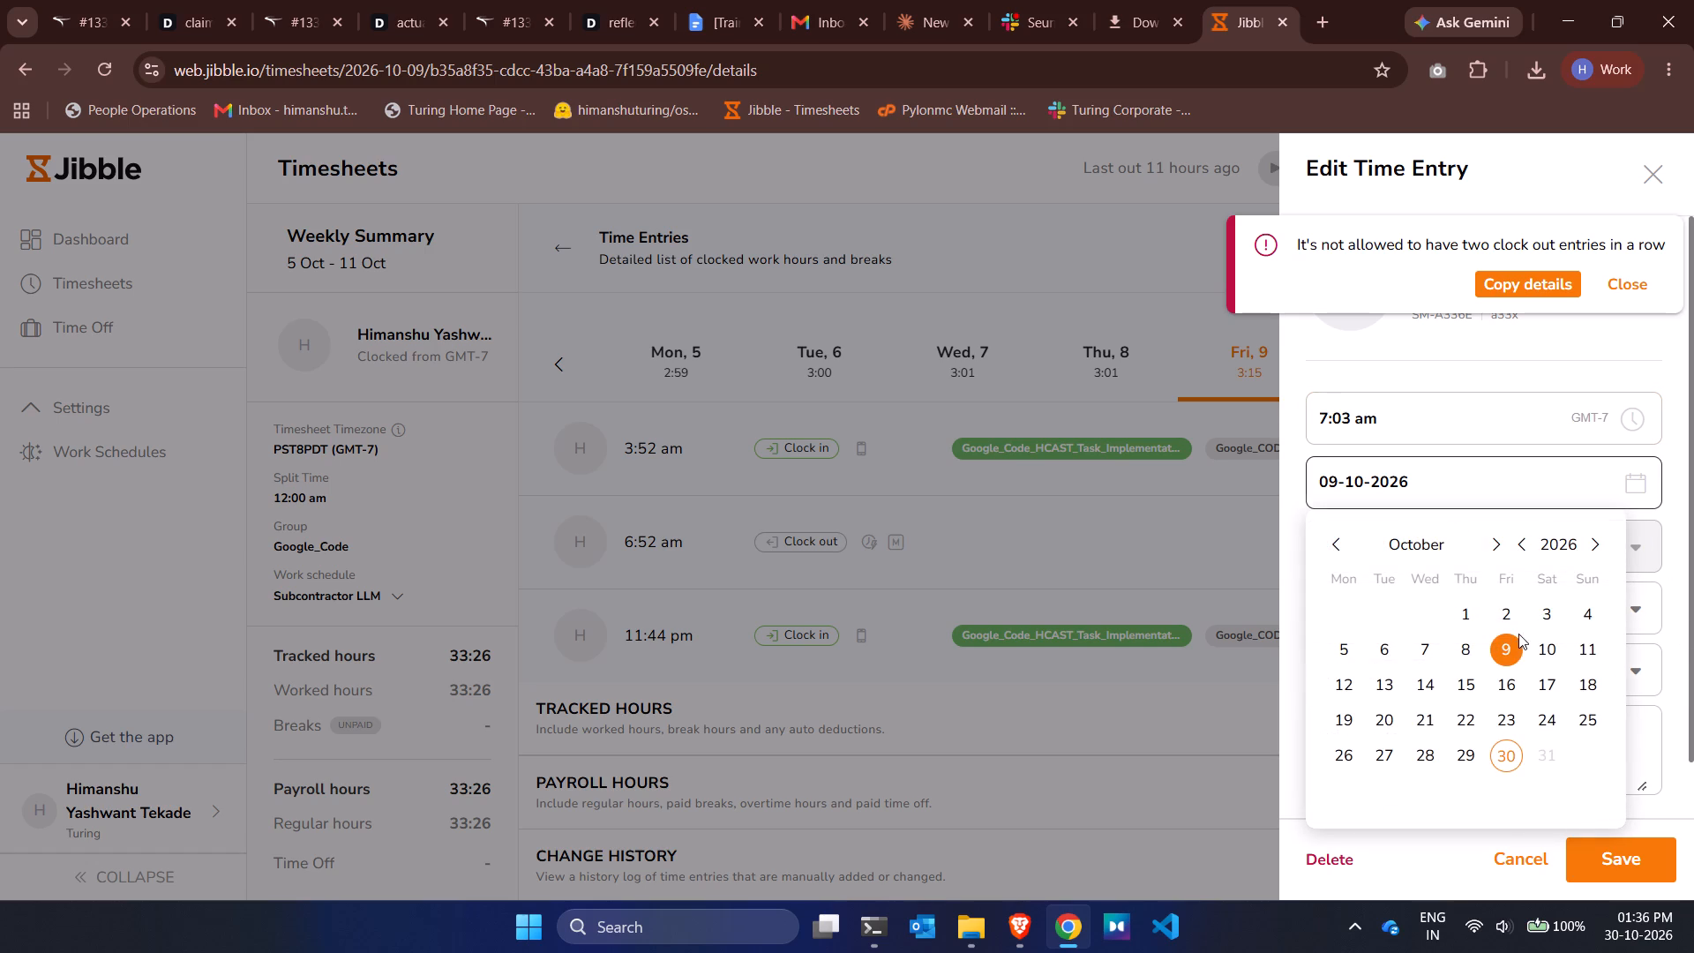
pyautogui.click(1543, 650)
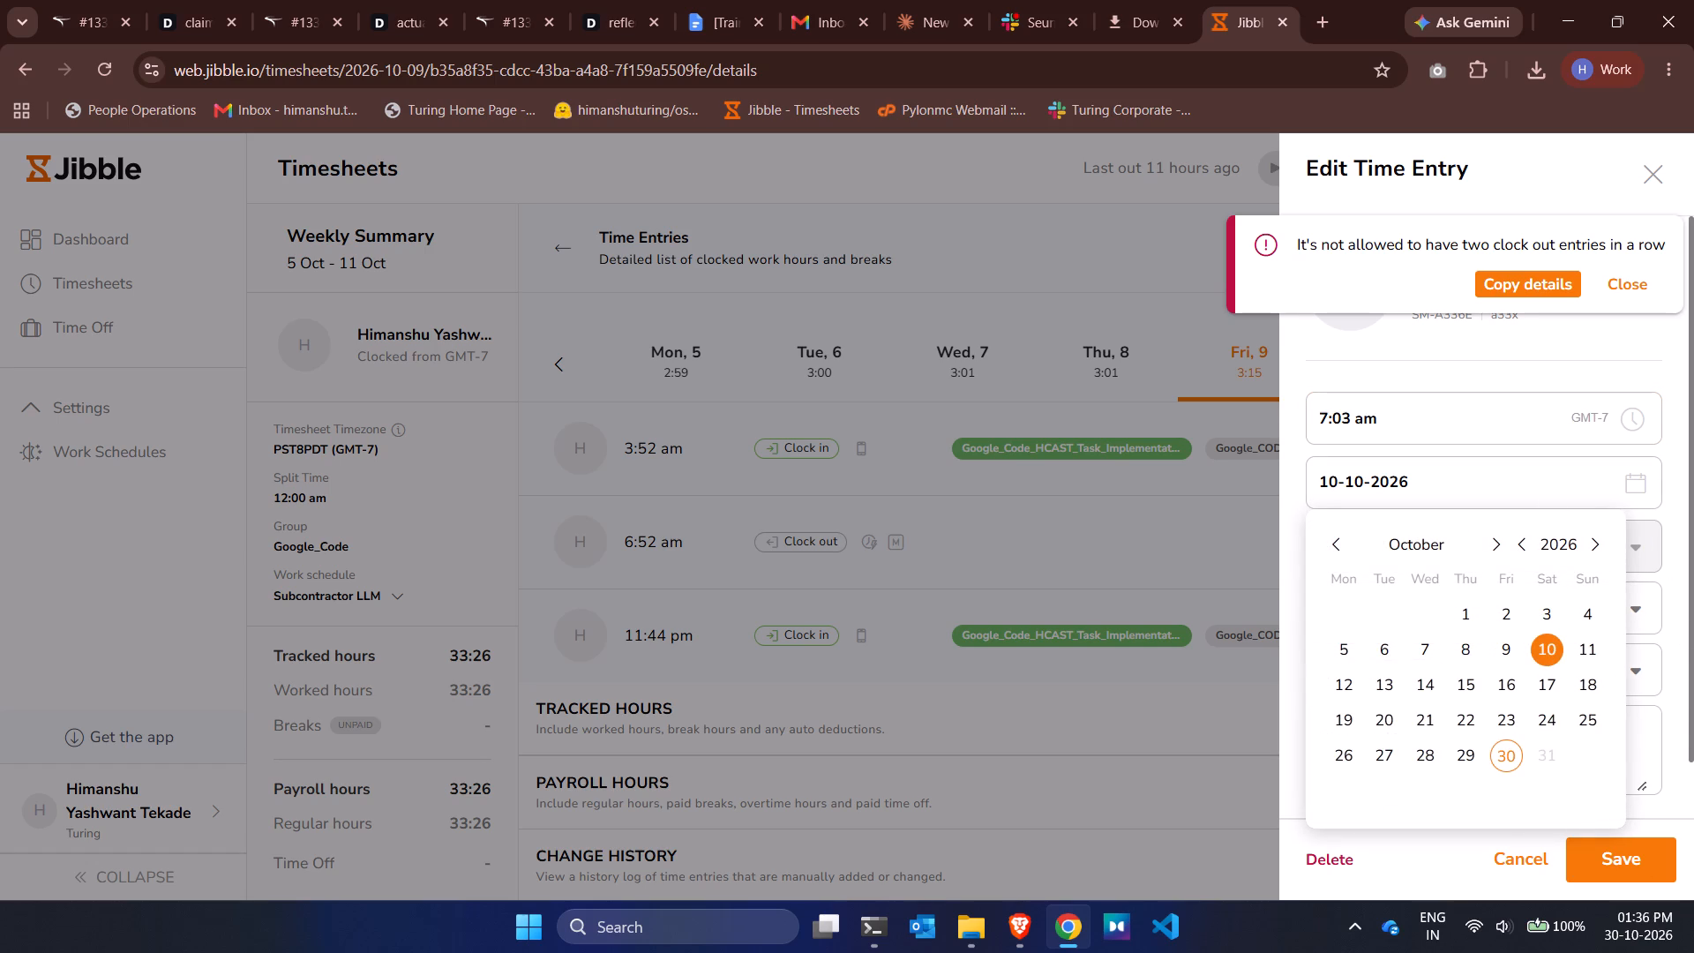
pyautogui.click(1433, 364)
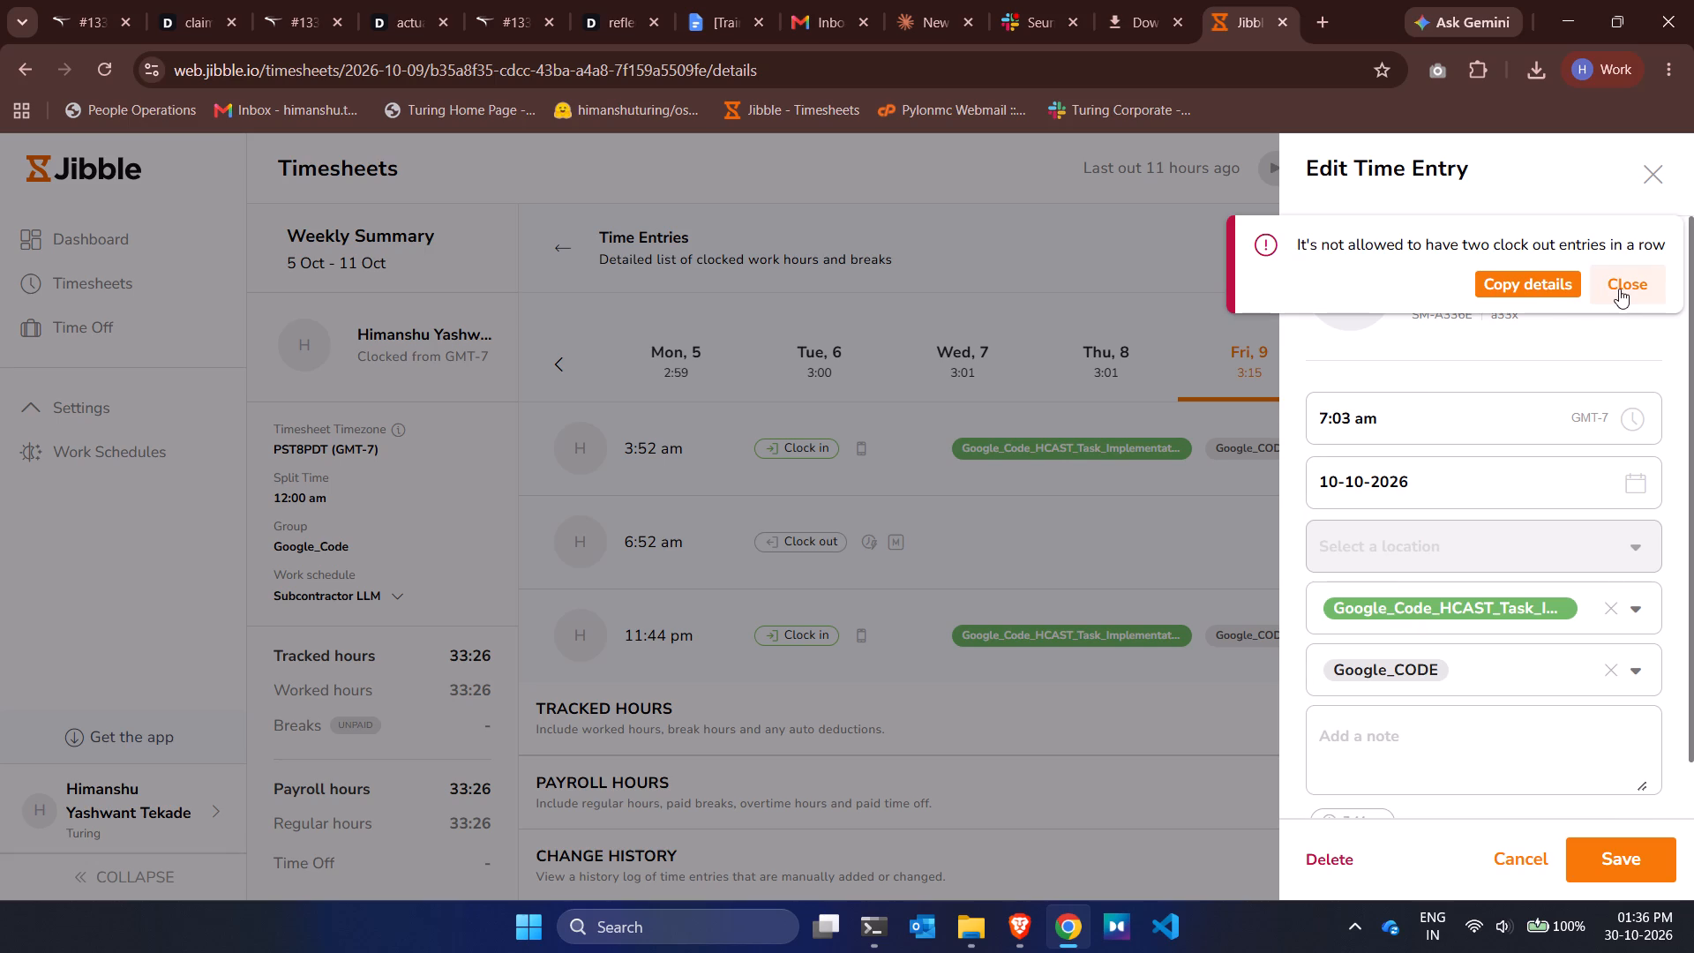
pyautogui.click(1619, 289)
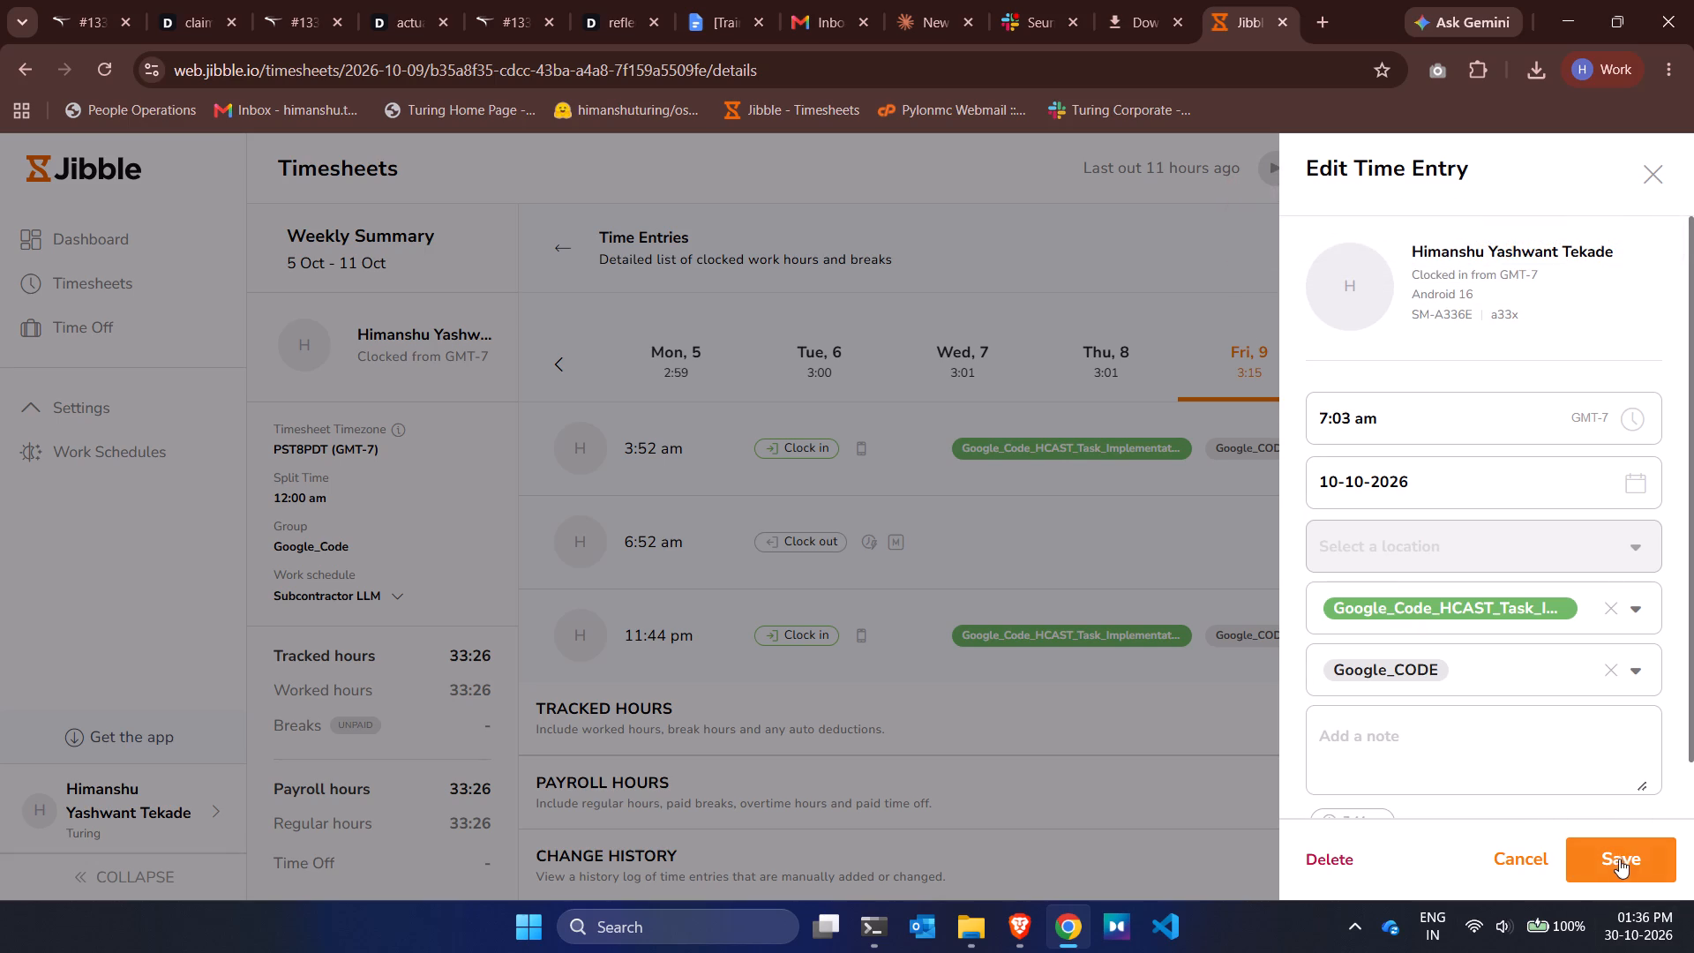
pyautogui.click(1623, 859)
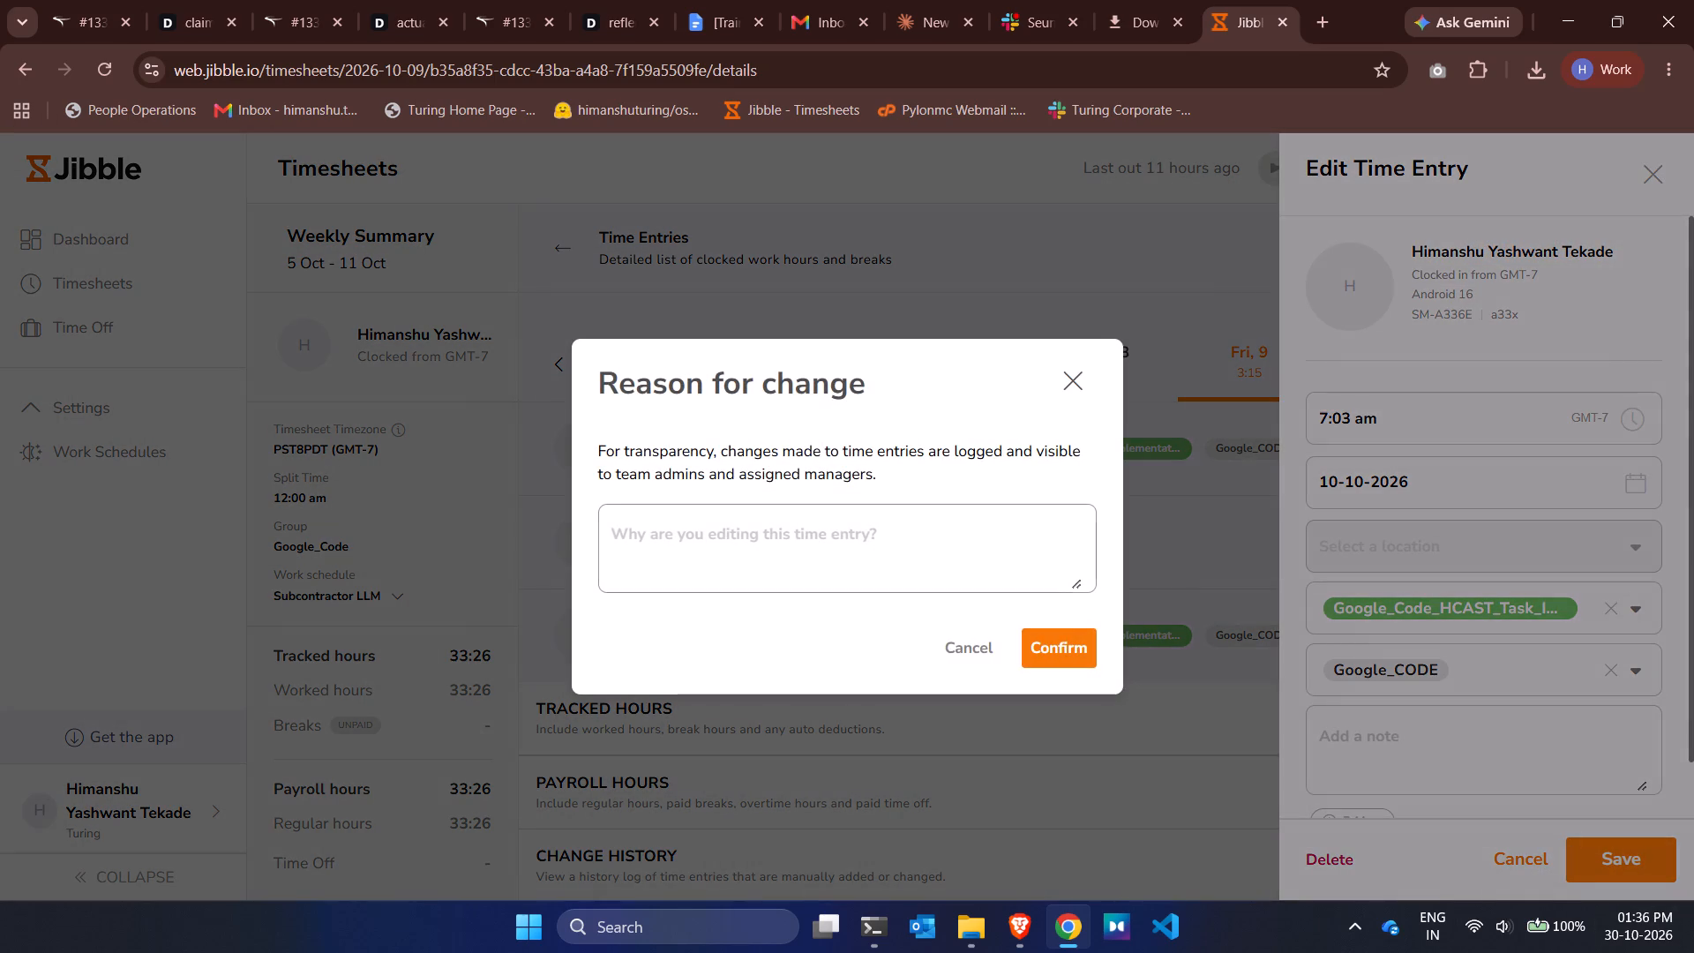
pyautogui.click(812, 531)
pyautogui.hotkey('ctrl', 'v')
pyautogui.click(1050, 642)
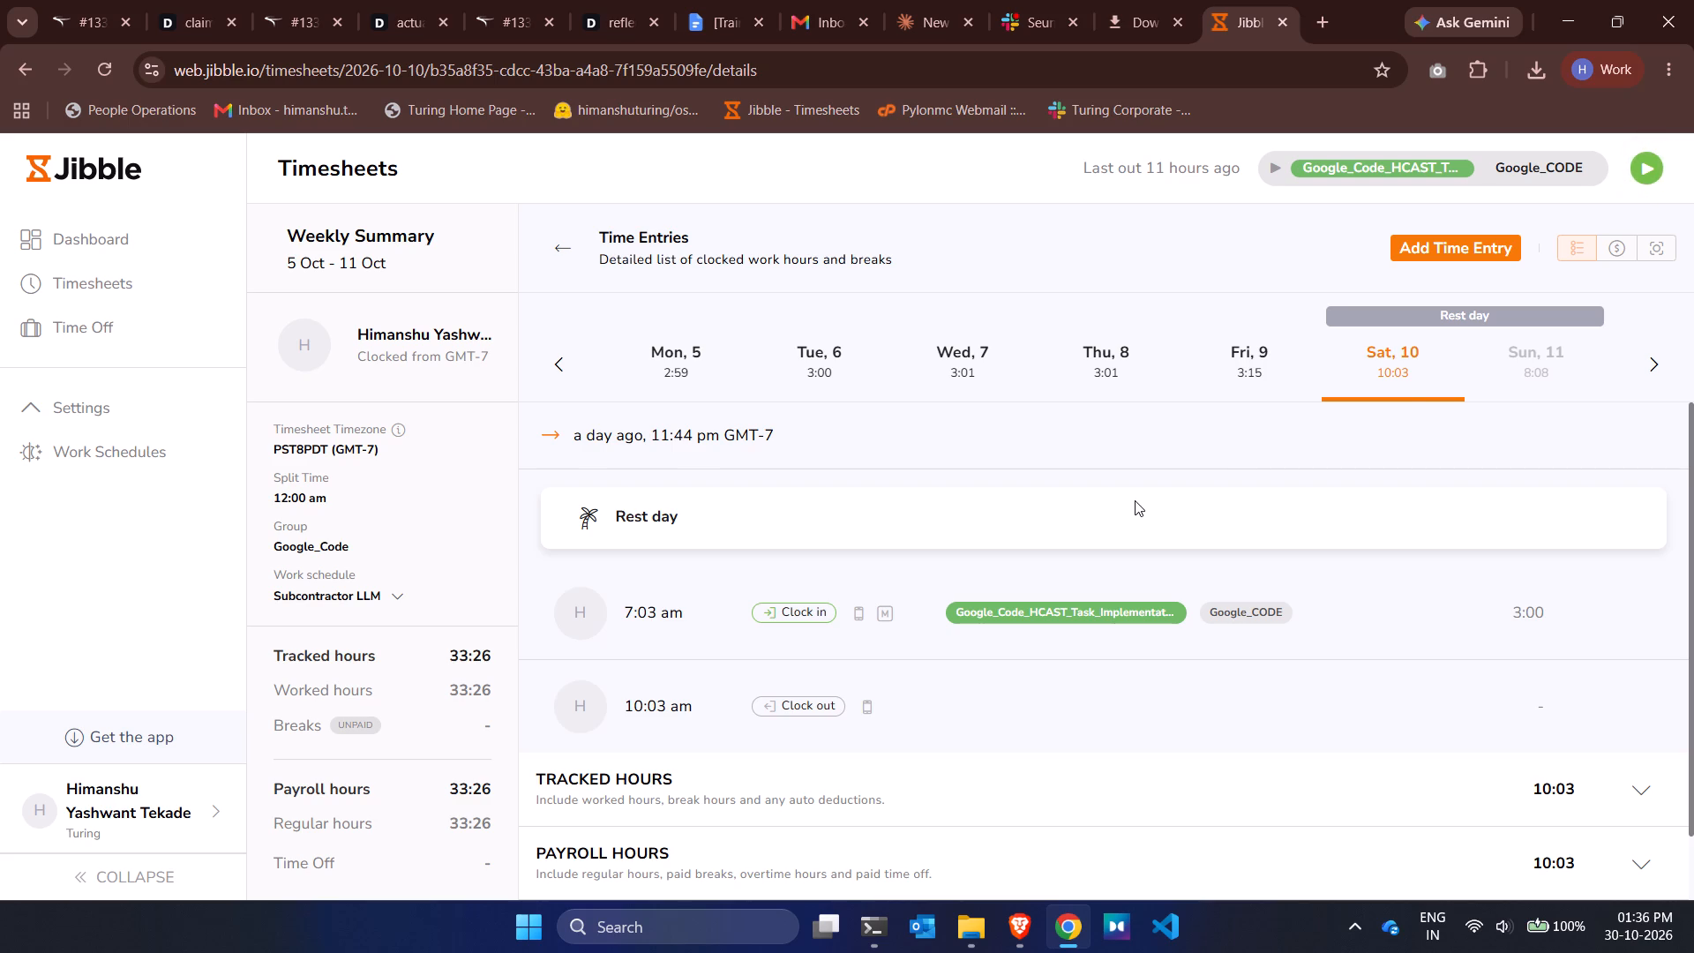
# Set the clock-out time for Sunday 11 October to 4:49 am, giving the reason "Adjusting hours based on submitted tasks".
pyautogui.click(1544, 363)
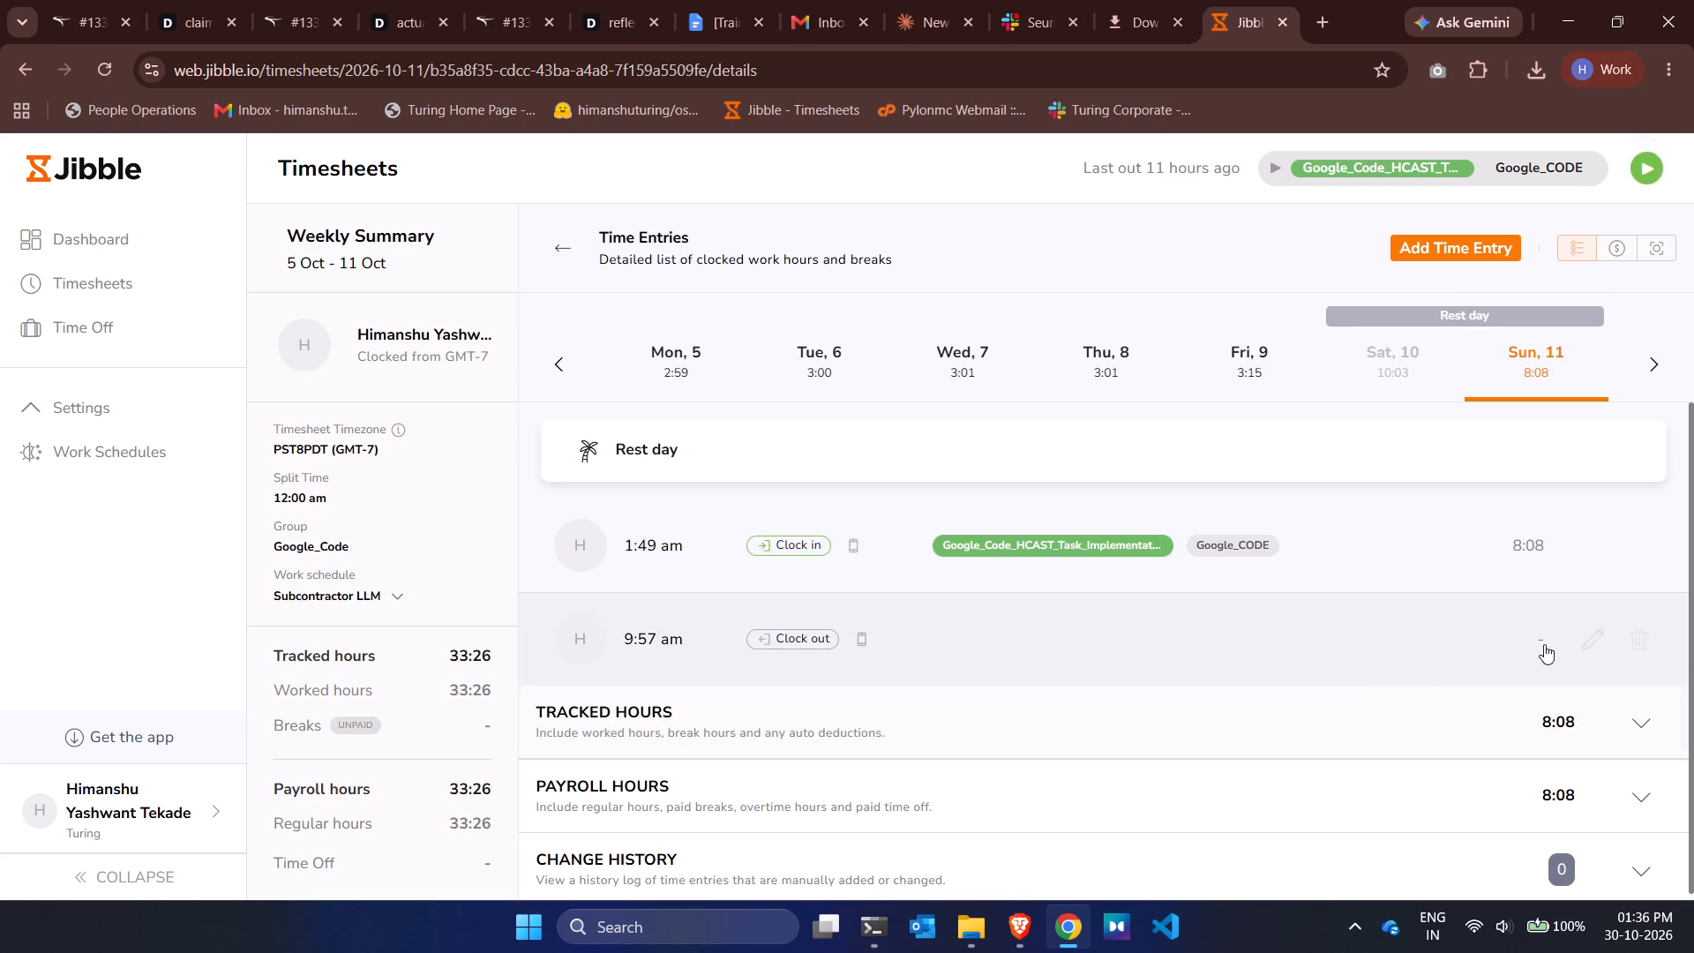
pyautogui.click(1596, 642)
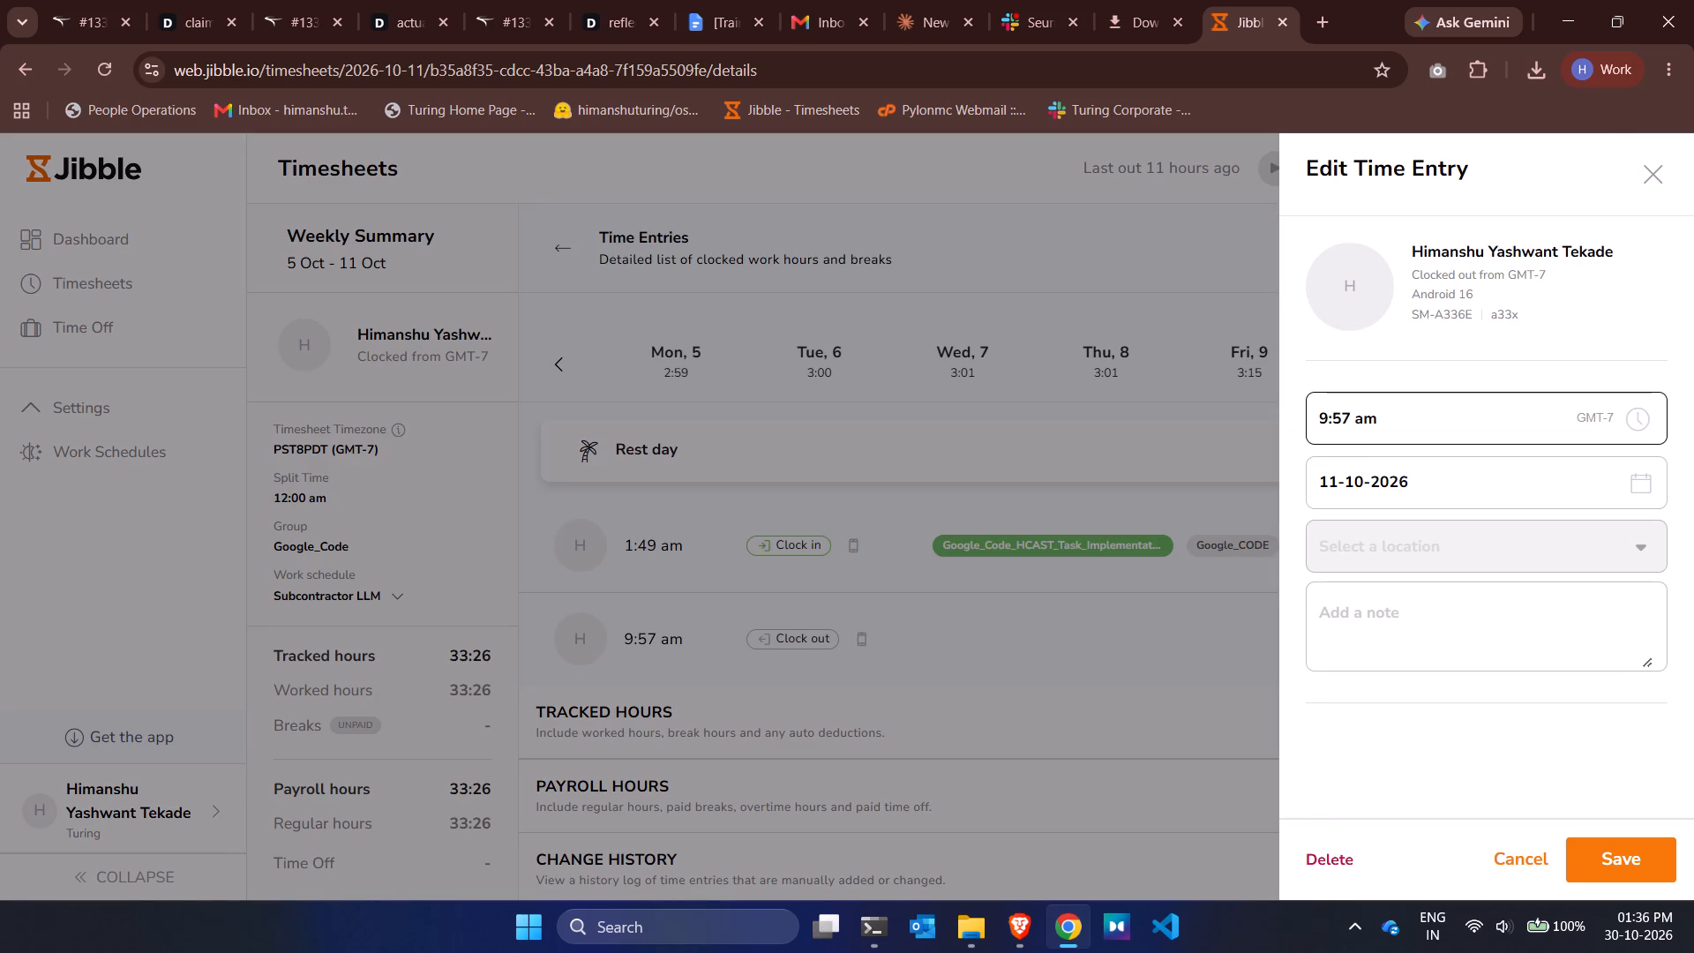
pyautogui.click(1320, 420)
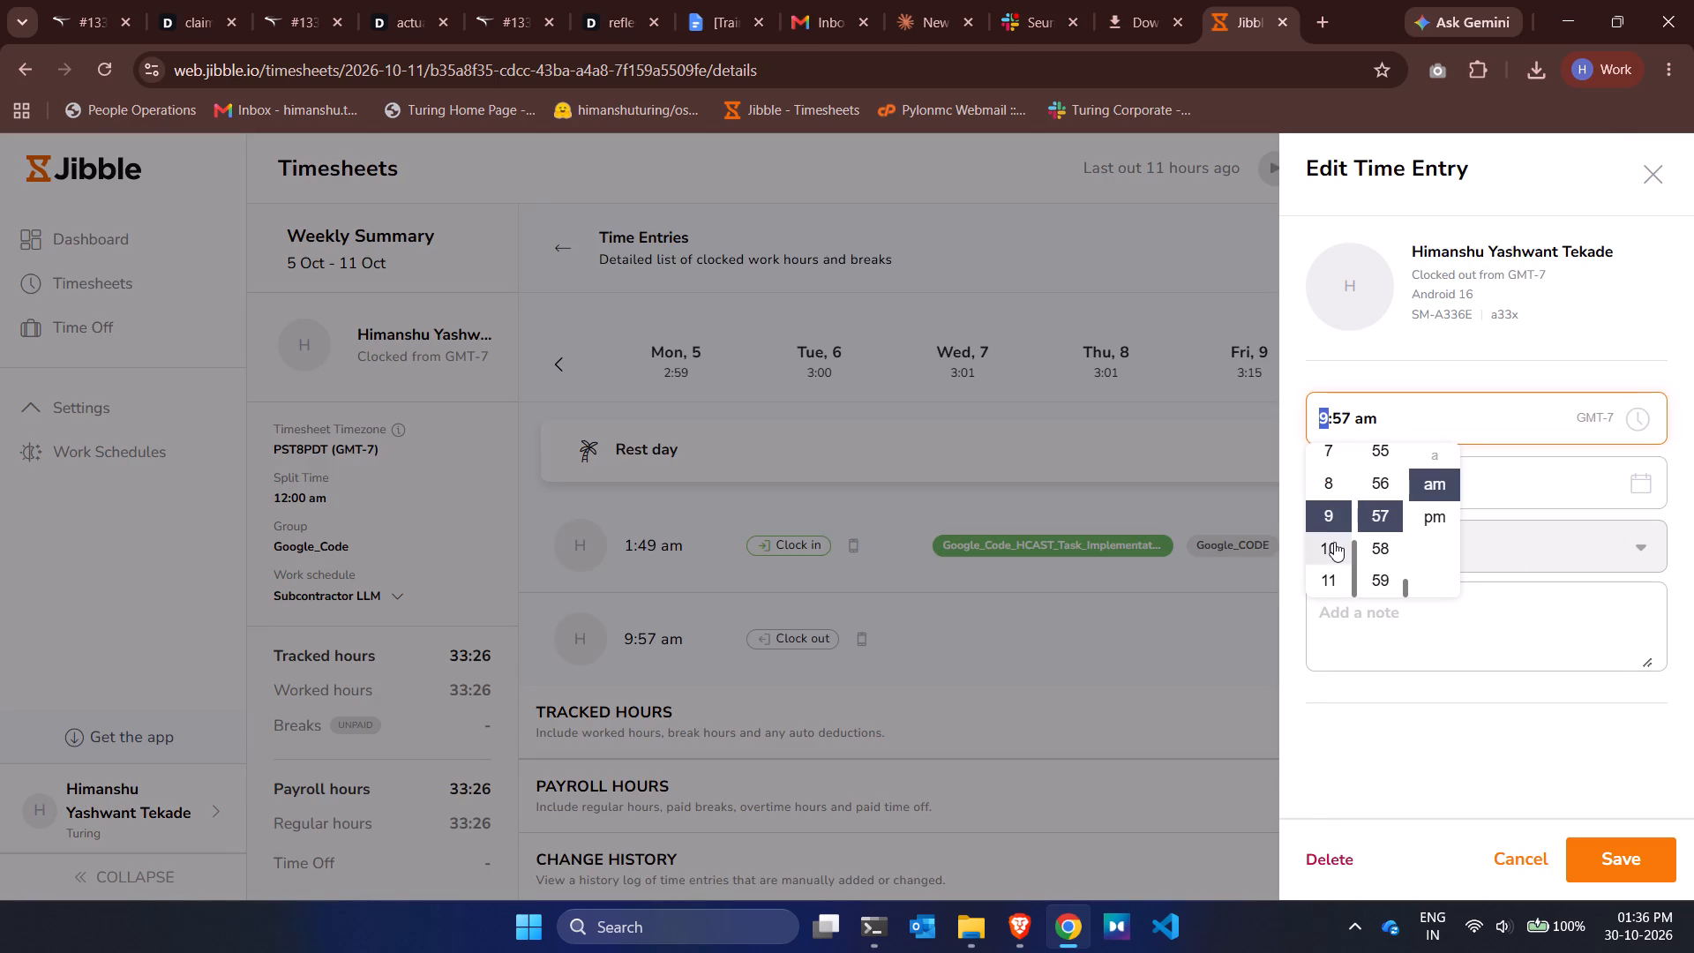
pyautogui.scroll(1, 1327, 485)
pyautogui.click(1330, 460)
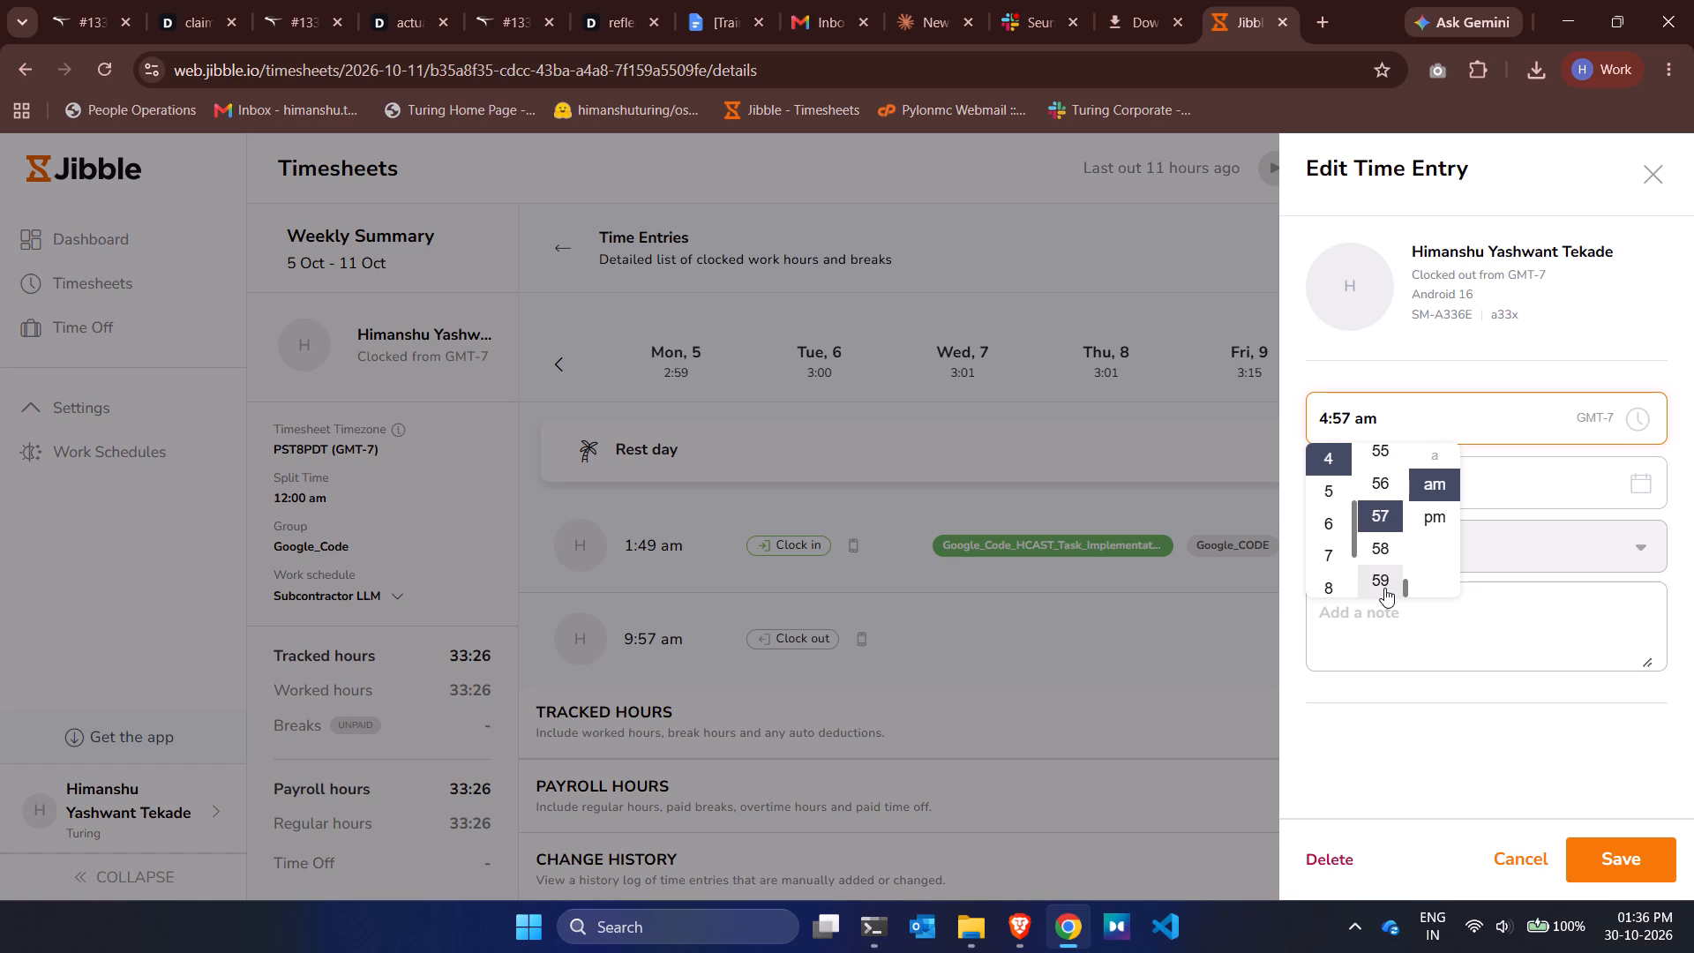
pyautogui.click(1383, 587)
pyautogui.scroll(5, 1380, 524)
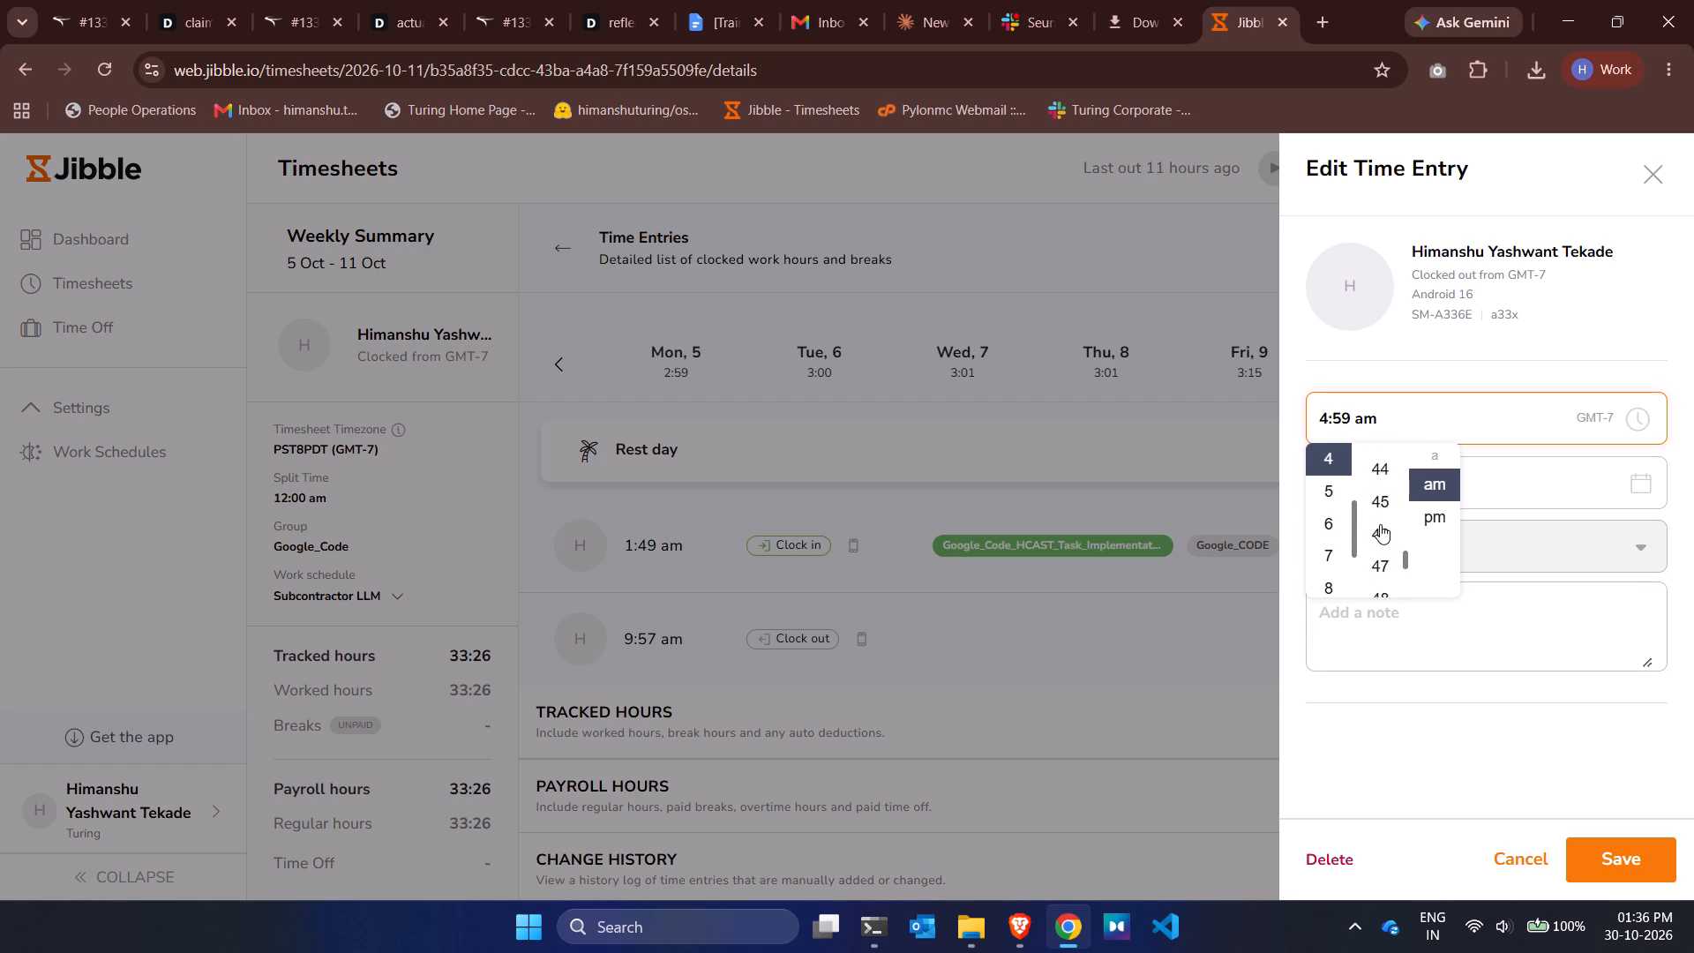
pyautogui.scroll(-2, 1380, 524)
pyautogui.scroll(1, 1390, 475)
pyautogui.click(1385, 499)
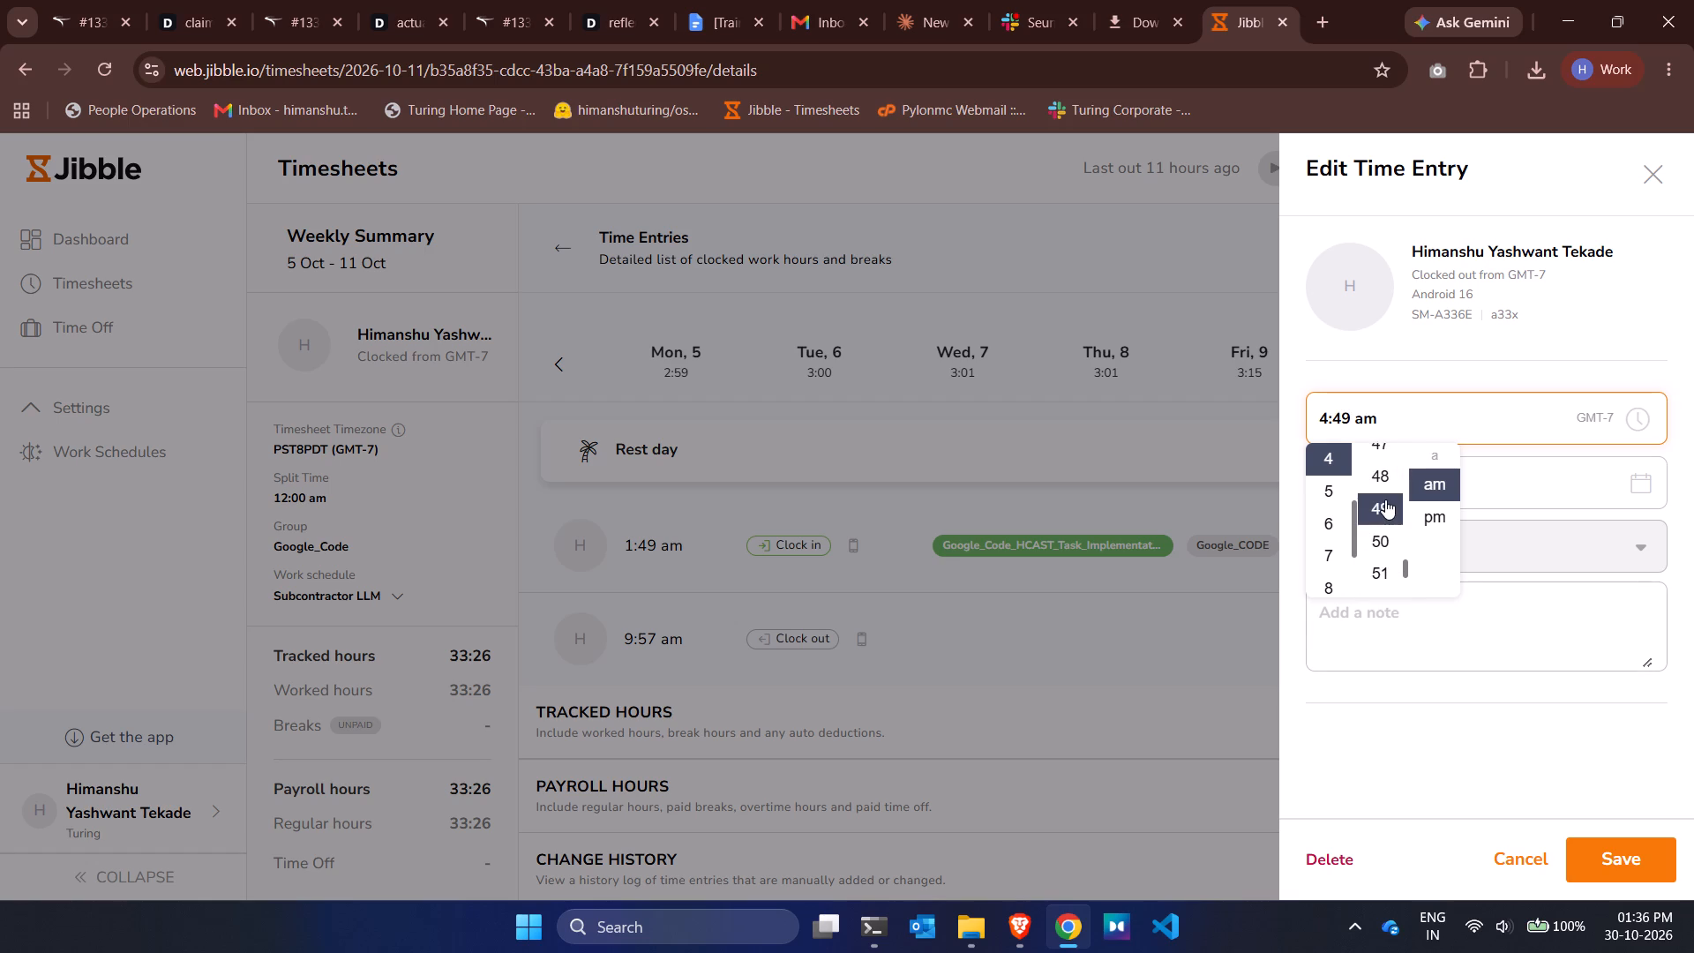
pyautogui.click(1446, 737)
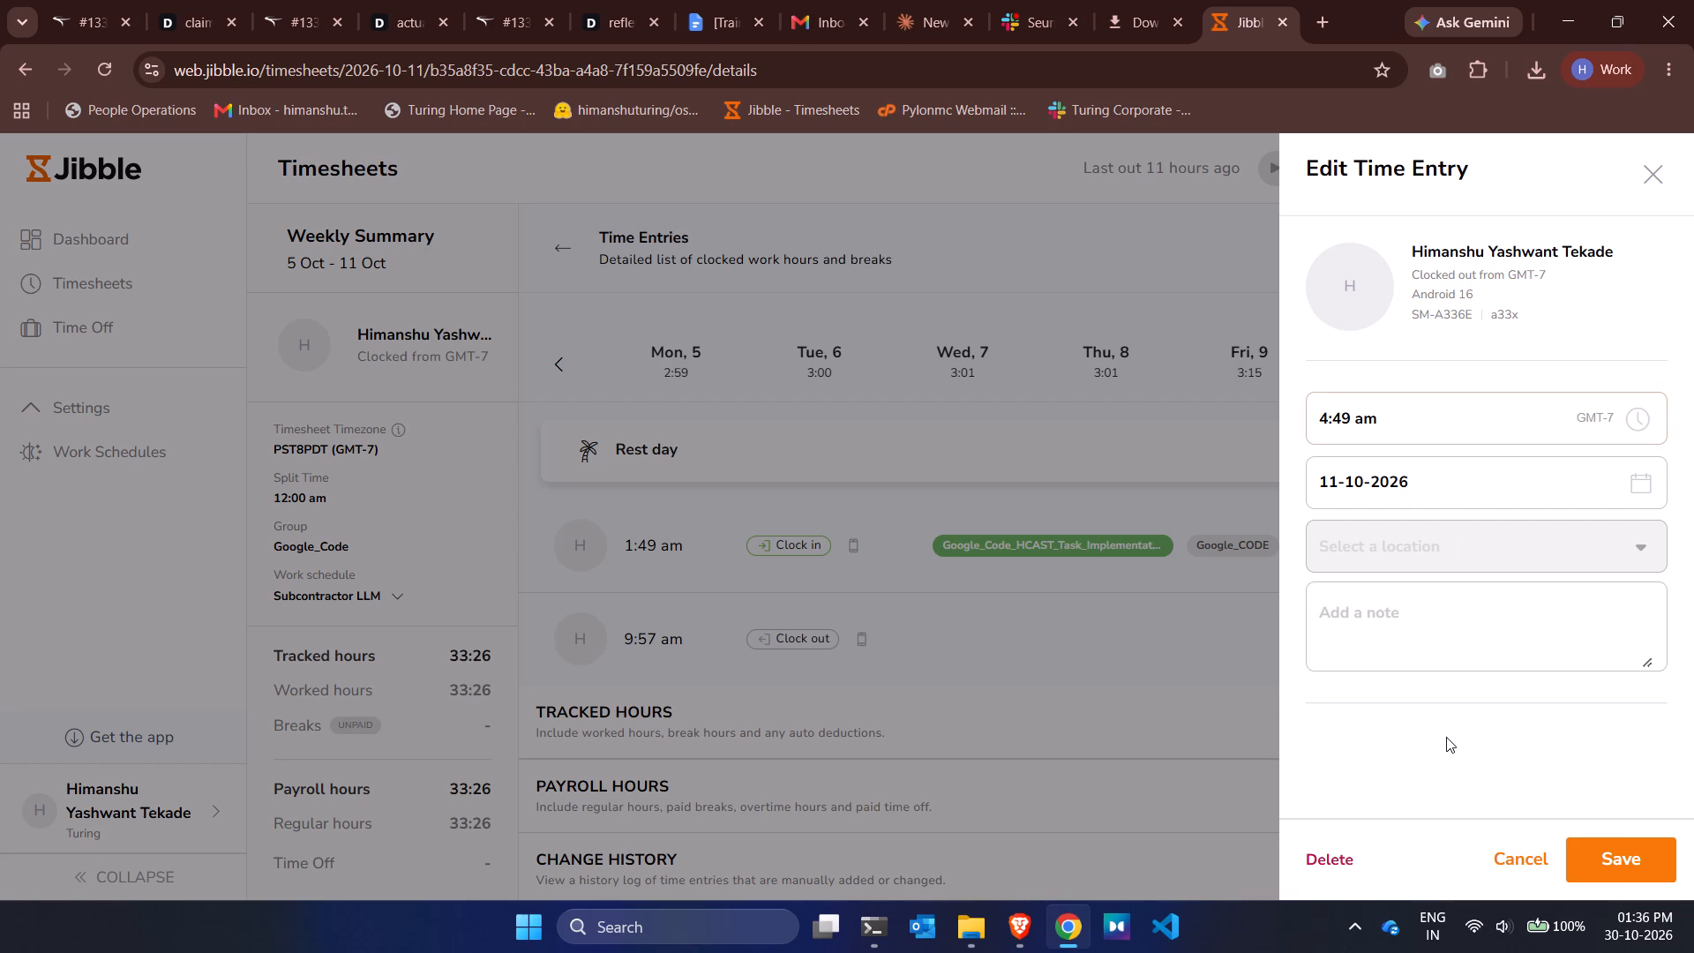
pyautogui.click(1615, 861)
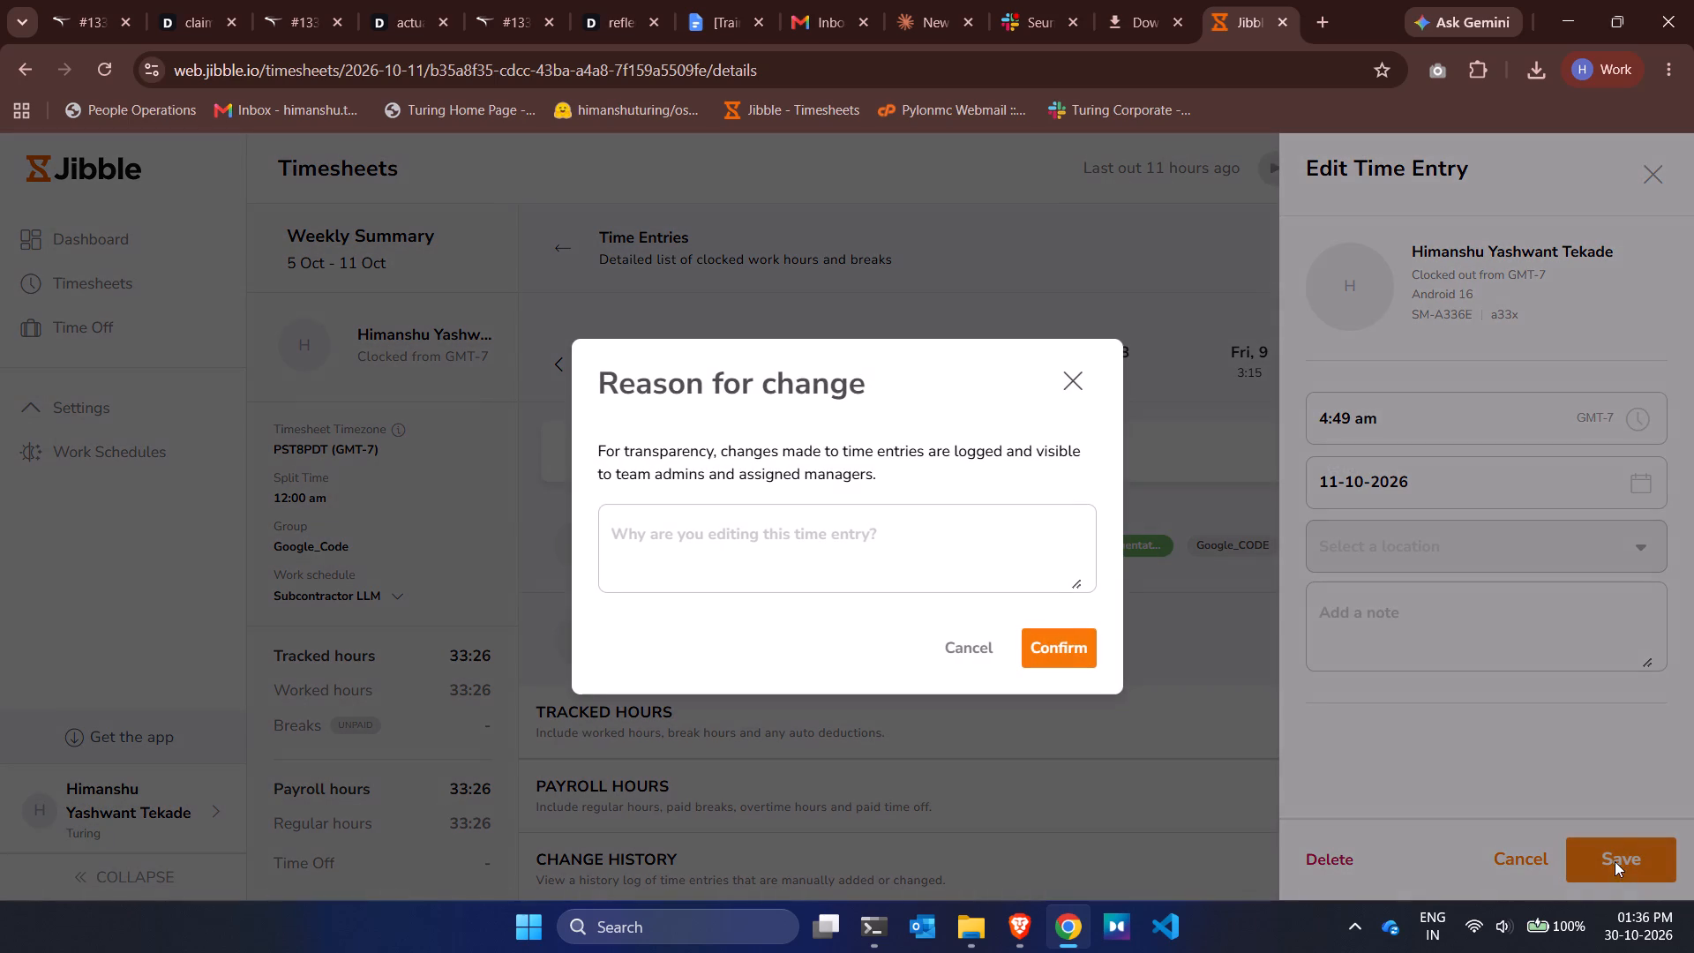
pyautogui.click(988, 536)
pyautogui.hotkey('ctrl', 'v')
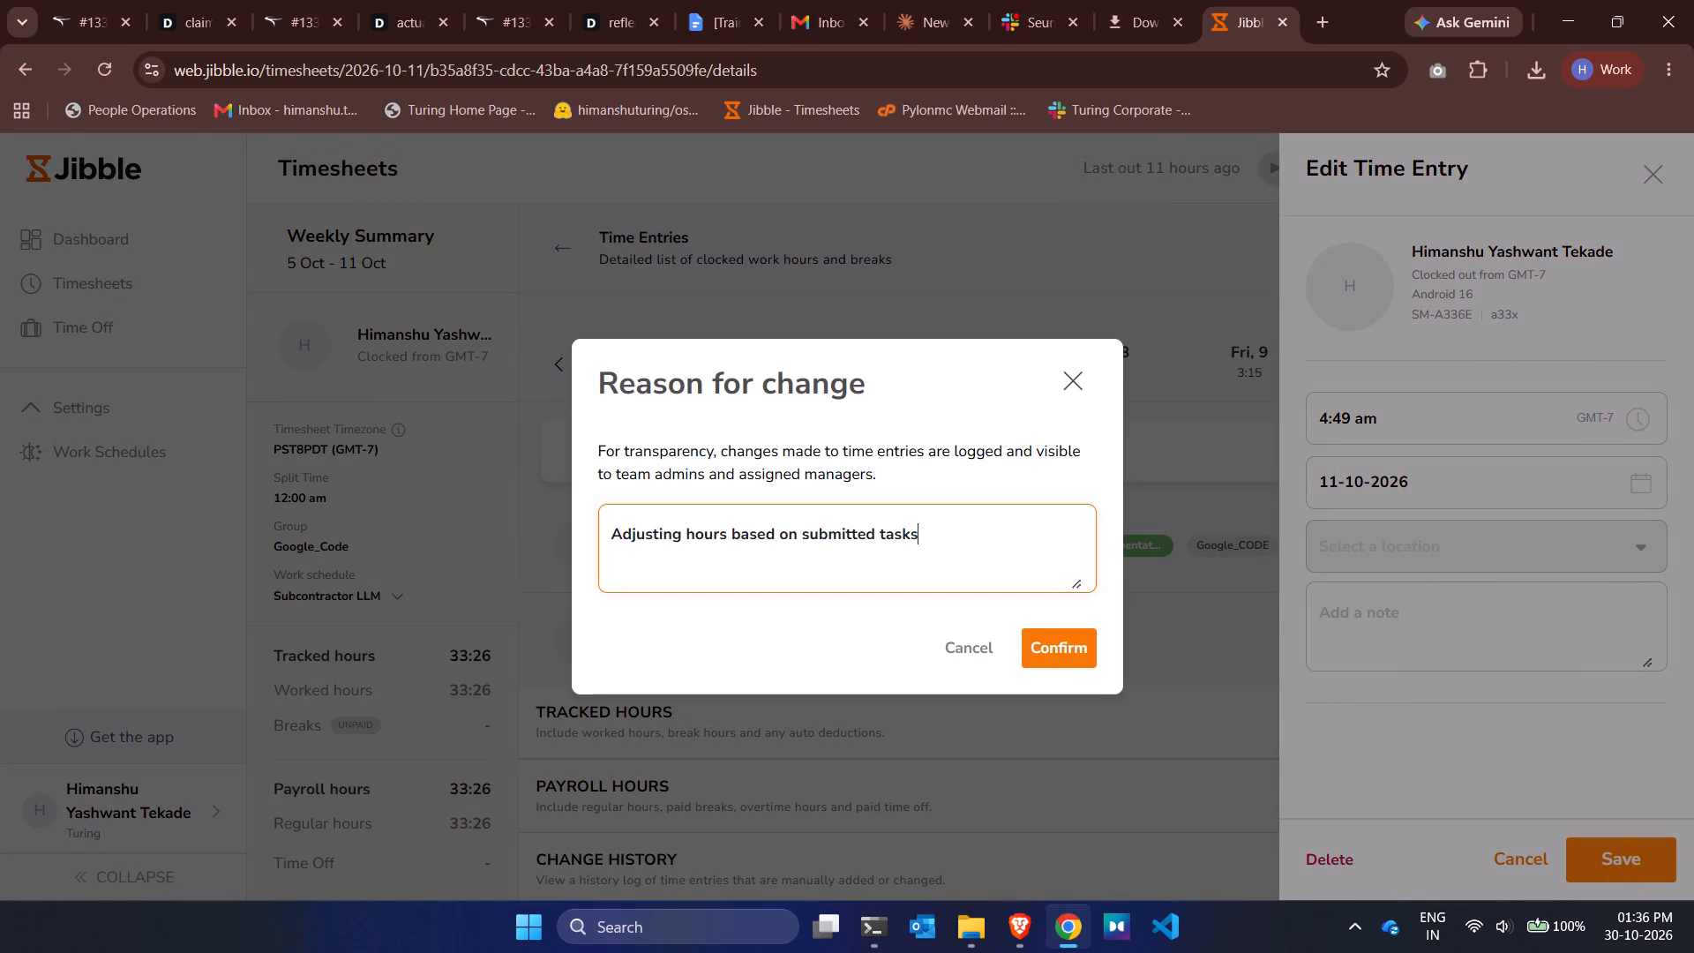
pyautogui.click(1066, 647)
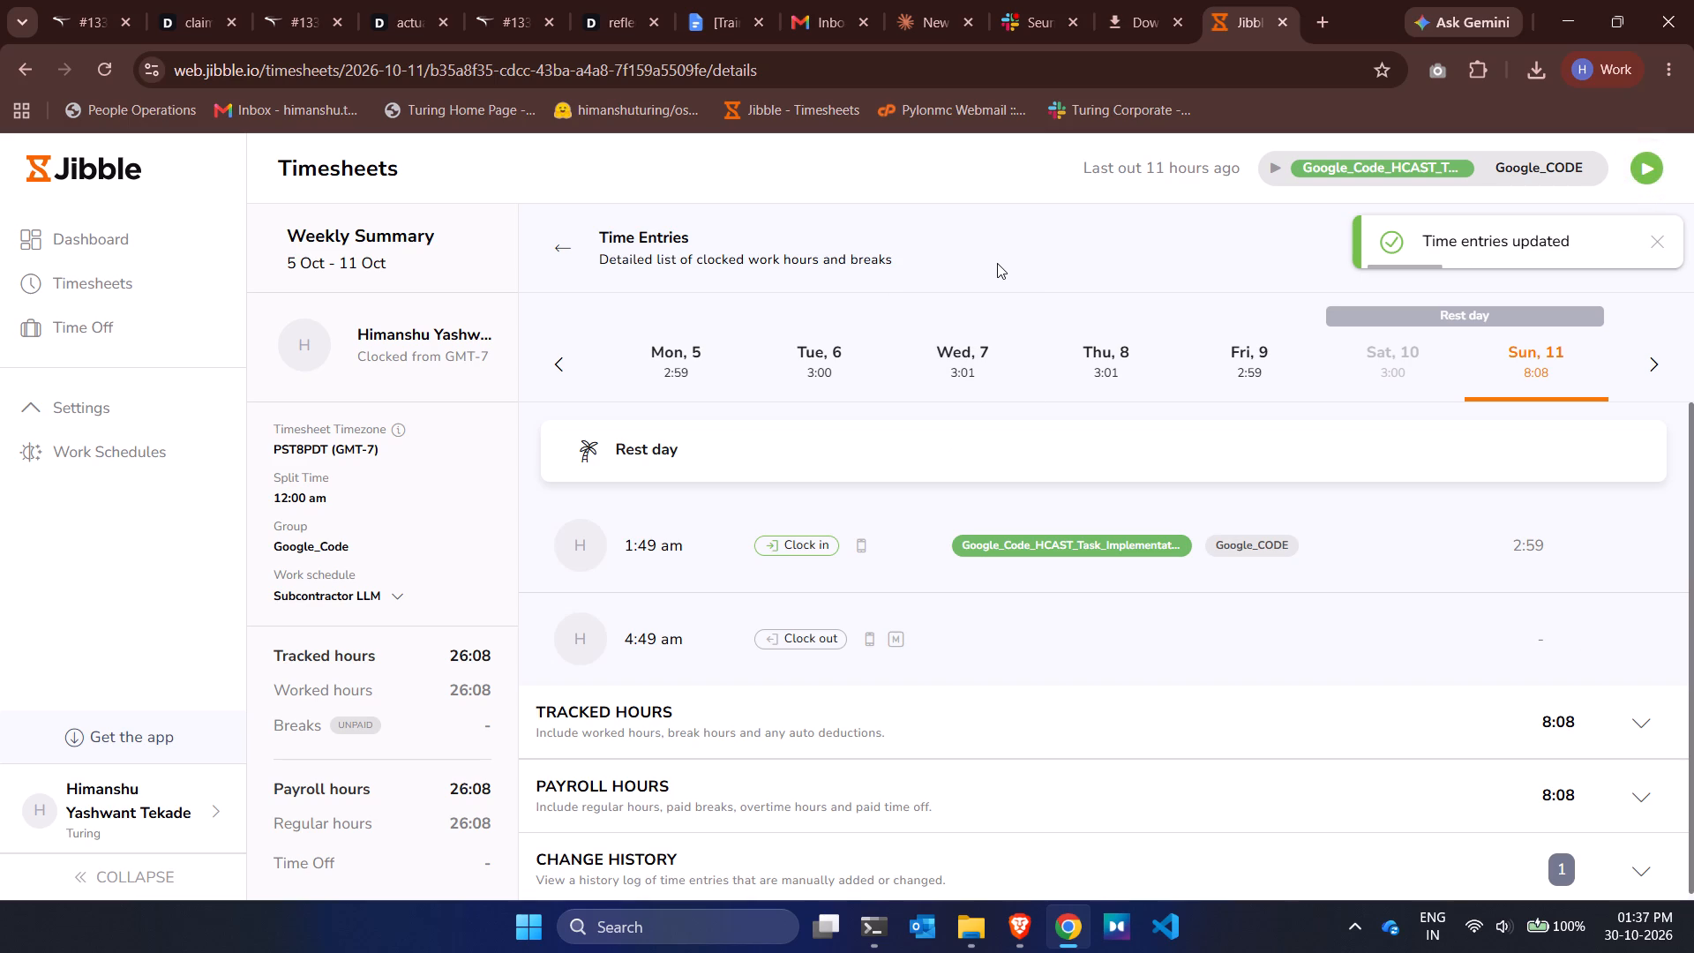
# Set the clock-out time for Monday 12 October to 5:29 am, giving the reason "Adjusting hours based on submitted tasks".
pyautogui.click(554, 370)
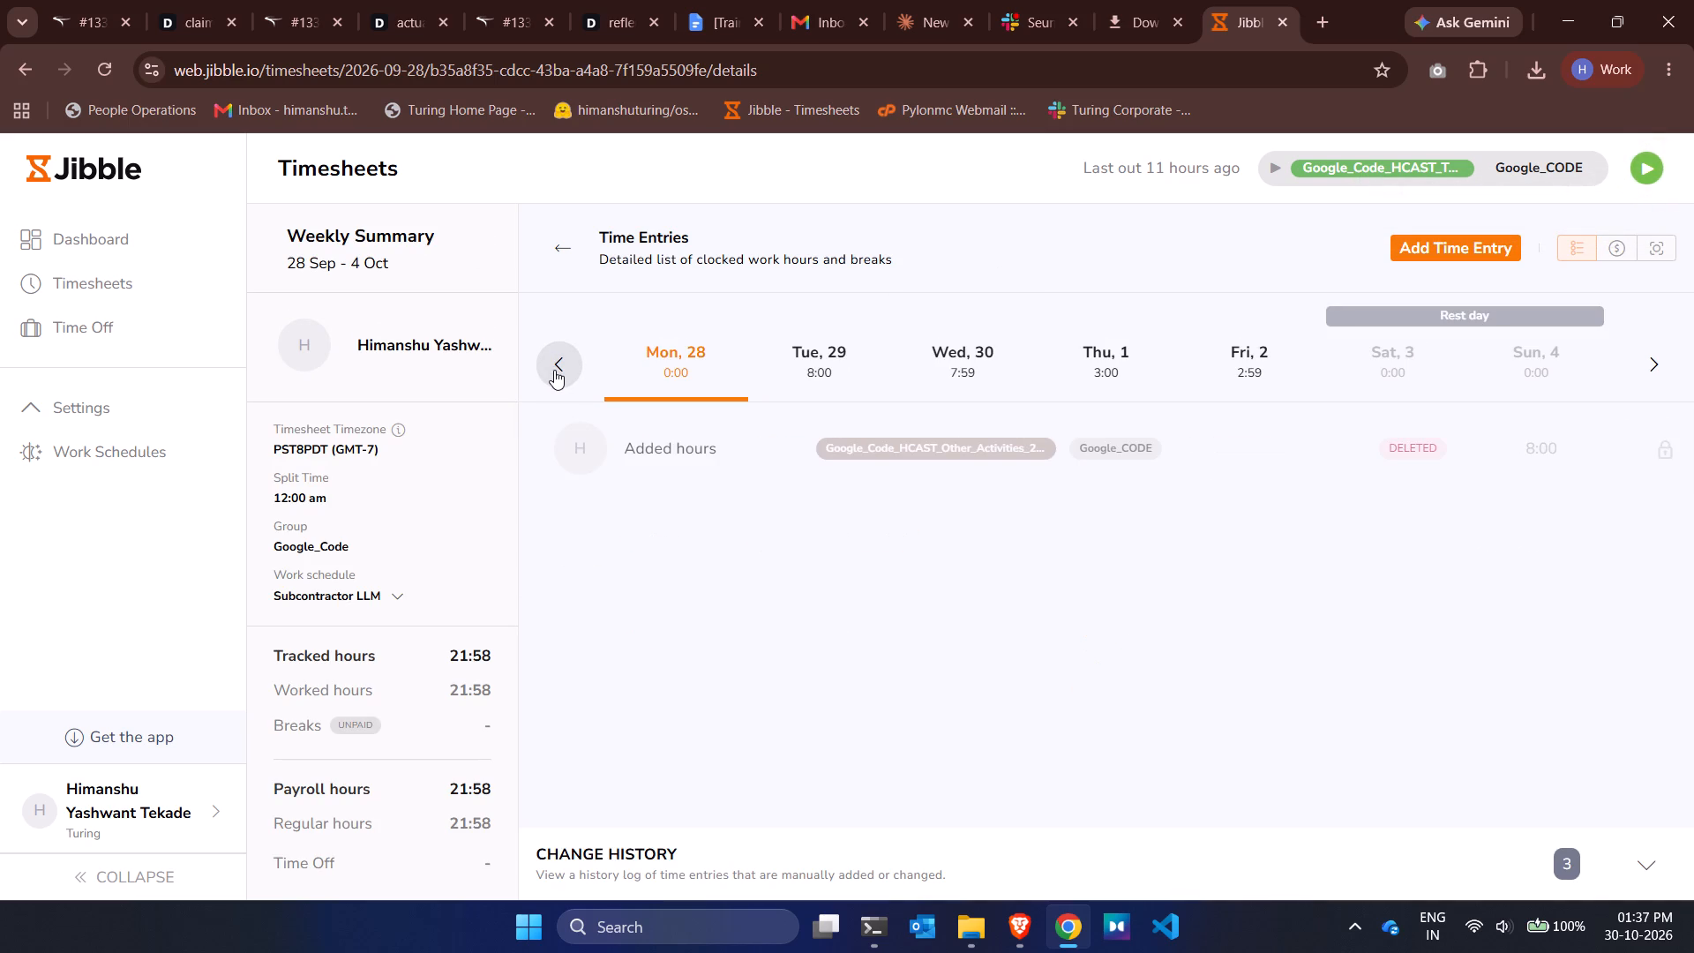
pyautogui.click(1674, 368)
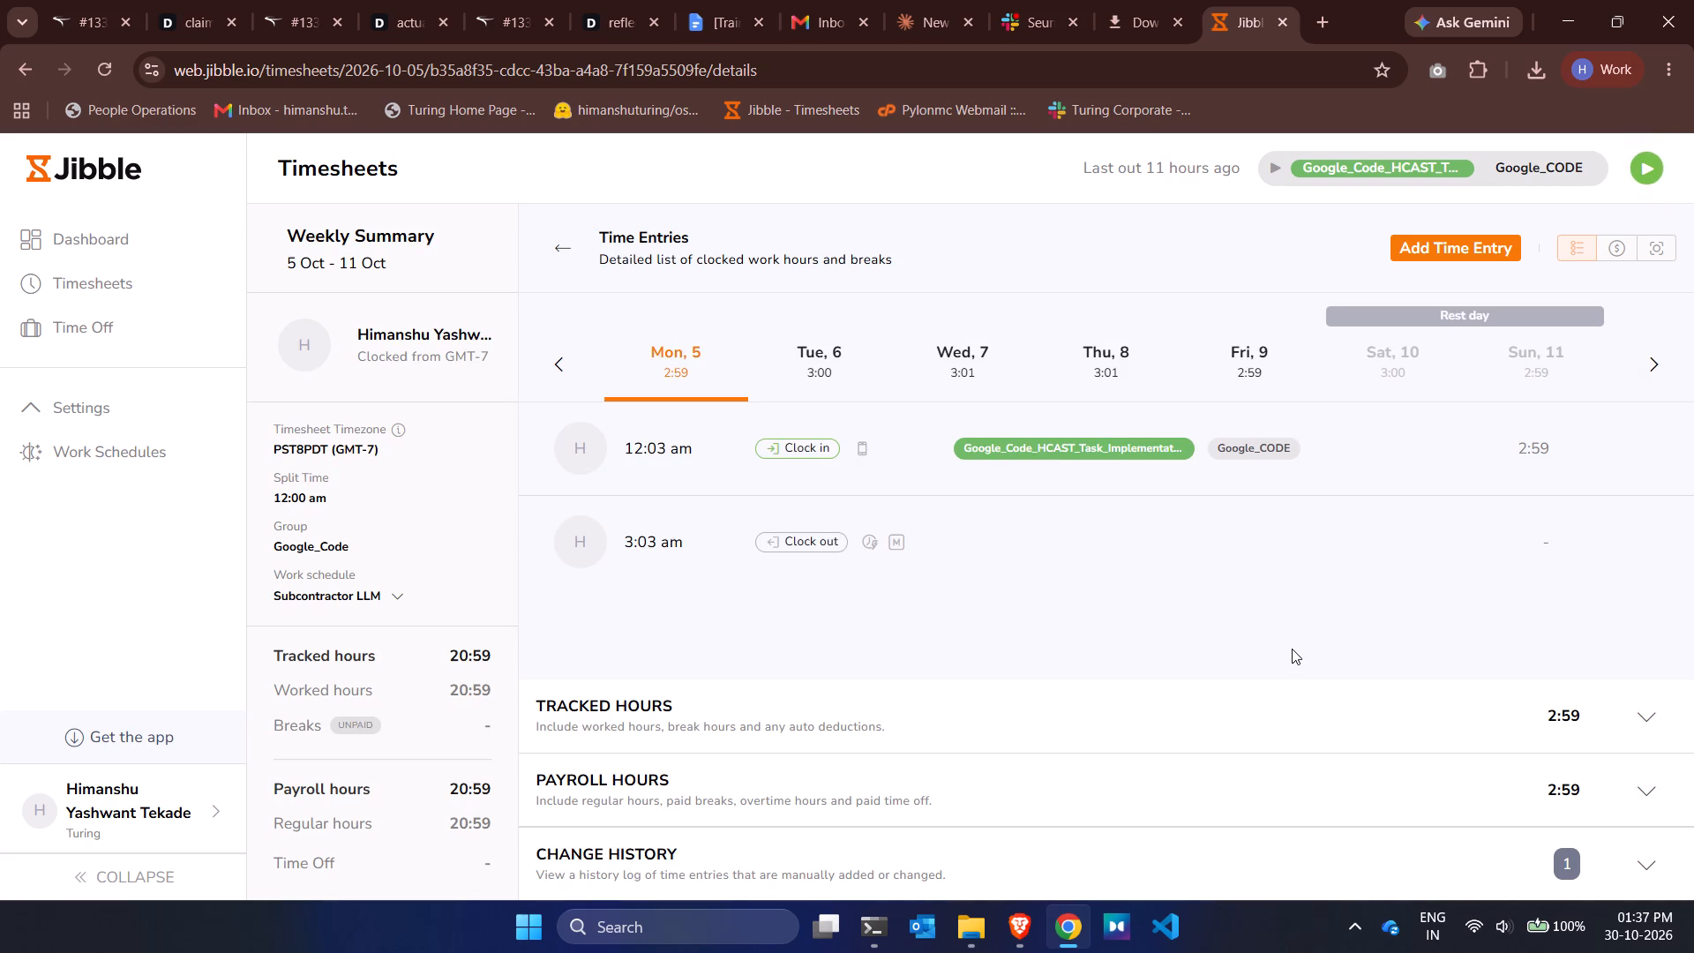
pyautogui.click(1659, 368)
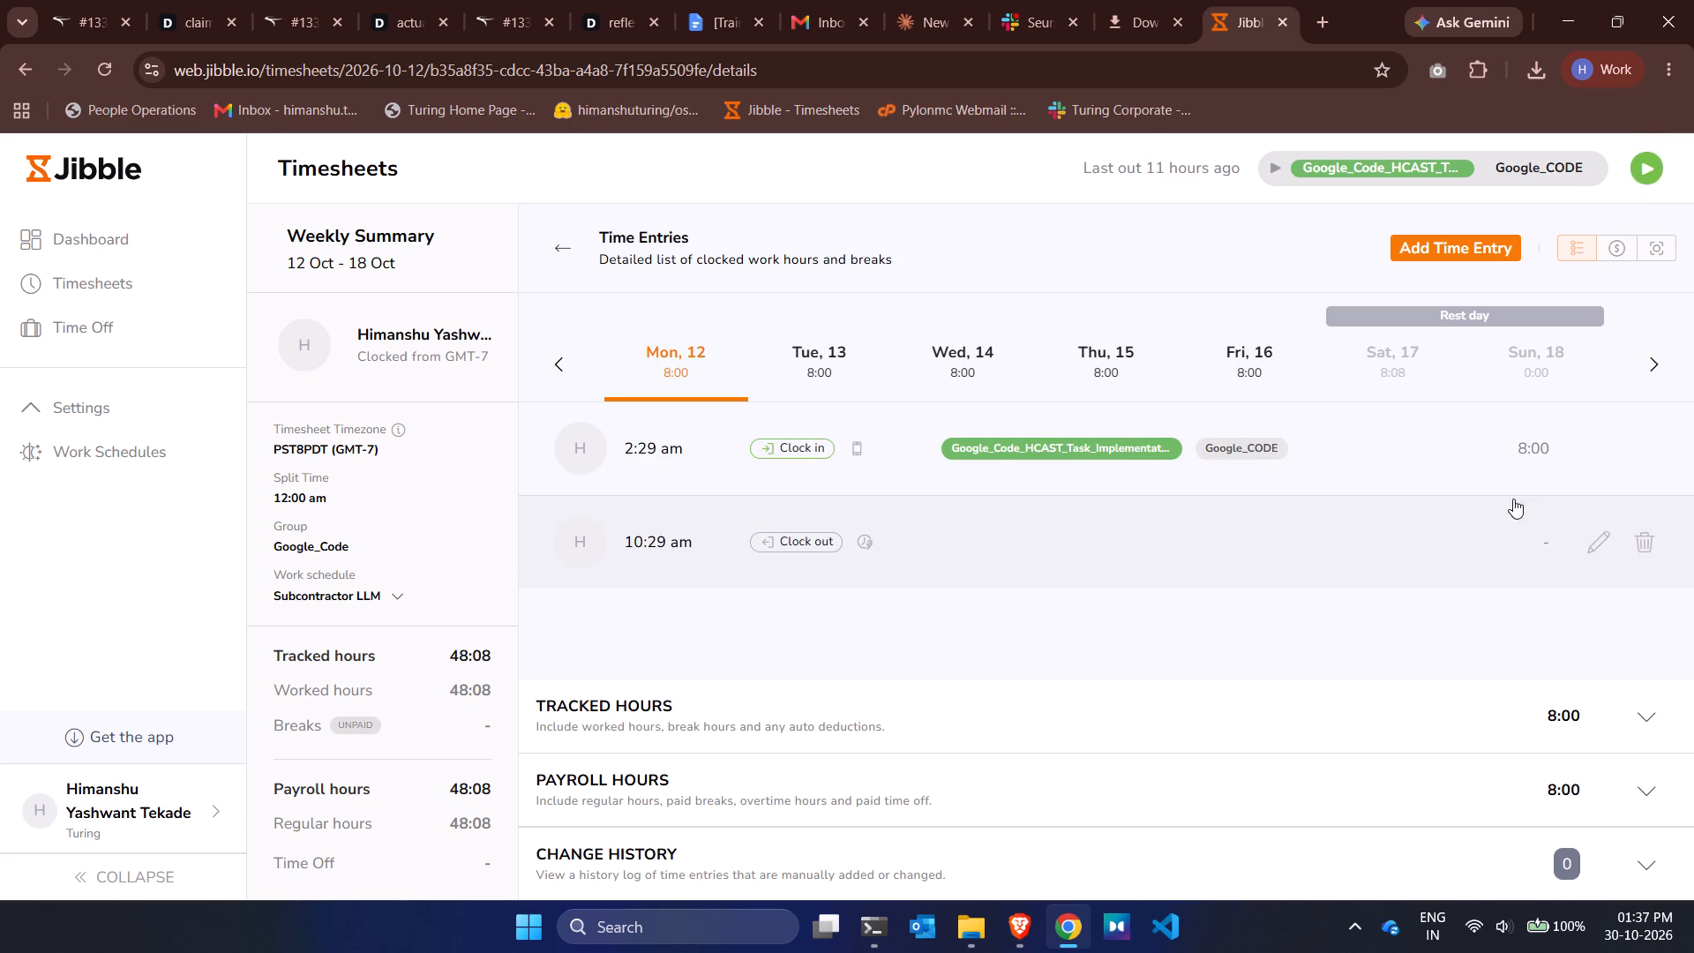
pyautogui.click(1599, 541)
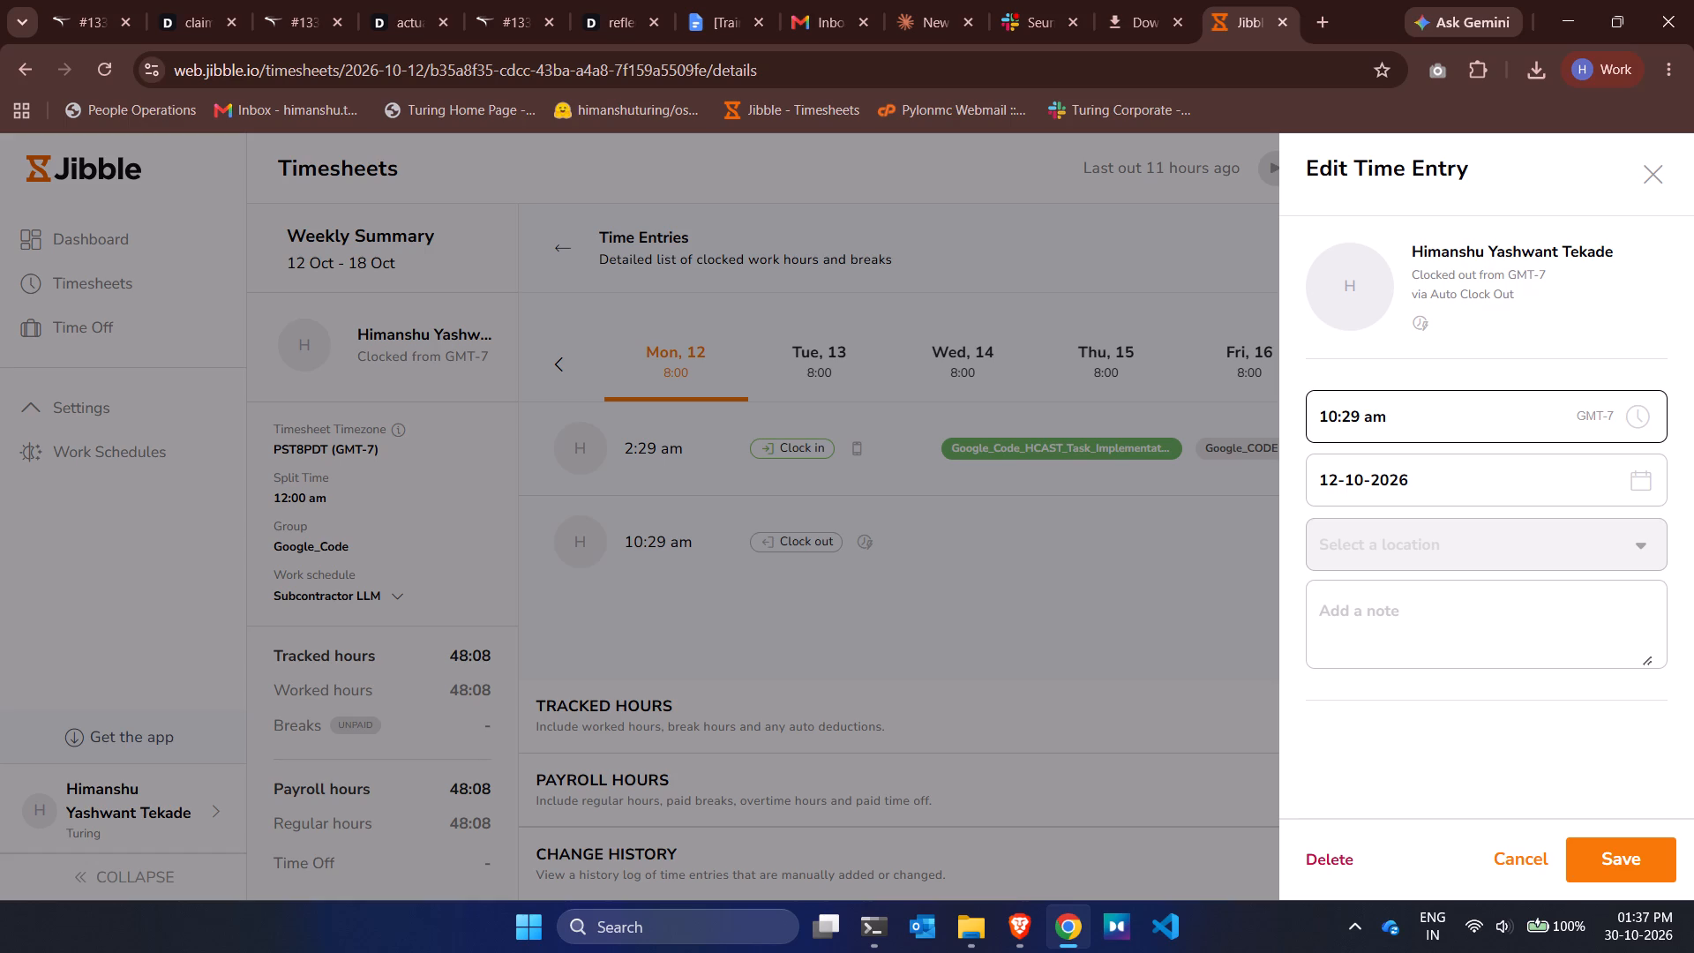
pyautogui.click(1330, 416)
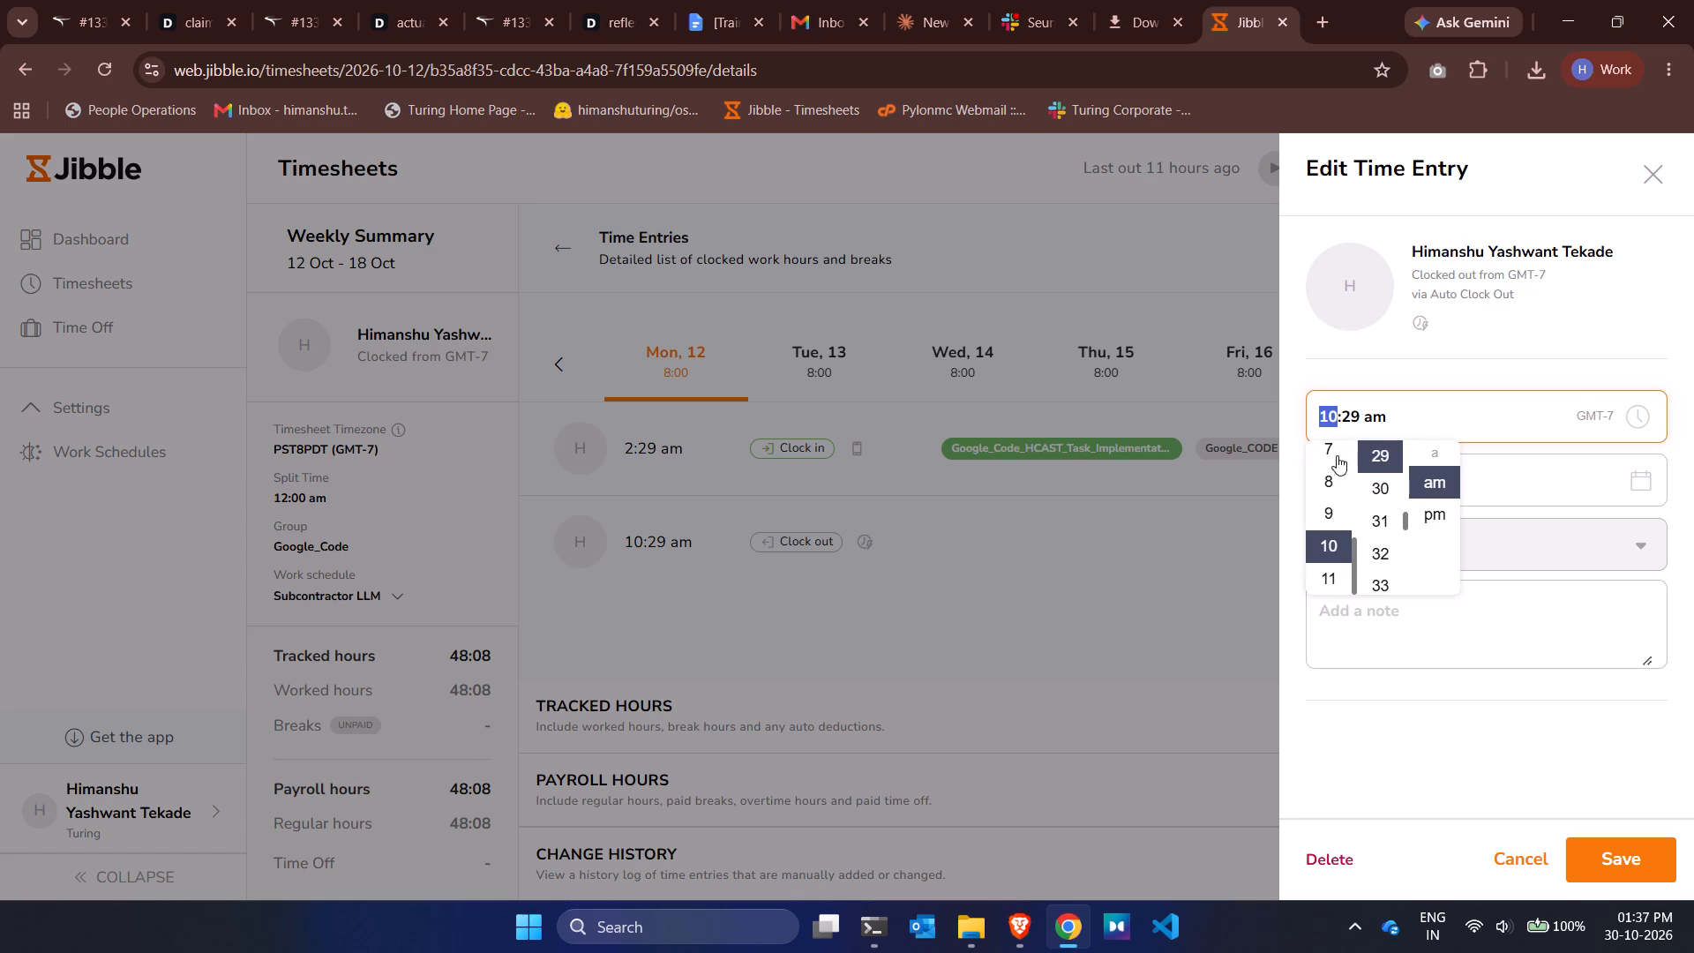
pyautogui.scroll(1, 1331, 474)
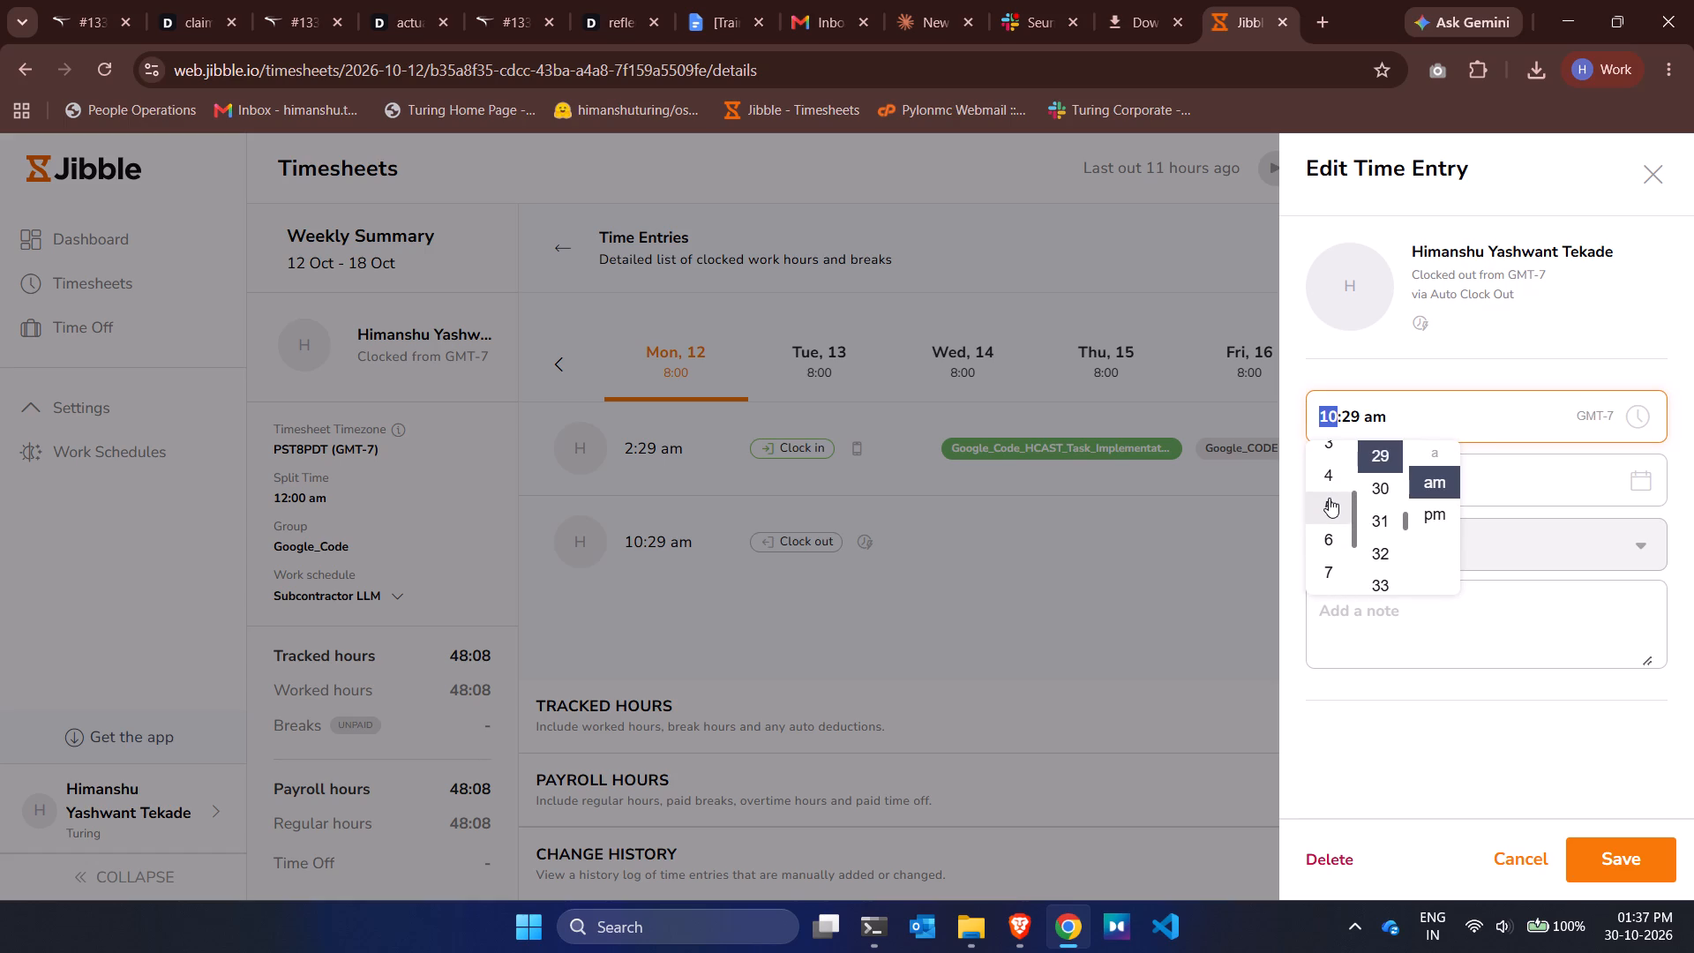
pyautogui.click(1329, 498)
pyautogui.click(1469, 764)
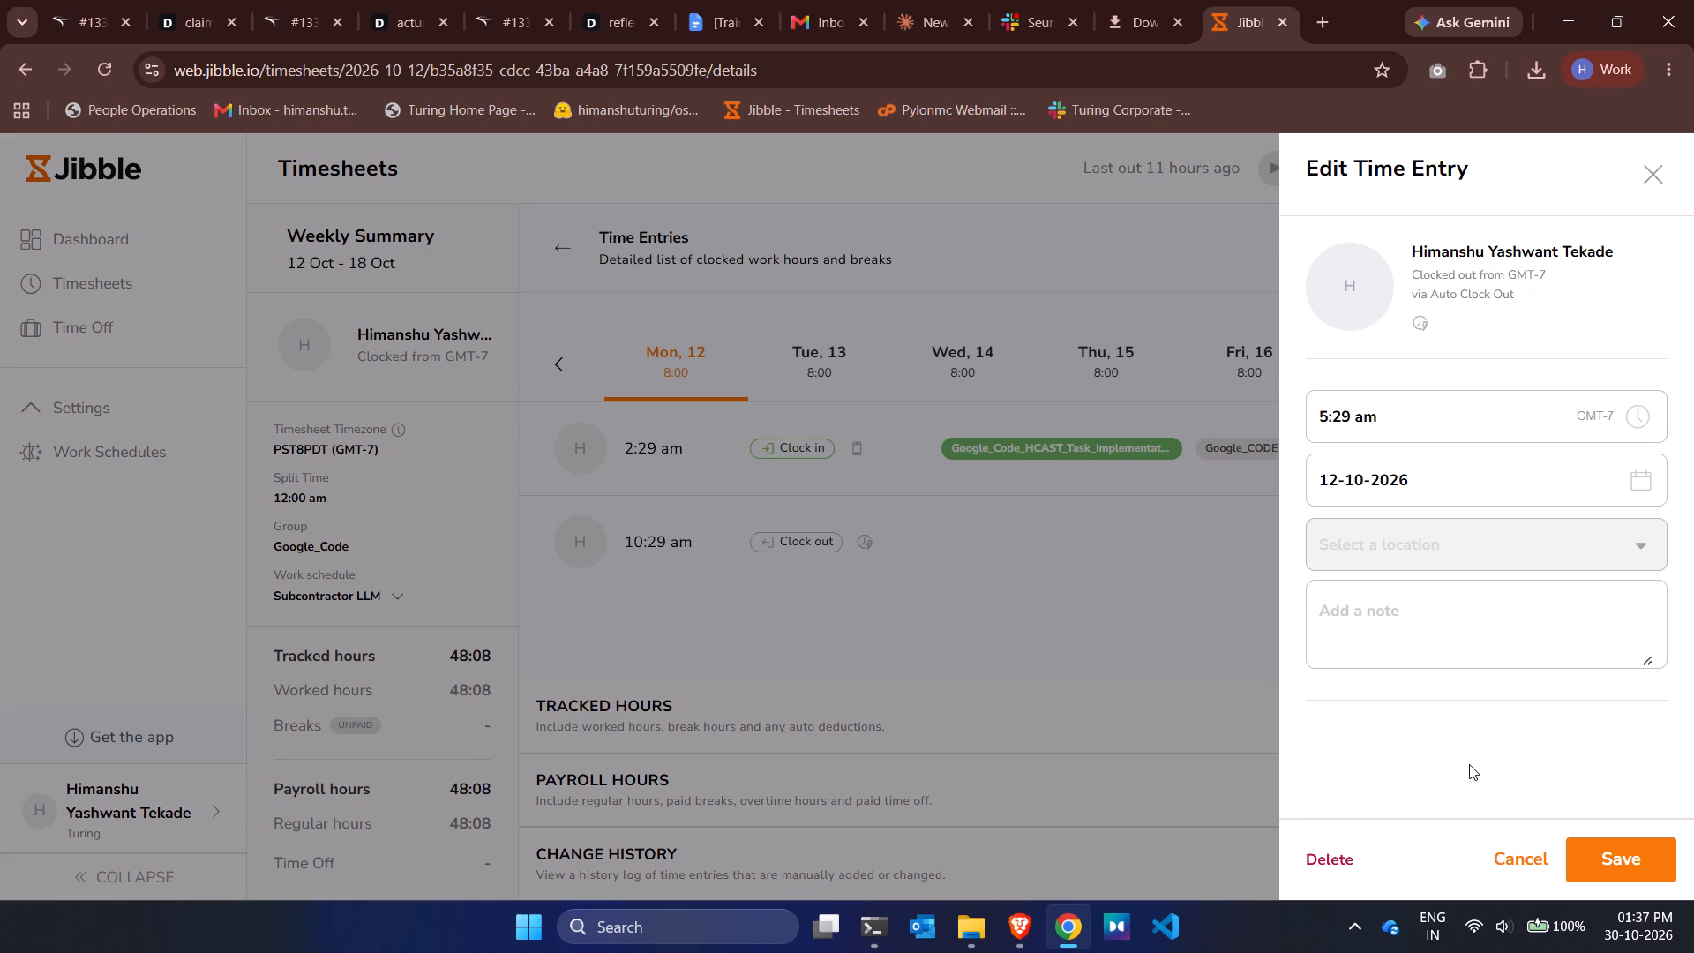
pyautogui.click(1603, 852)
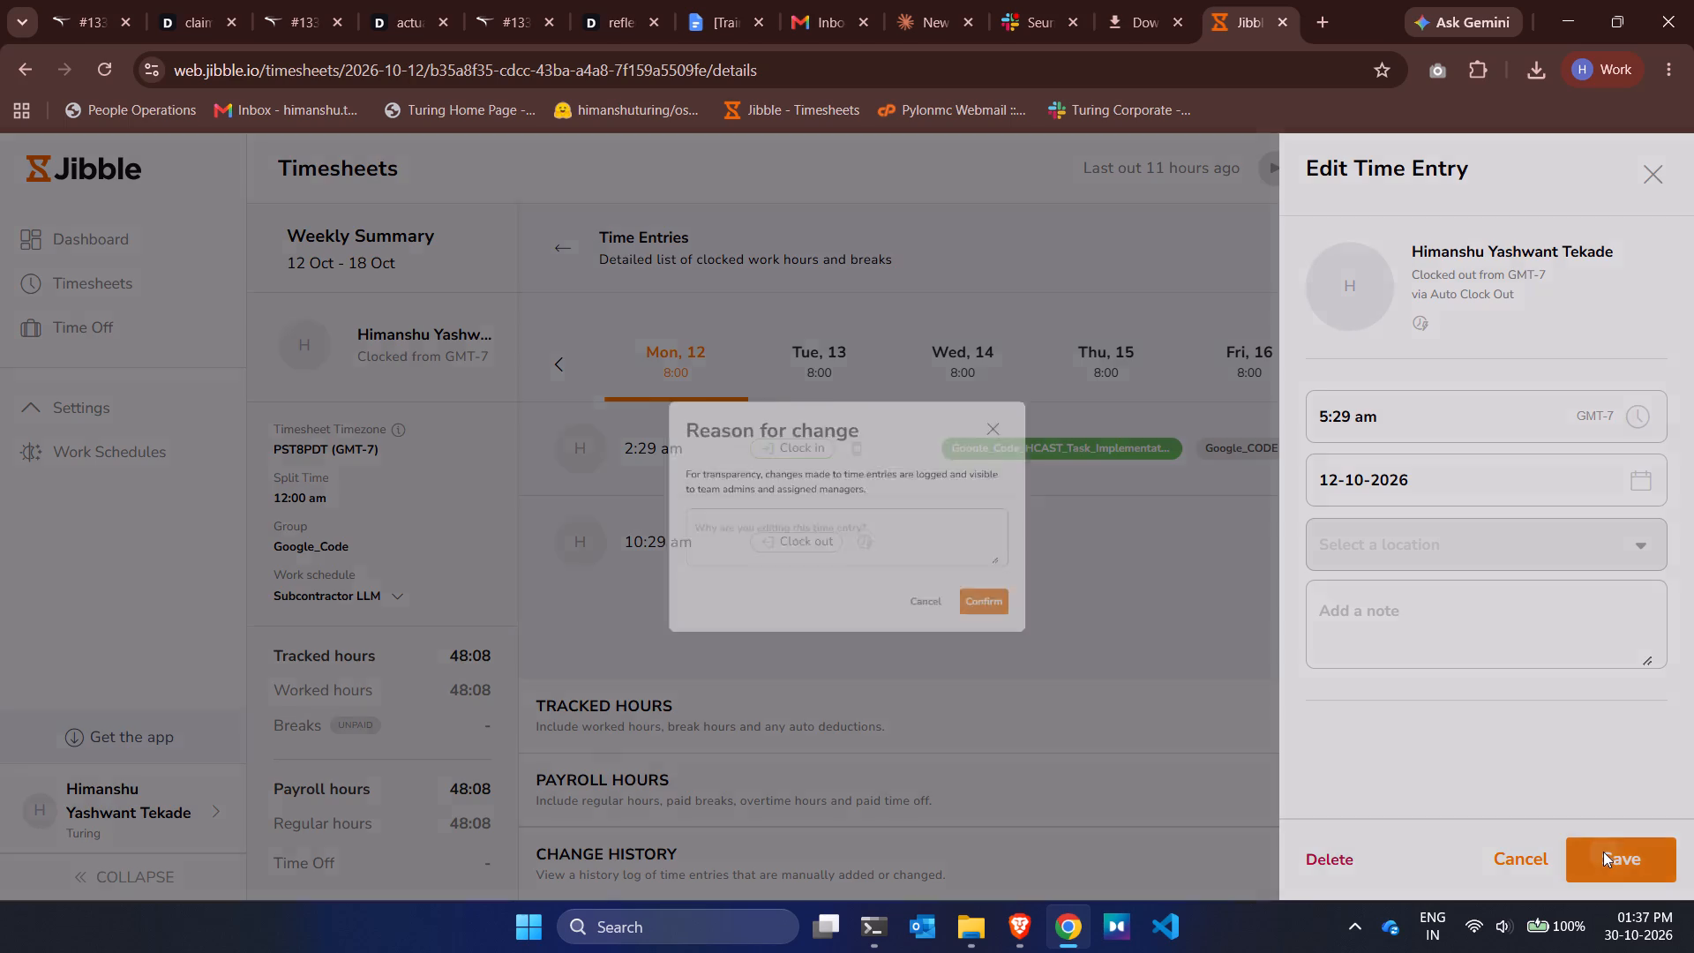
pyautogui.click(918, 555)
pyautogui.hotkey('ctrl', 'v')
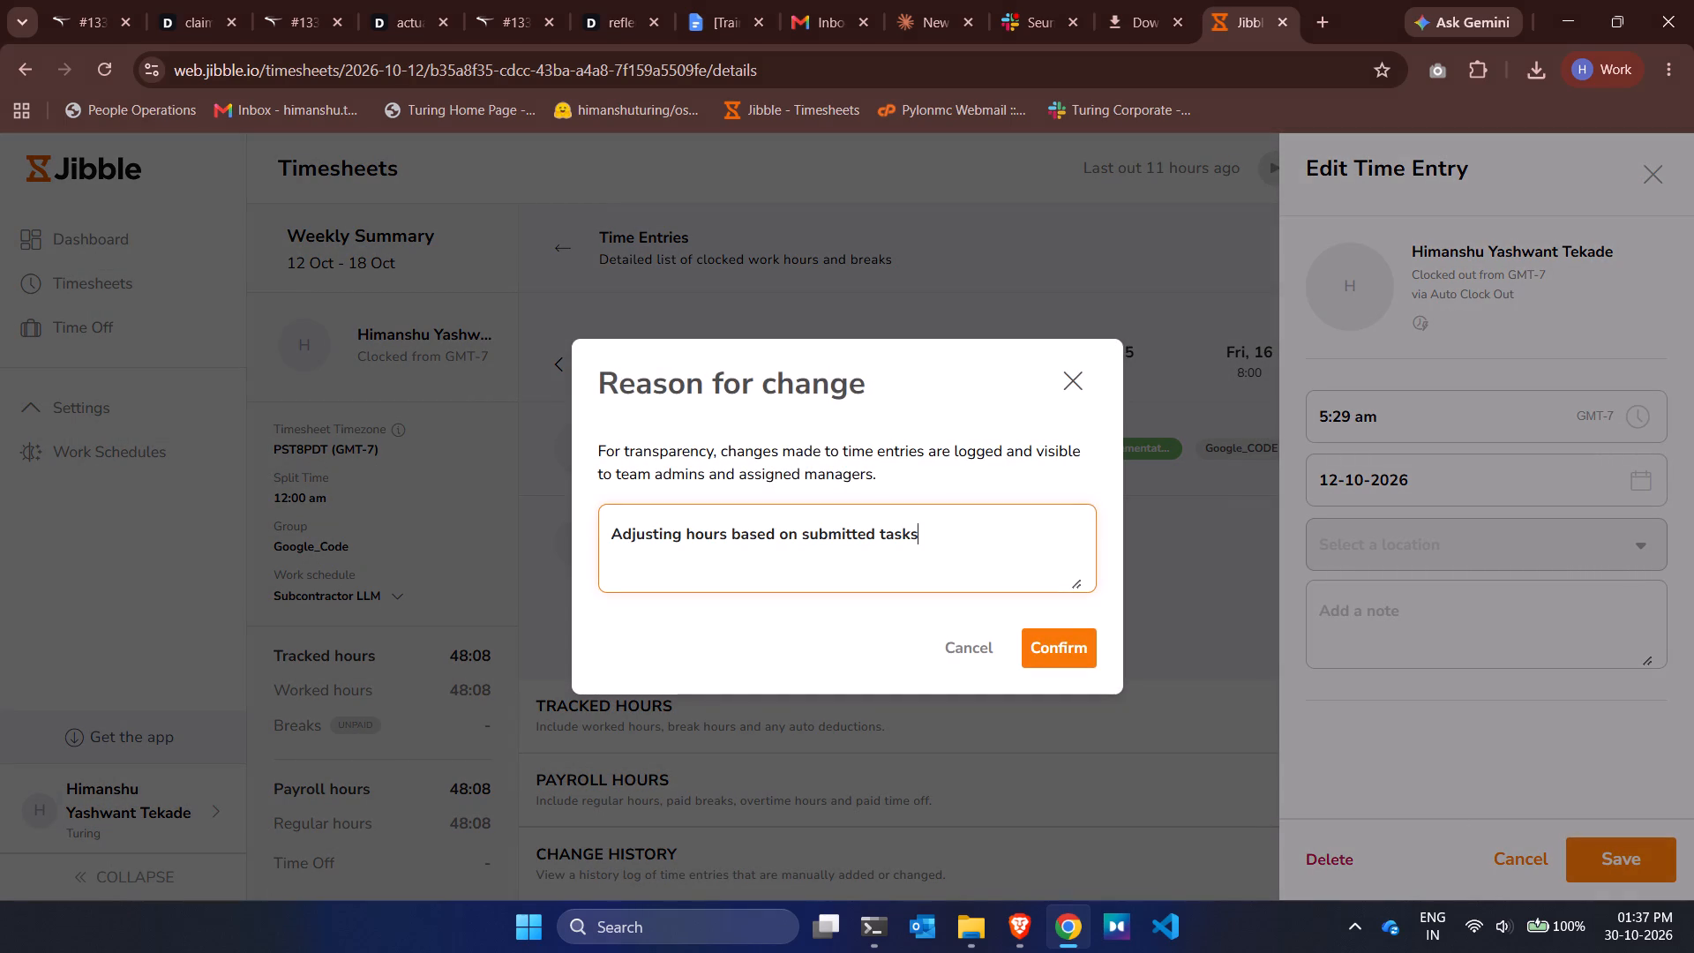
pyautogui.click(1091, 649)
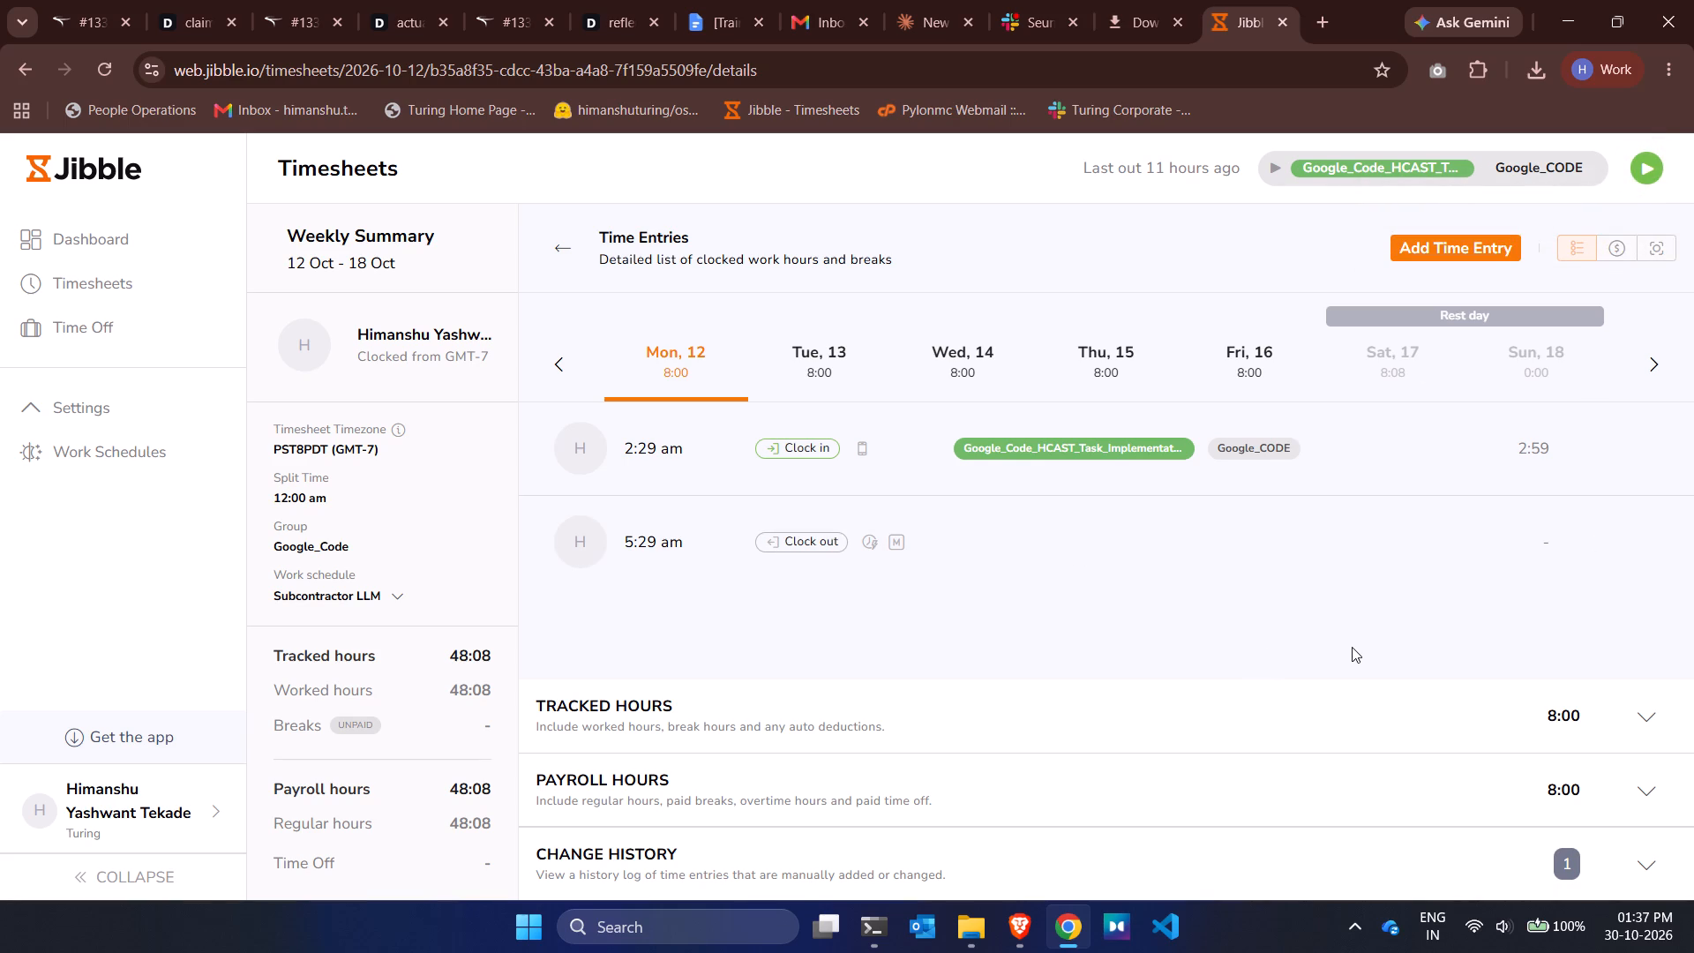
# Set the clock-out time for Tuesday 13 October to 4:04 am, giving the reason "Adjusting hours based on submitted tasks".
pyautogui.click(828, 370)
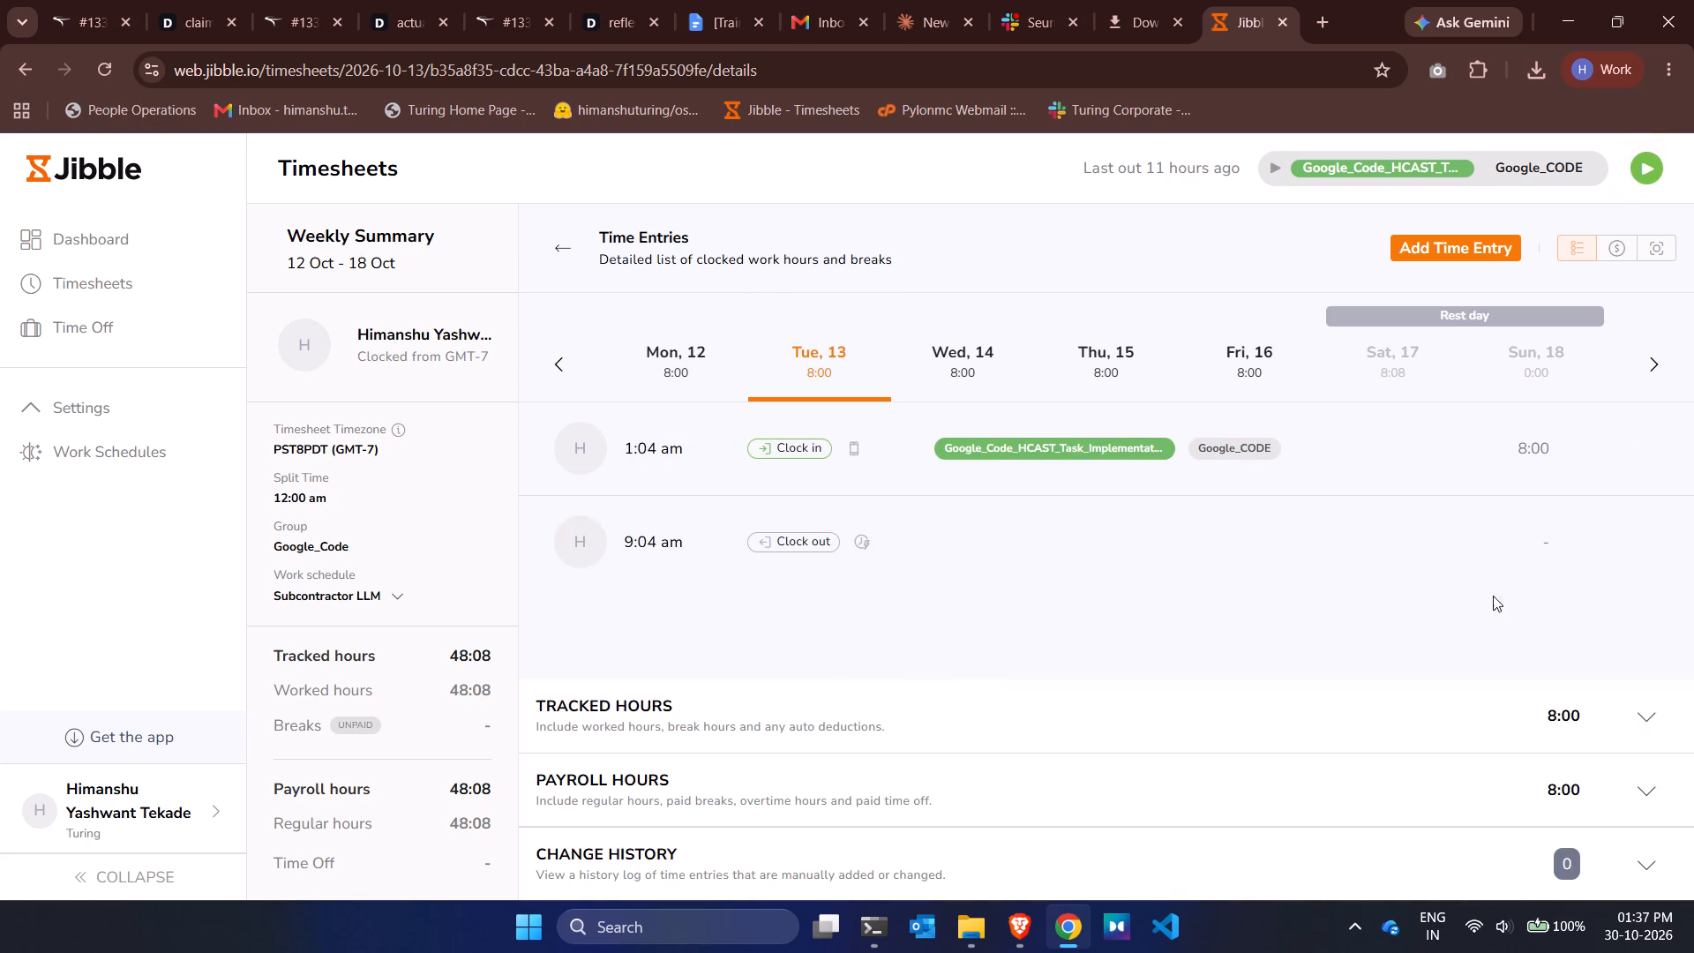
pyautogui.click(1597, 541)
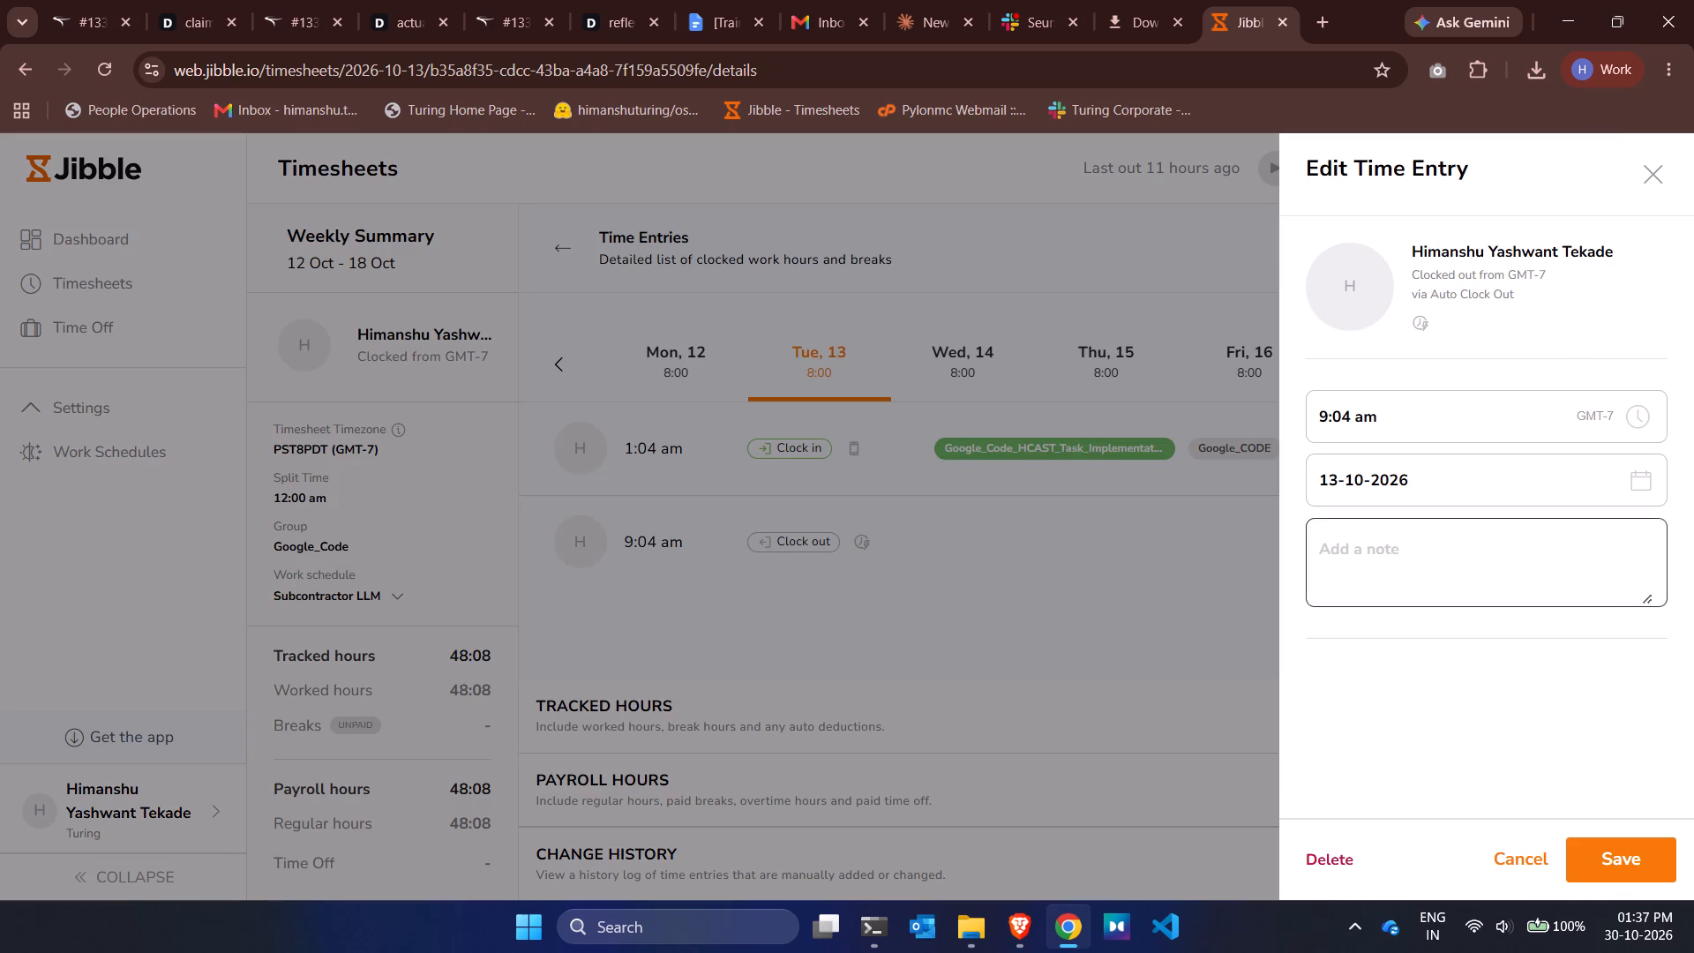
pyautogui.click(1326, 421)
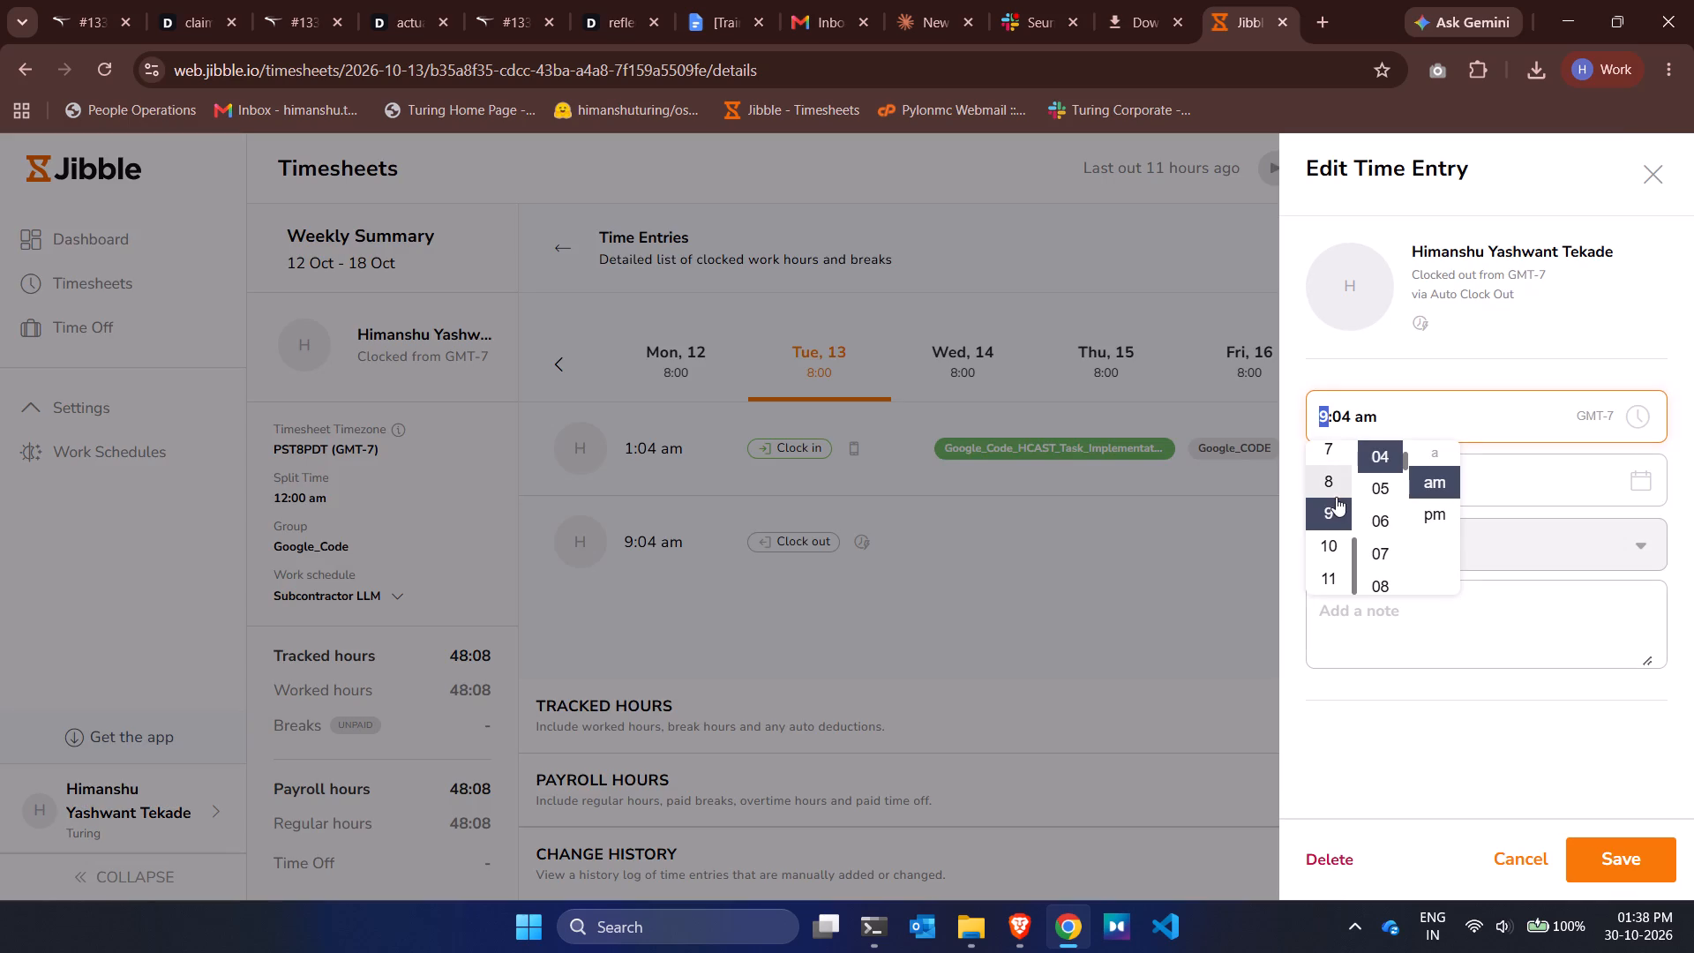
pyautogui.scroll(2, 1336, 497)
pyautogui.click(1336, 497)
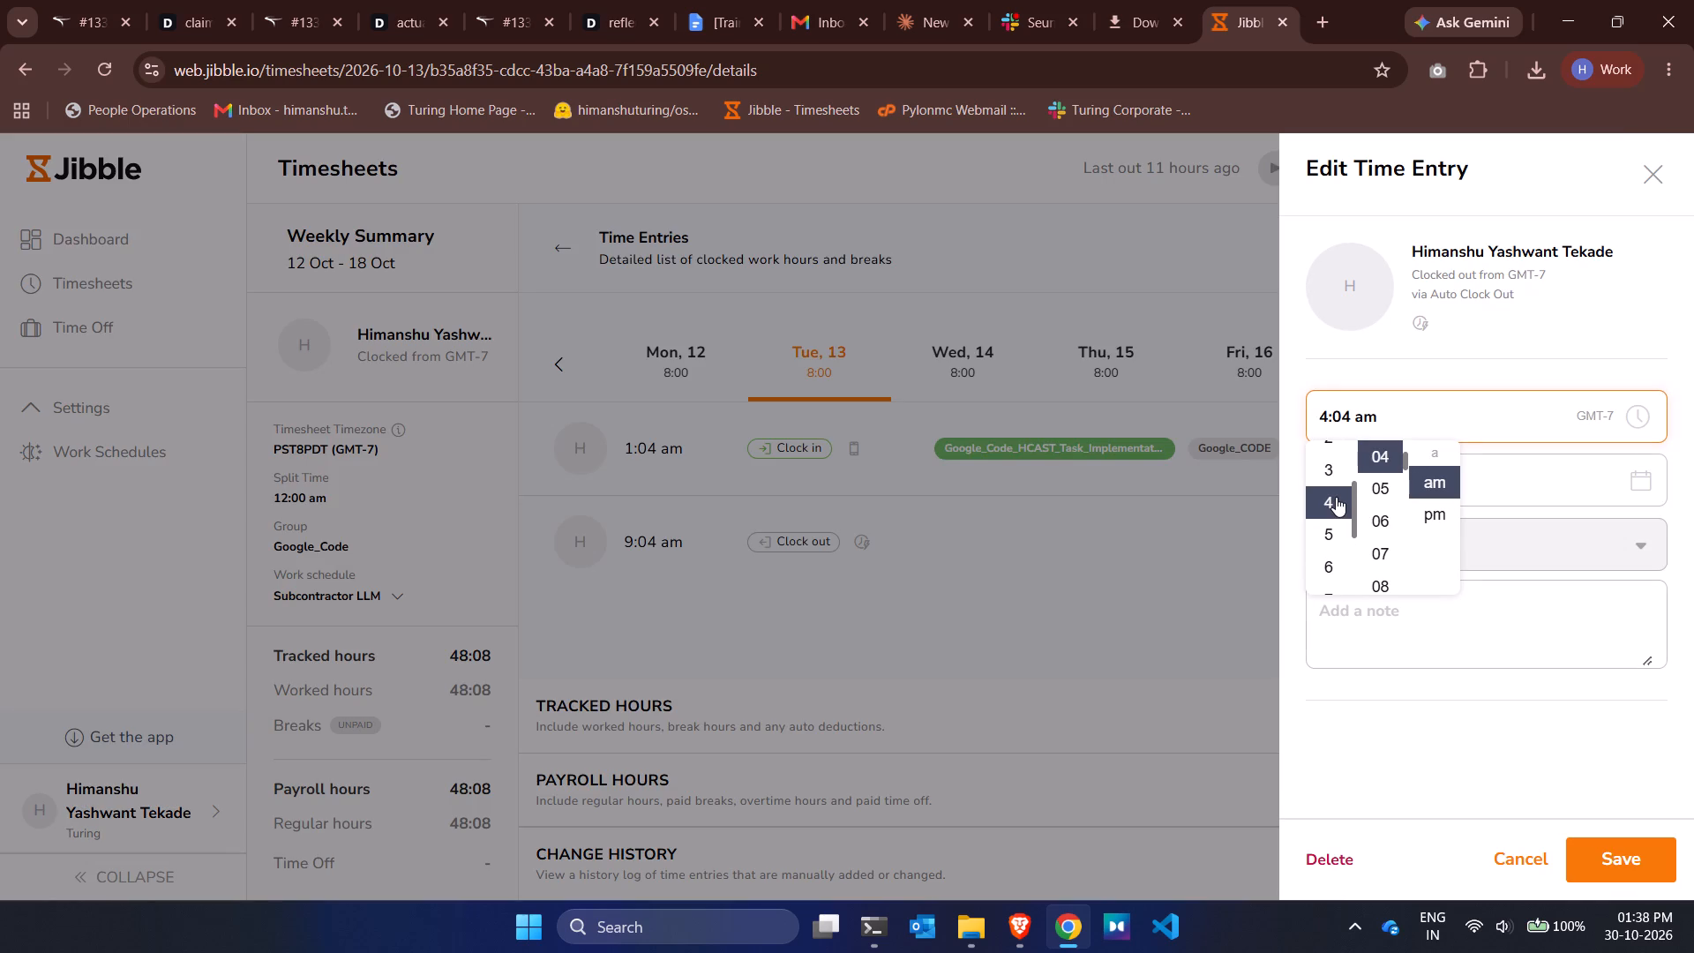
pyautogui.click(1615, 869)
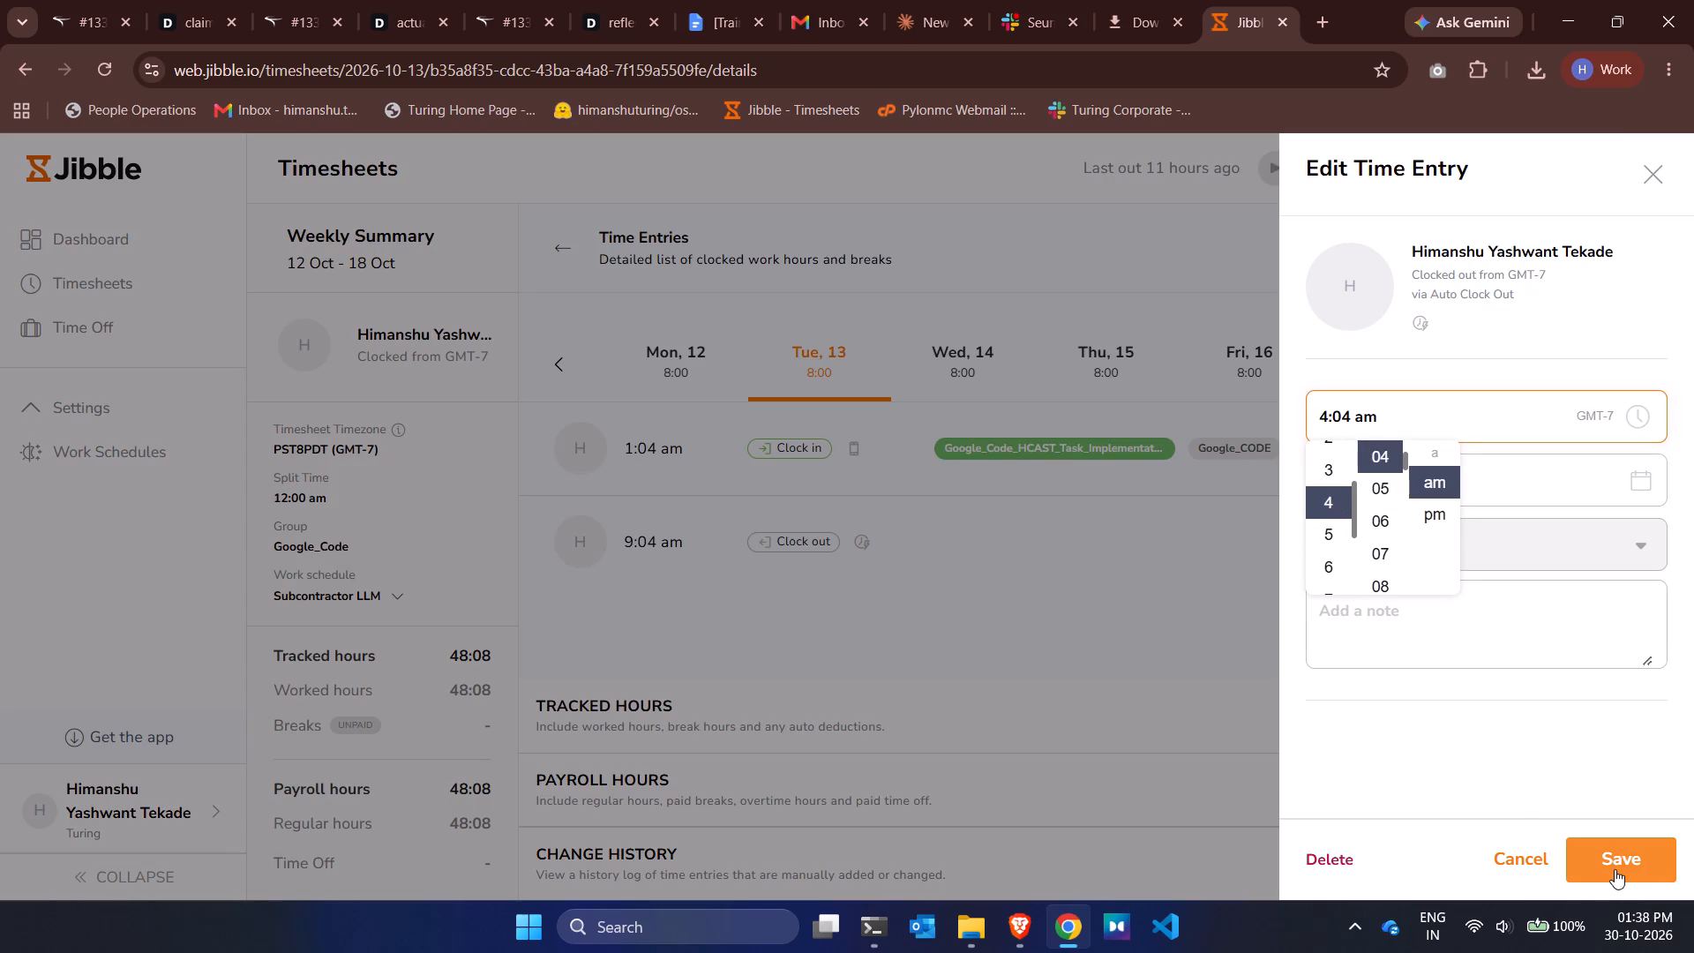
pyautogui.click(867, 545)
pyautogui.hotkey('ctrl', 'v')
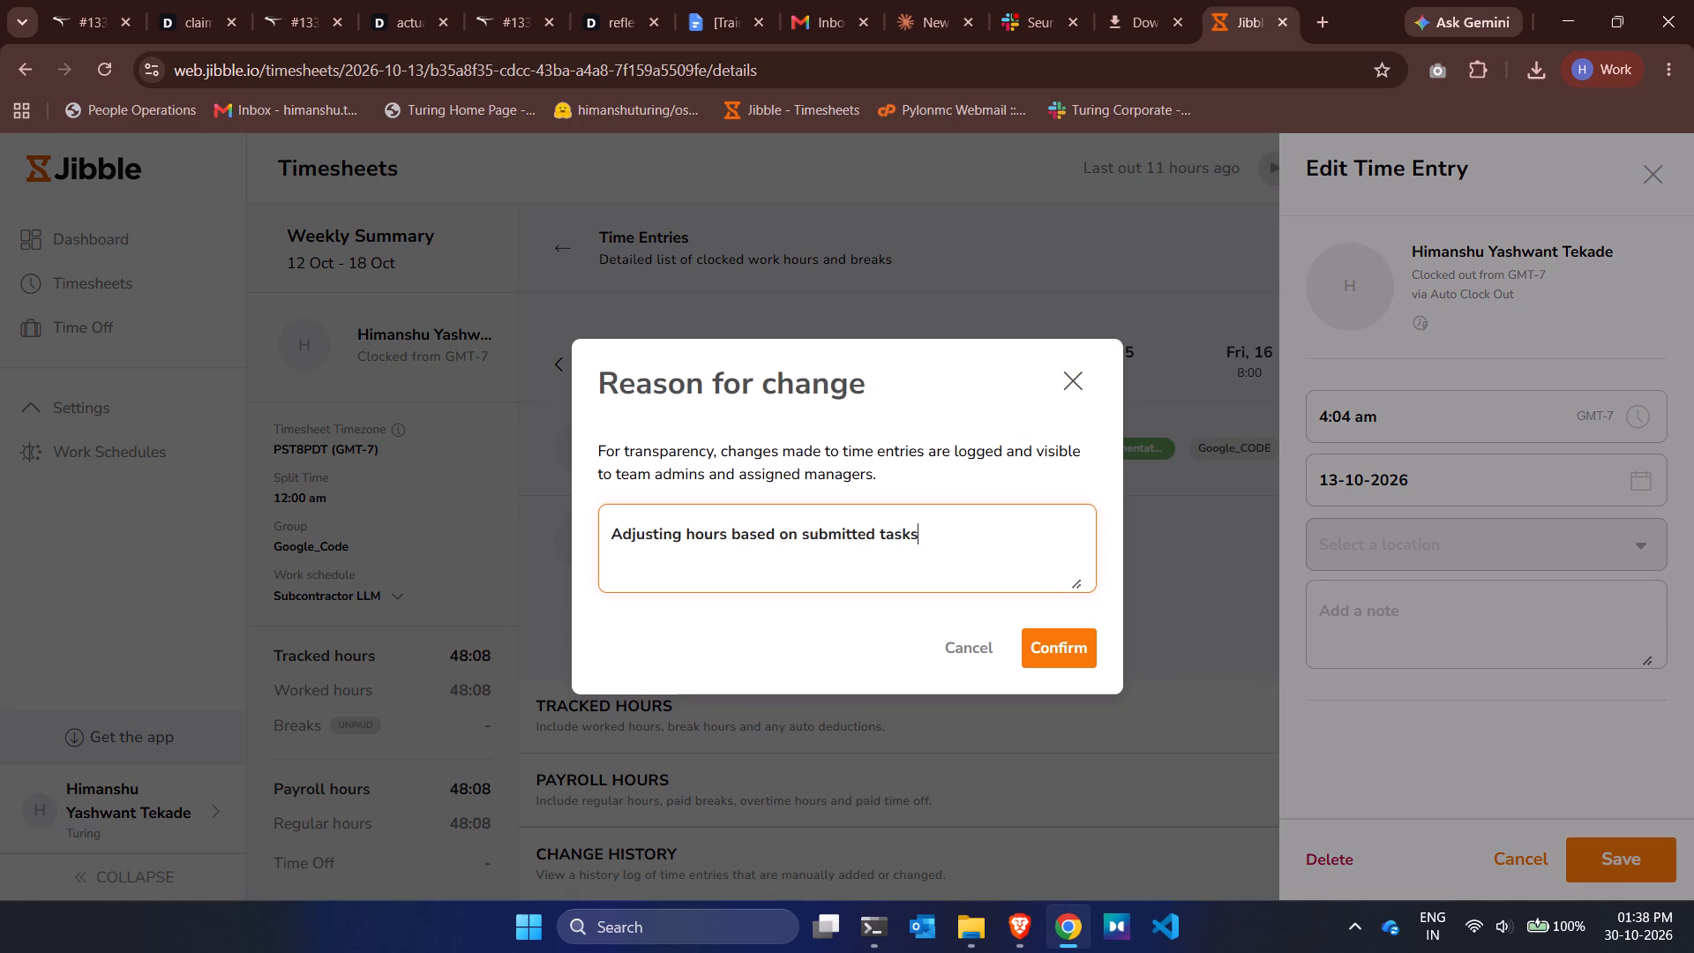
pyautogui.click(1070, 646)
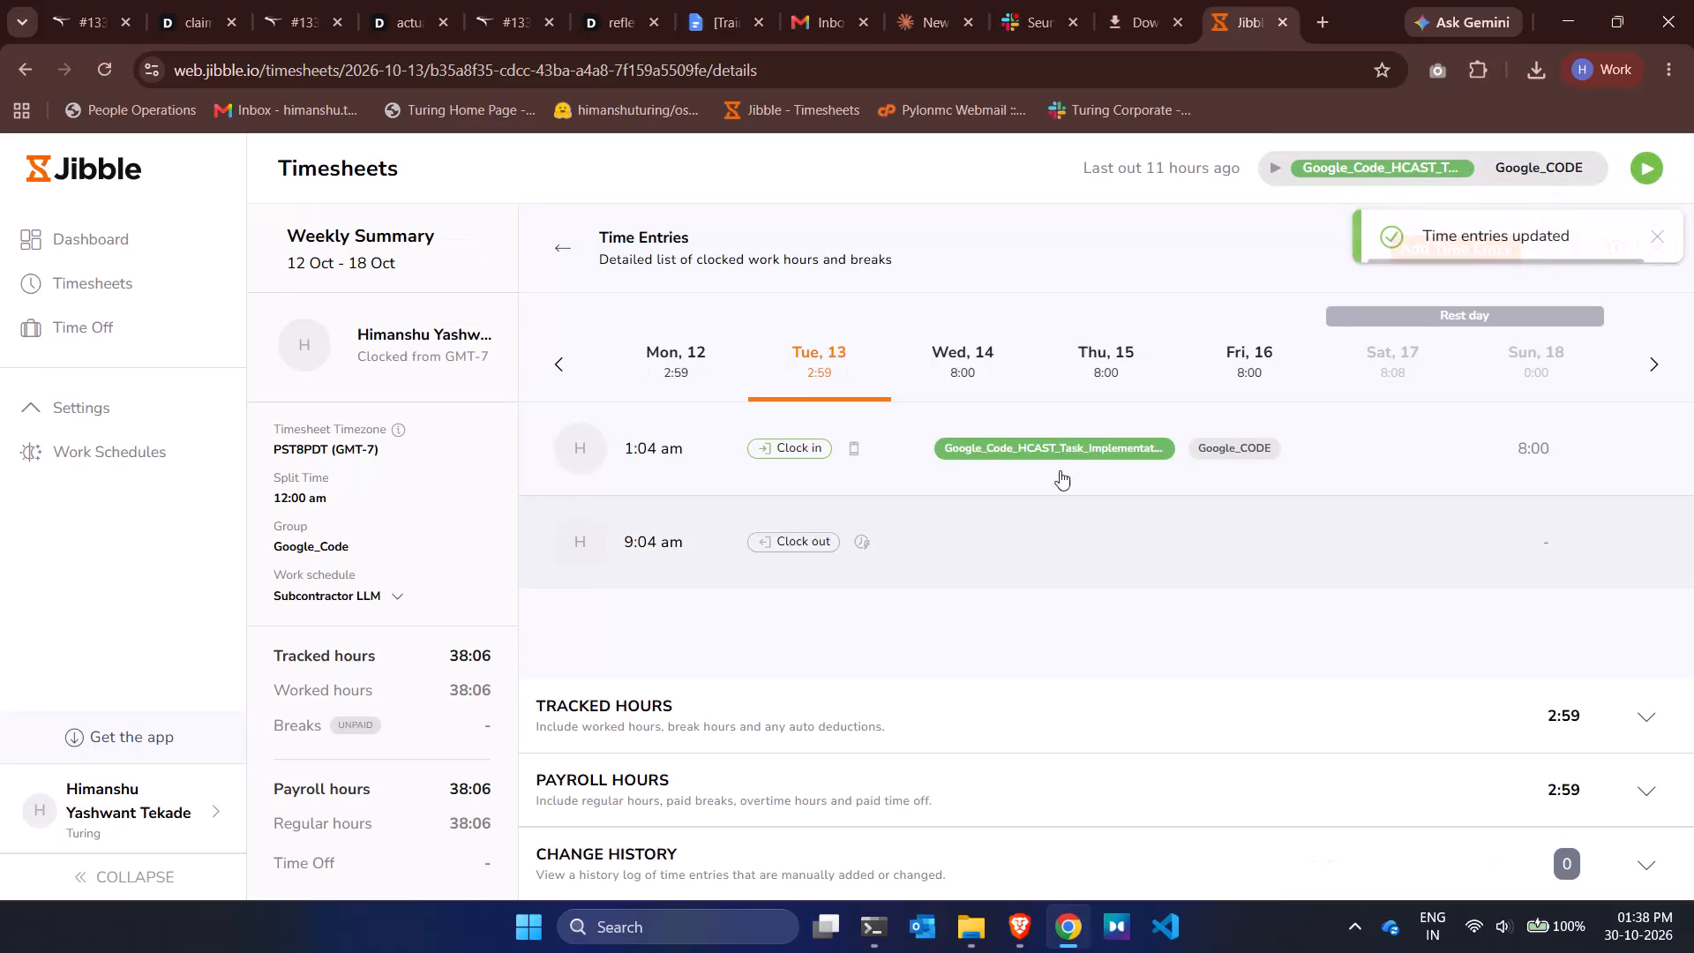
# Set the clock-out time for Wednesday 14 October to 6:54 am, giving the reason "Adjusting hours based on submitted tasks".
pyautogui.click(957, 353)
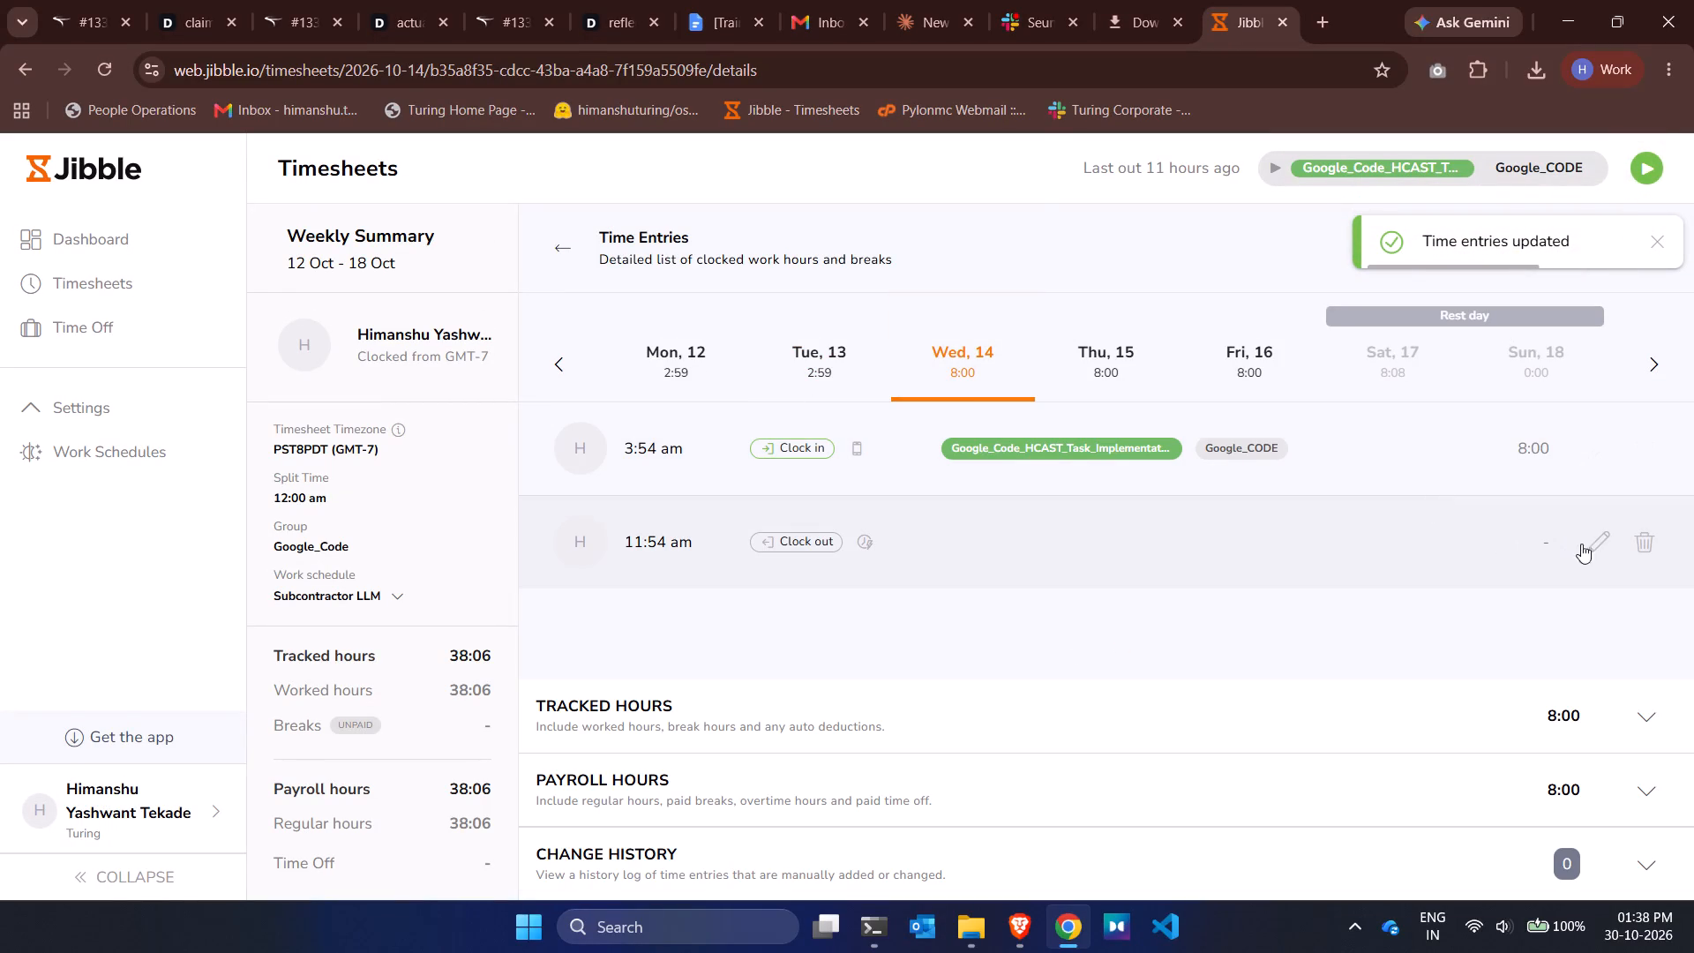
pyautogui.click(1600, 550)
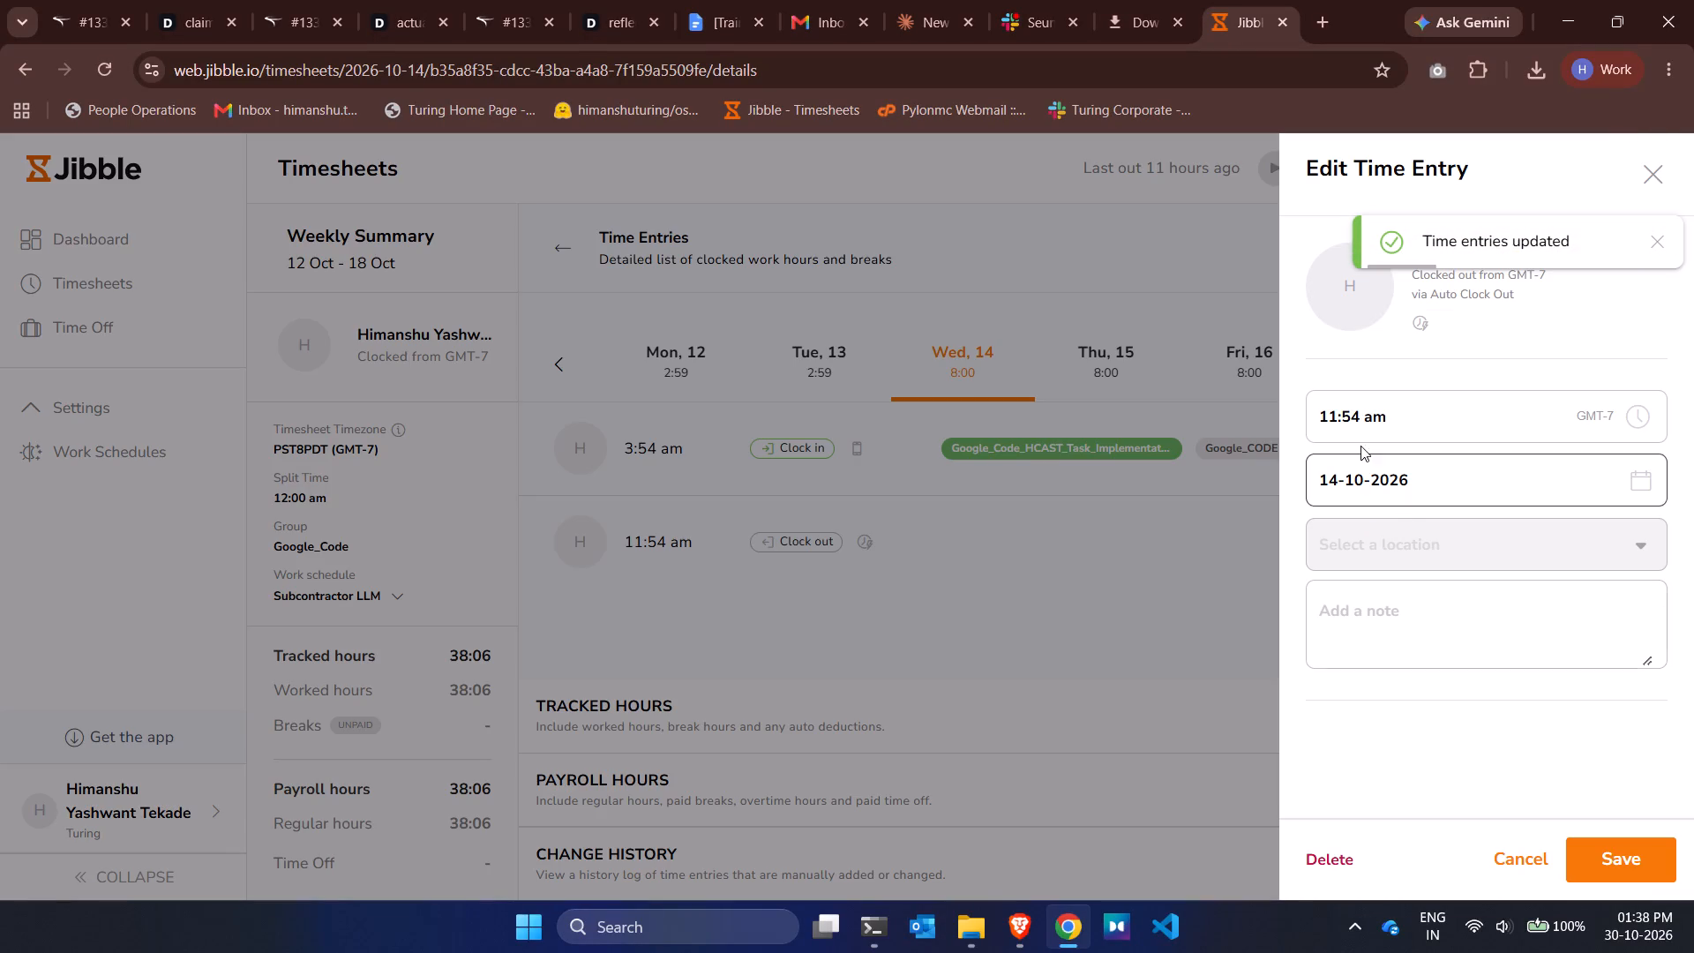
pyautogui.click(1330, 423)
pyautogui.scroll(1, 1329, 497)
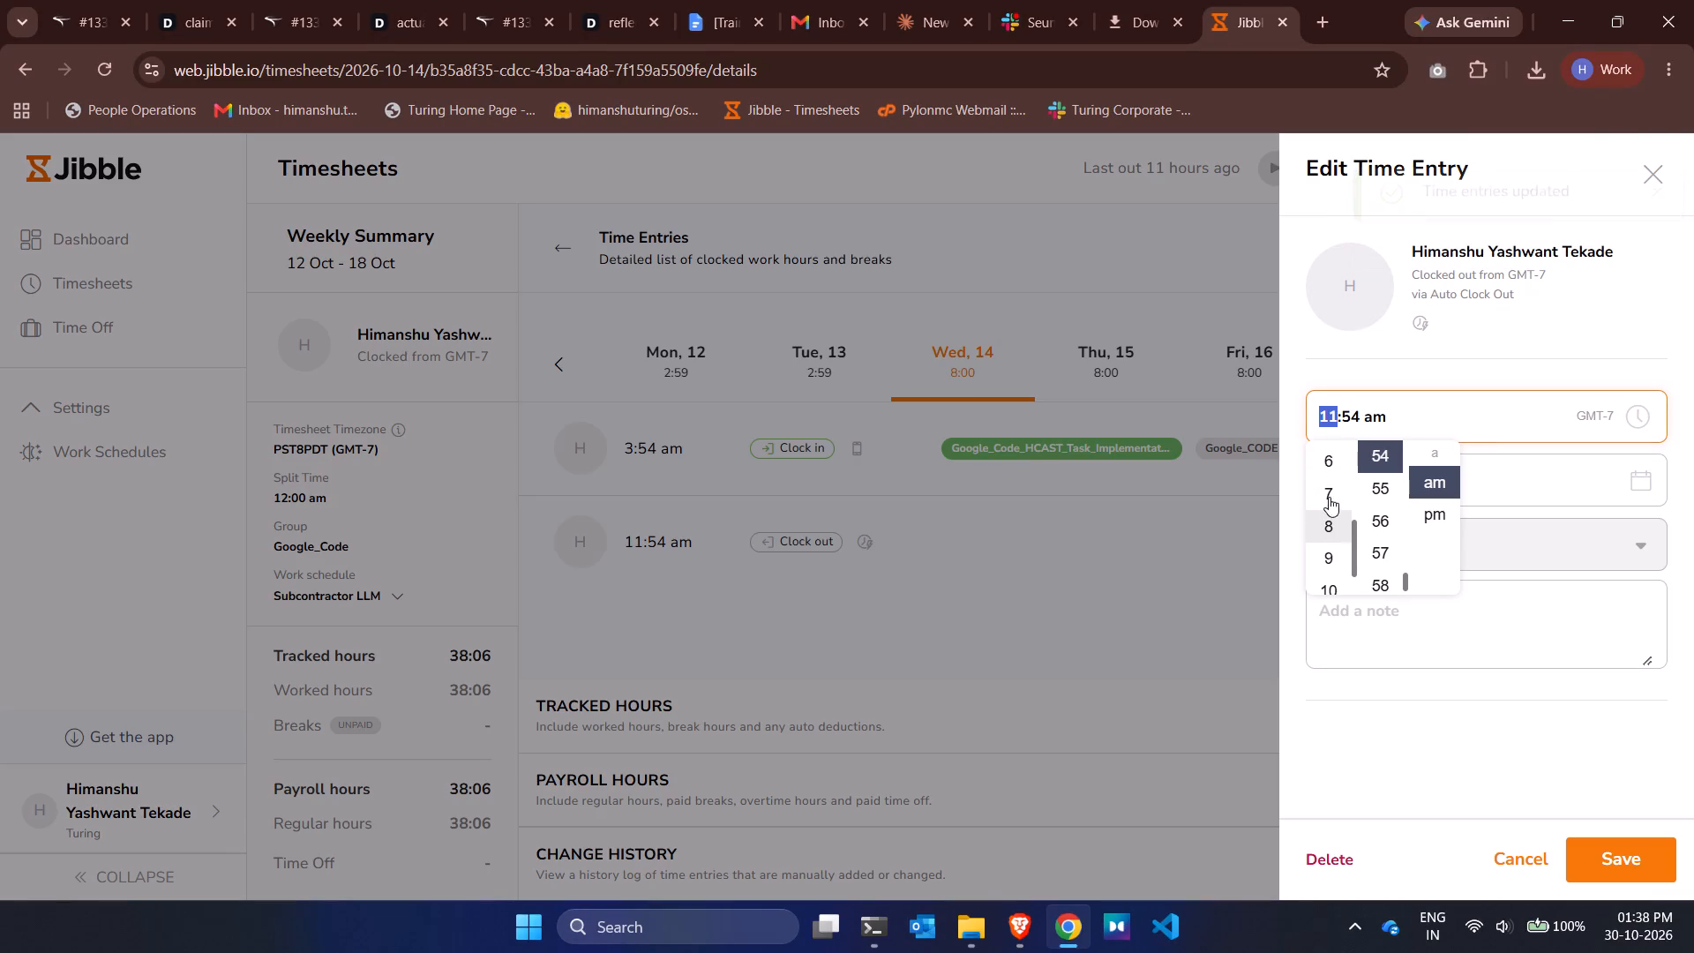
pyautogui.scroll(1, 1329, 497)
pyautogui.click(1323, 458)
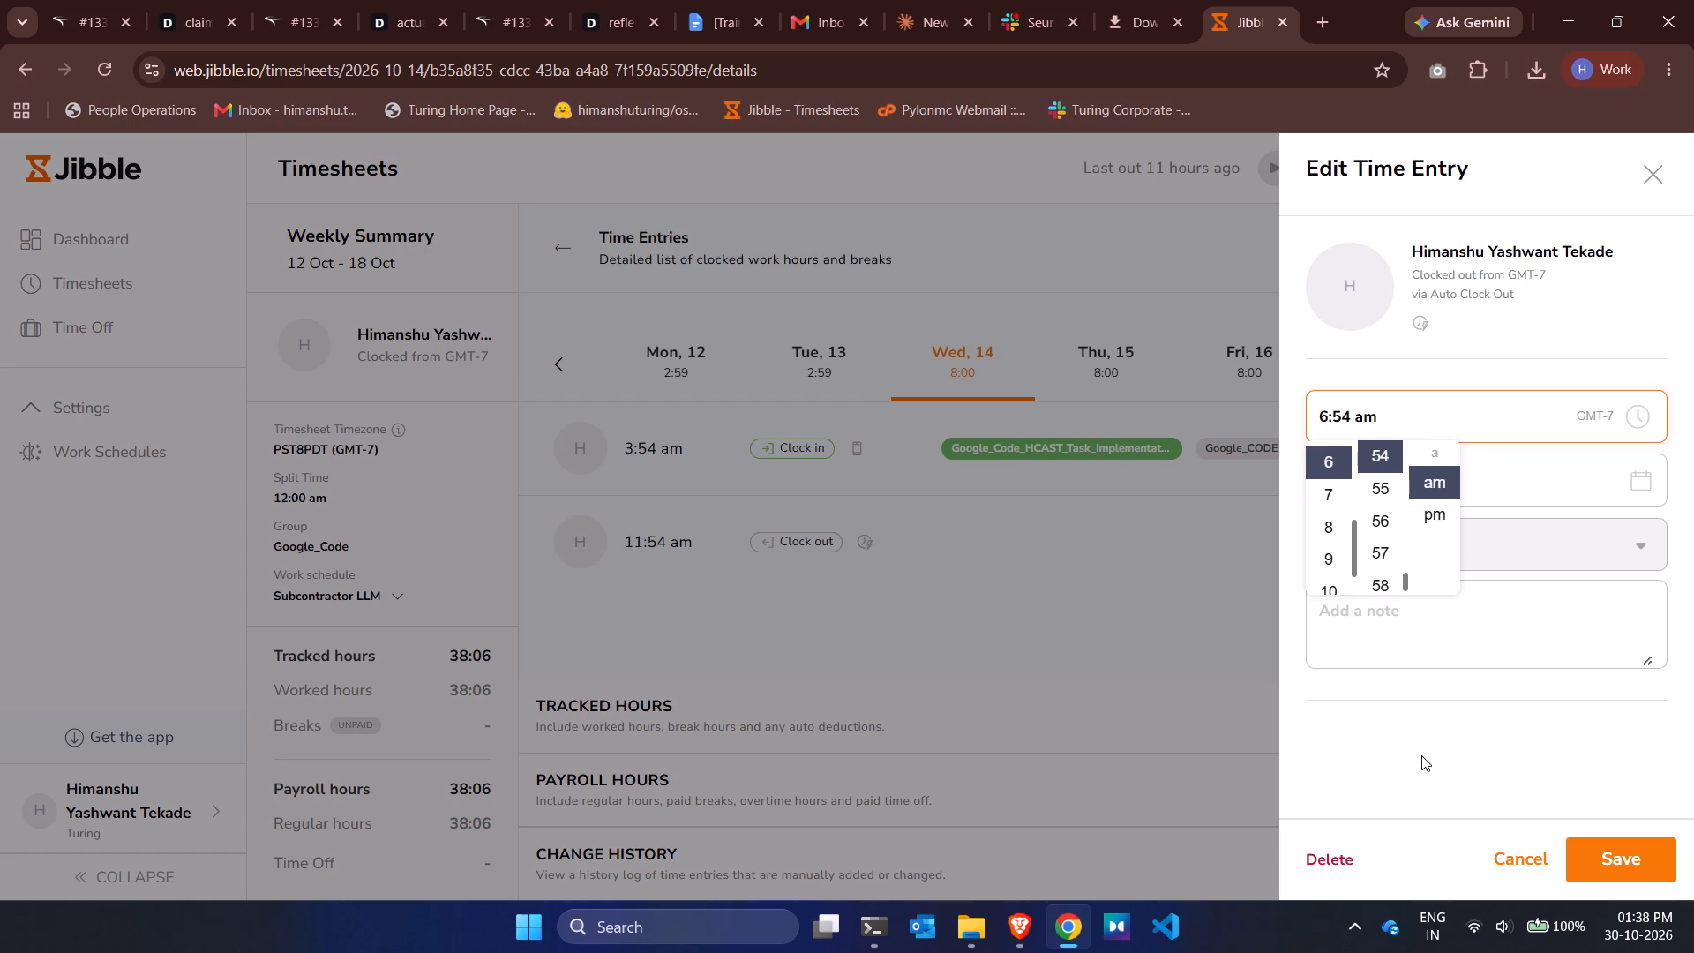
pyautogui.click(1420, 755)
pyautogui.click(1641, 864)
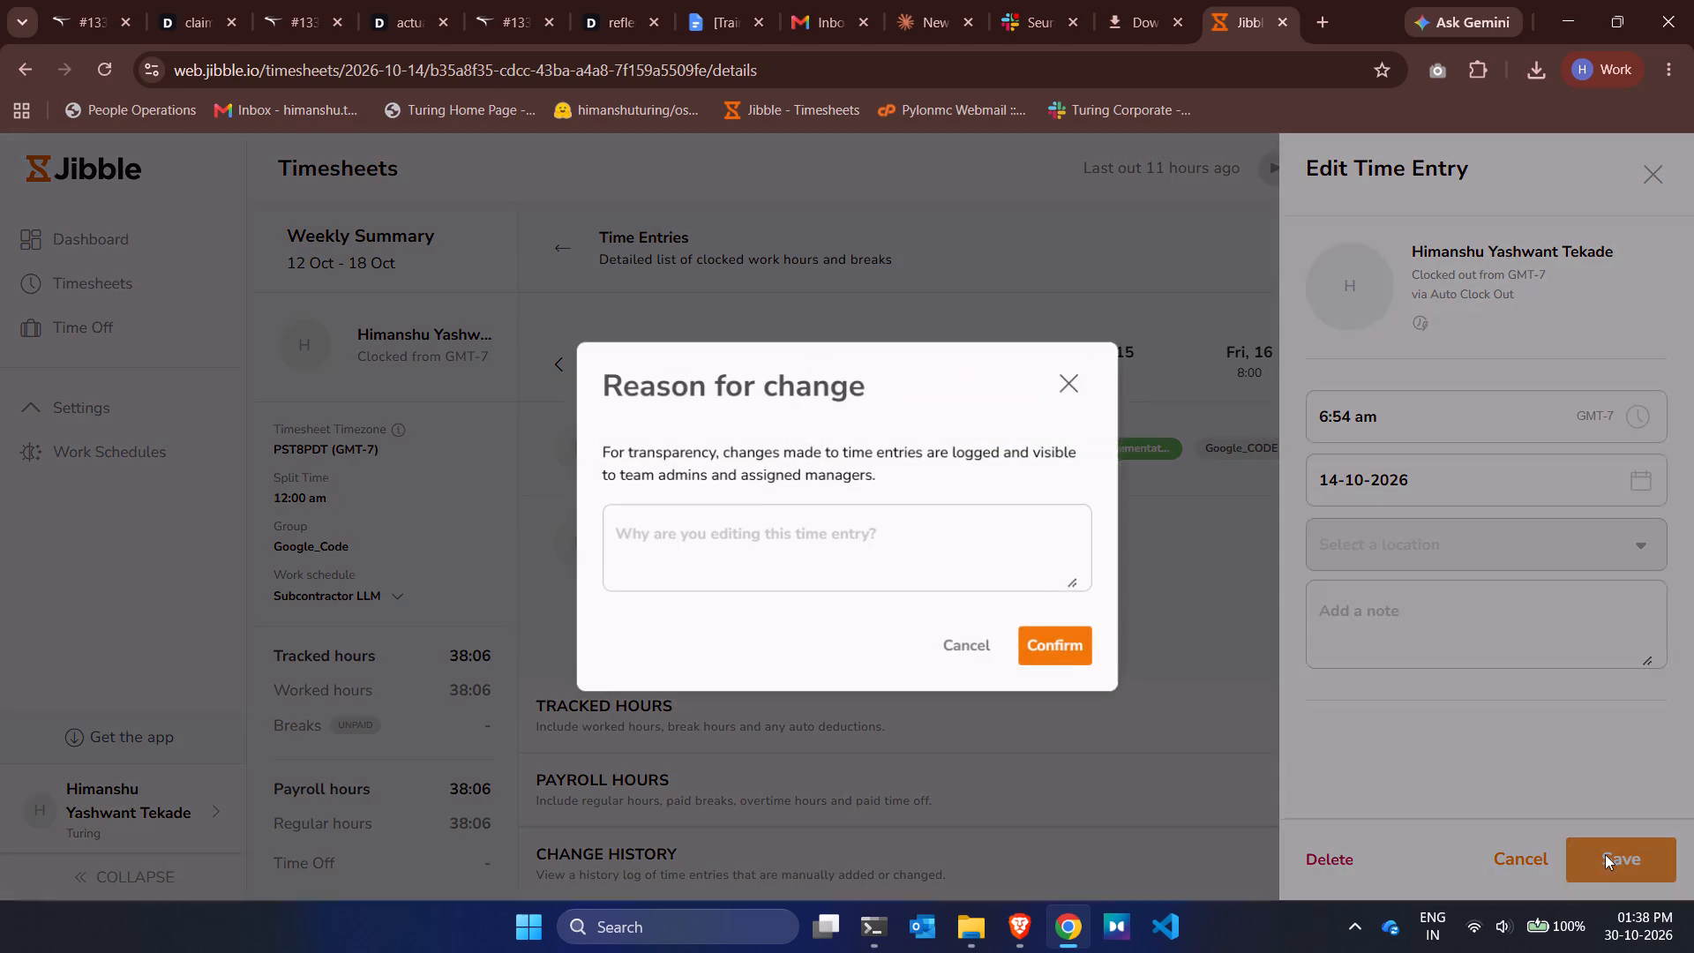
pyautogui.click(874, 556)
pyautogui.hotkey('ctrl', 'v')
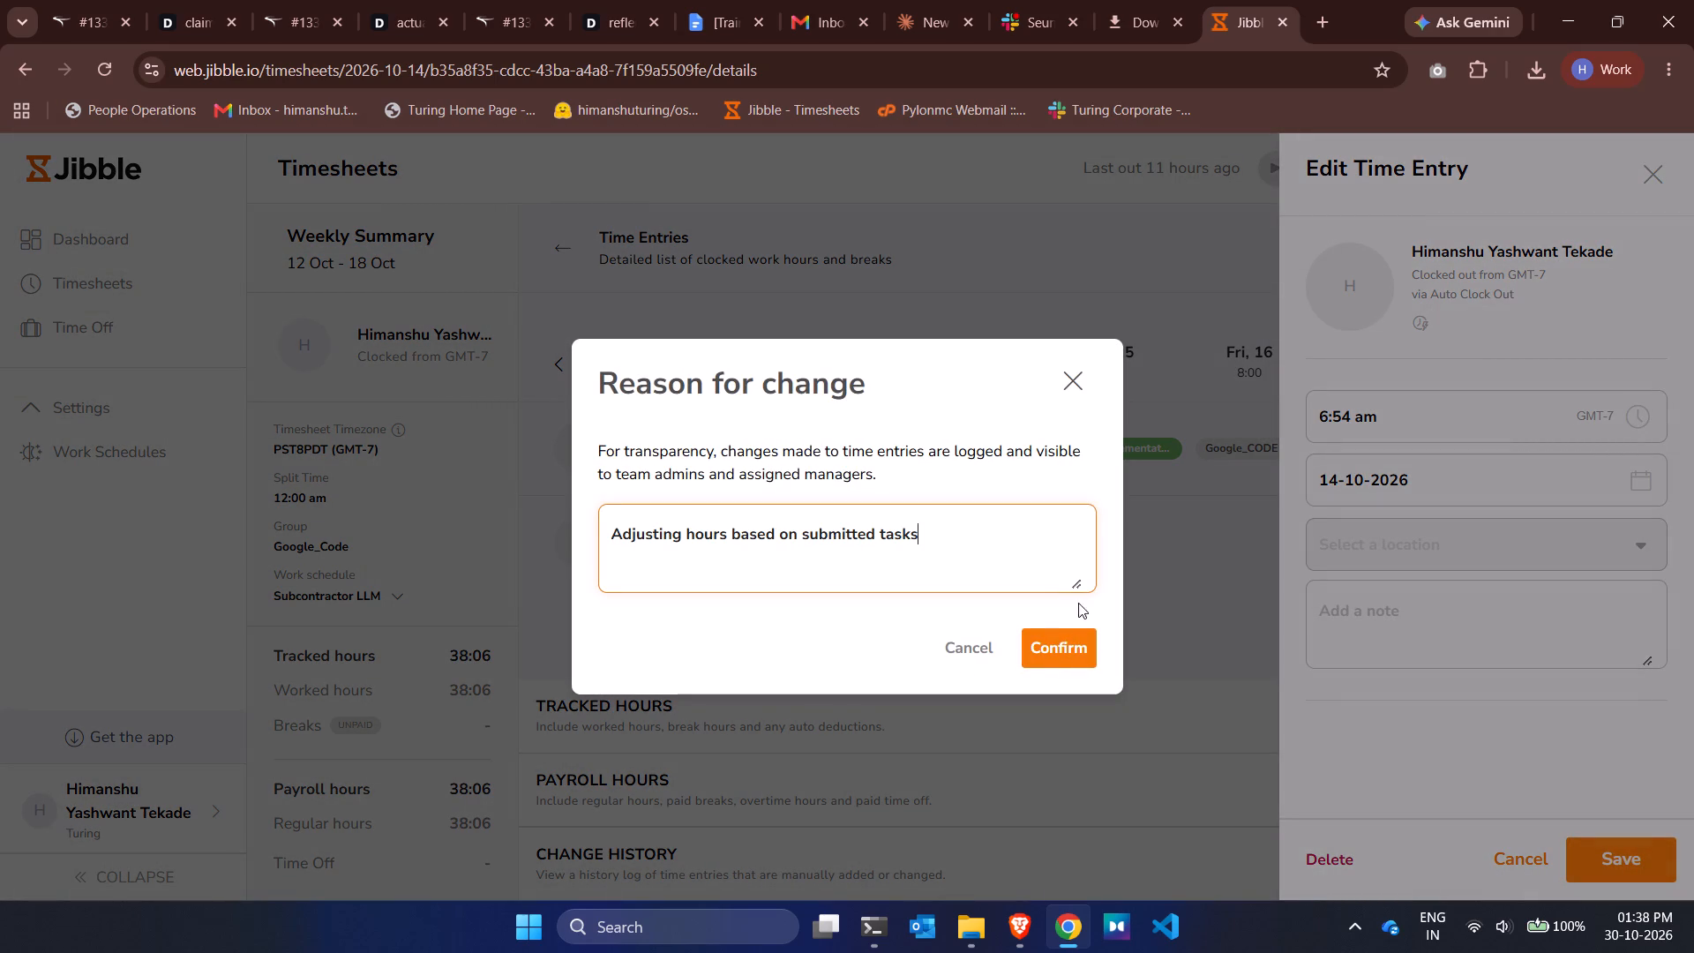
pyautogui.click(1061, 642)
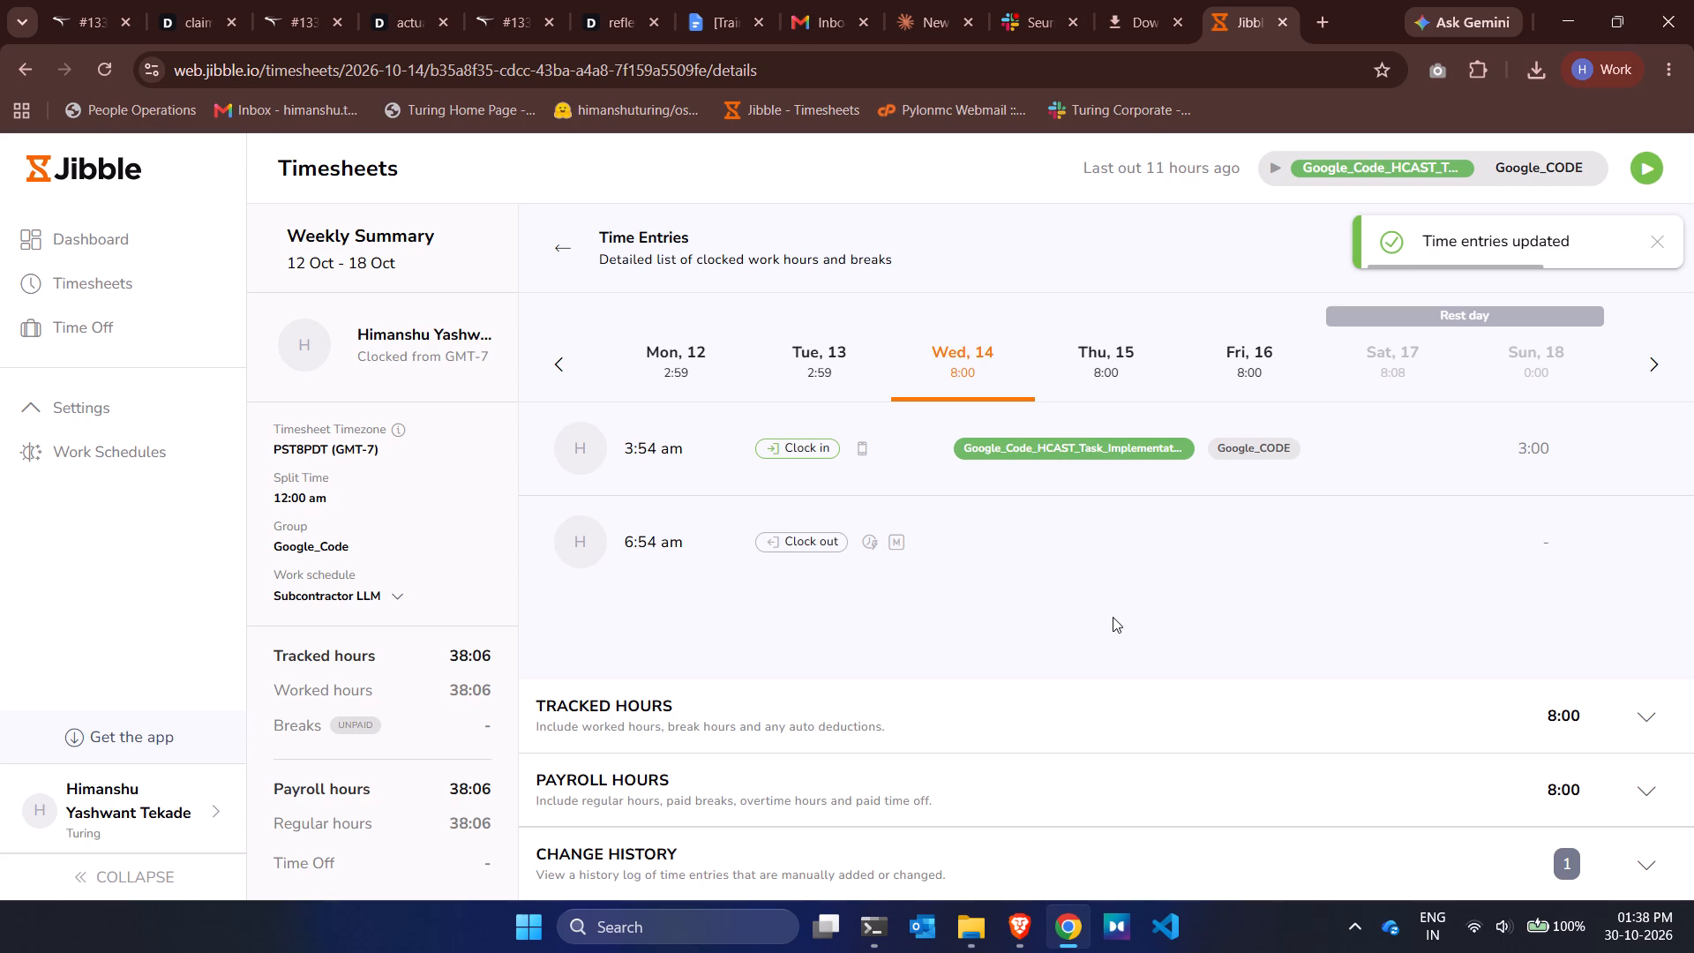
# Recheck Wednesday's entries, then set Thursday 15 October's clock-out to 3:44 am with the reason "Adjusting hours based on submitted tasks".
pyautogui.click(1113, 375)
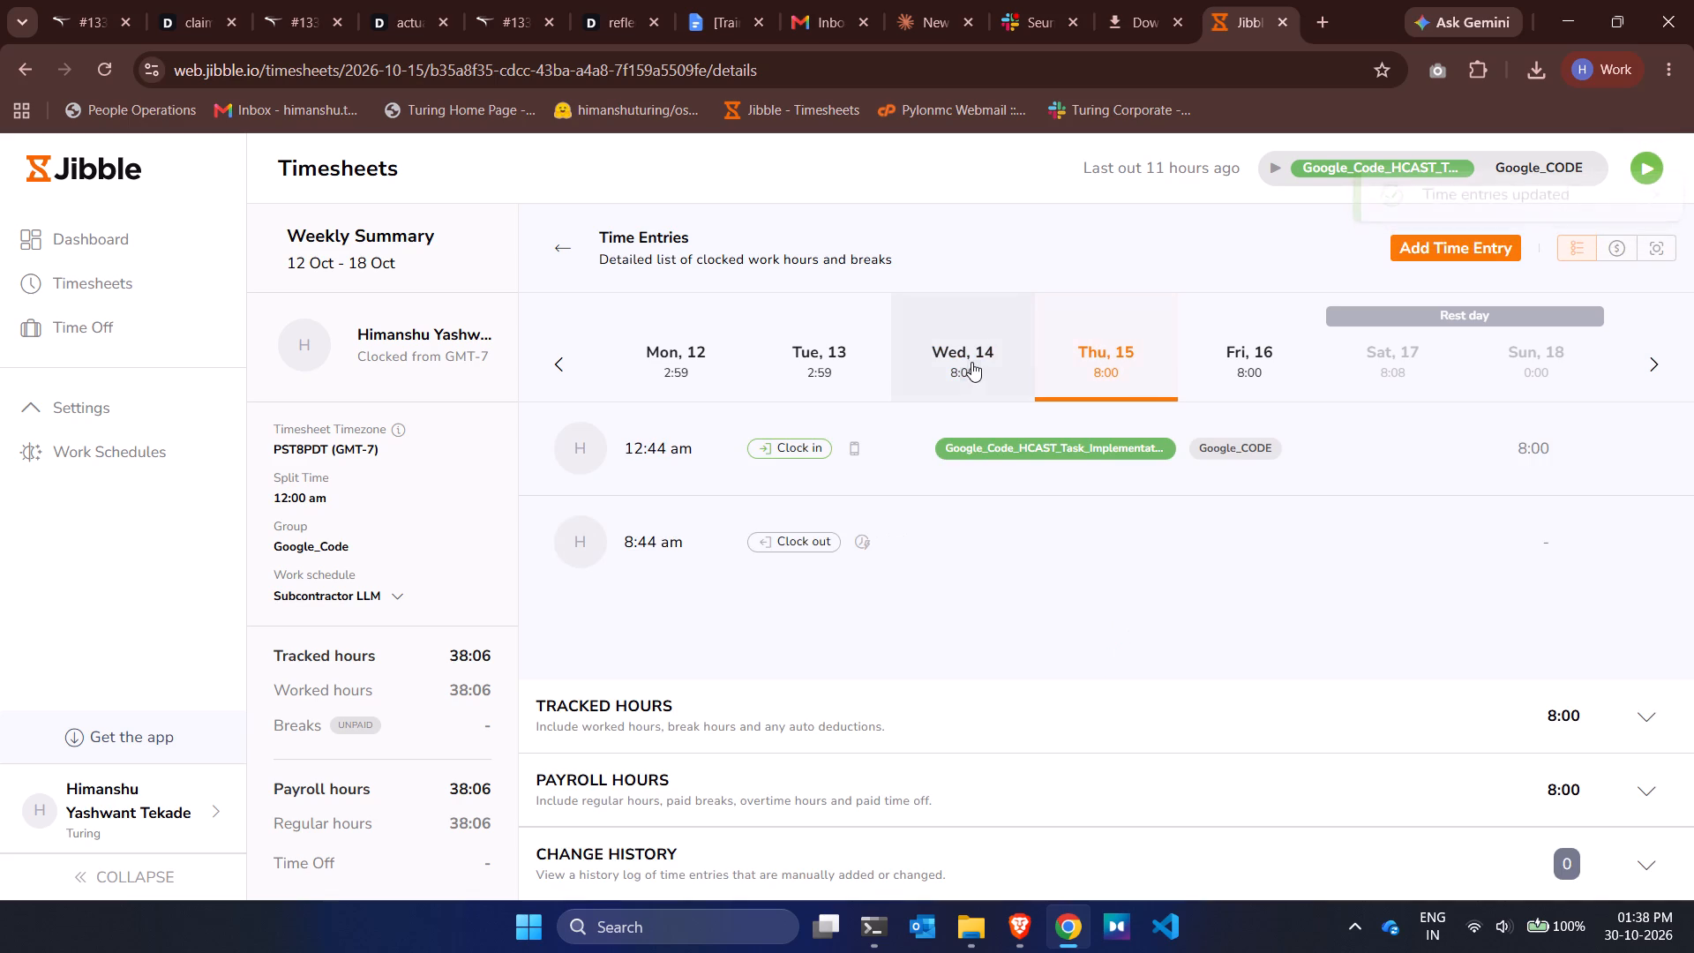
pyautogui.click(966, 362)
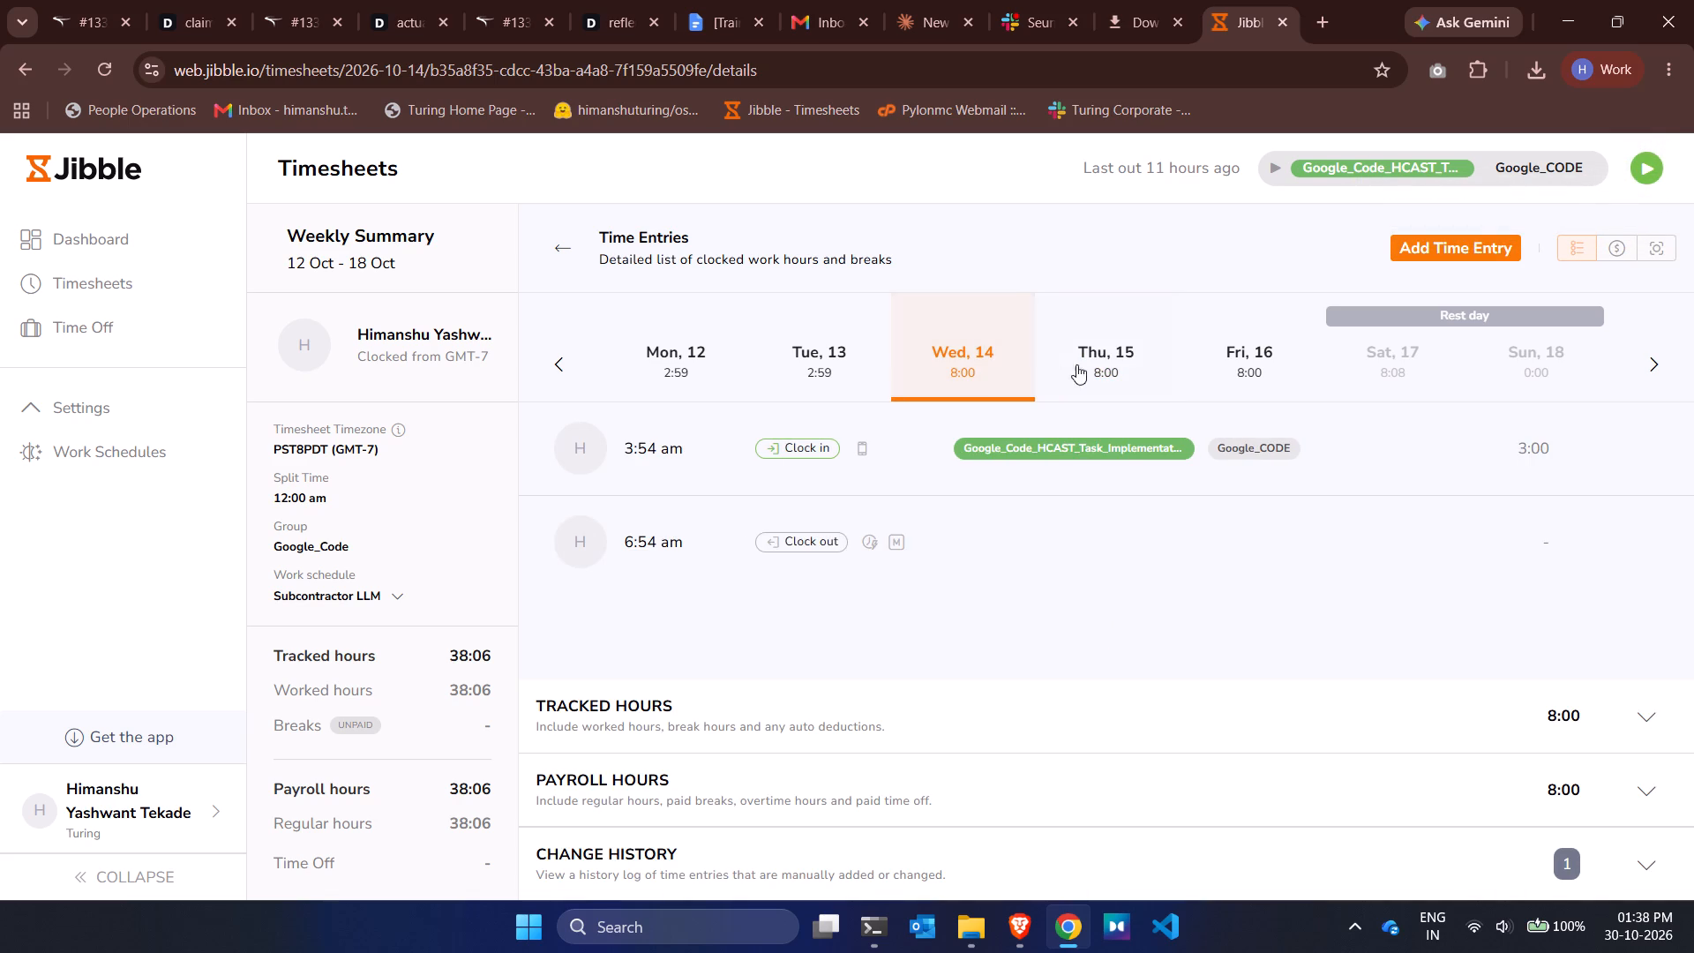
pyautogui.click(1110, 364)
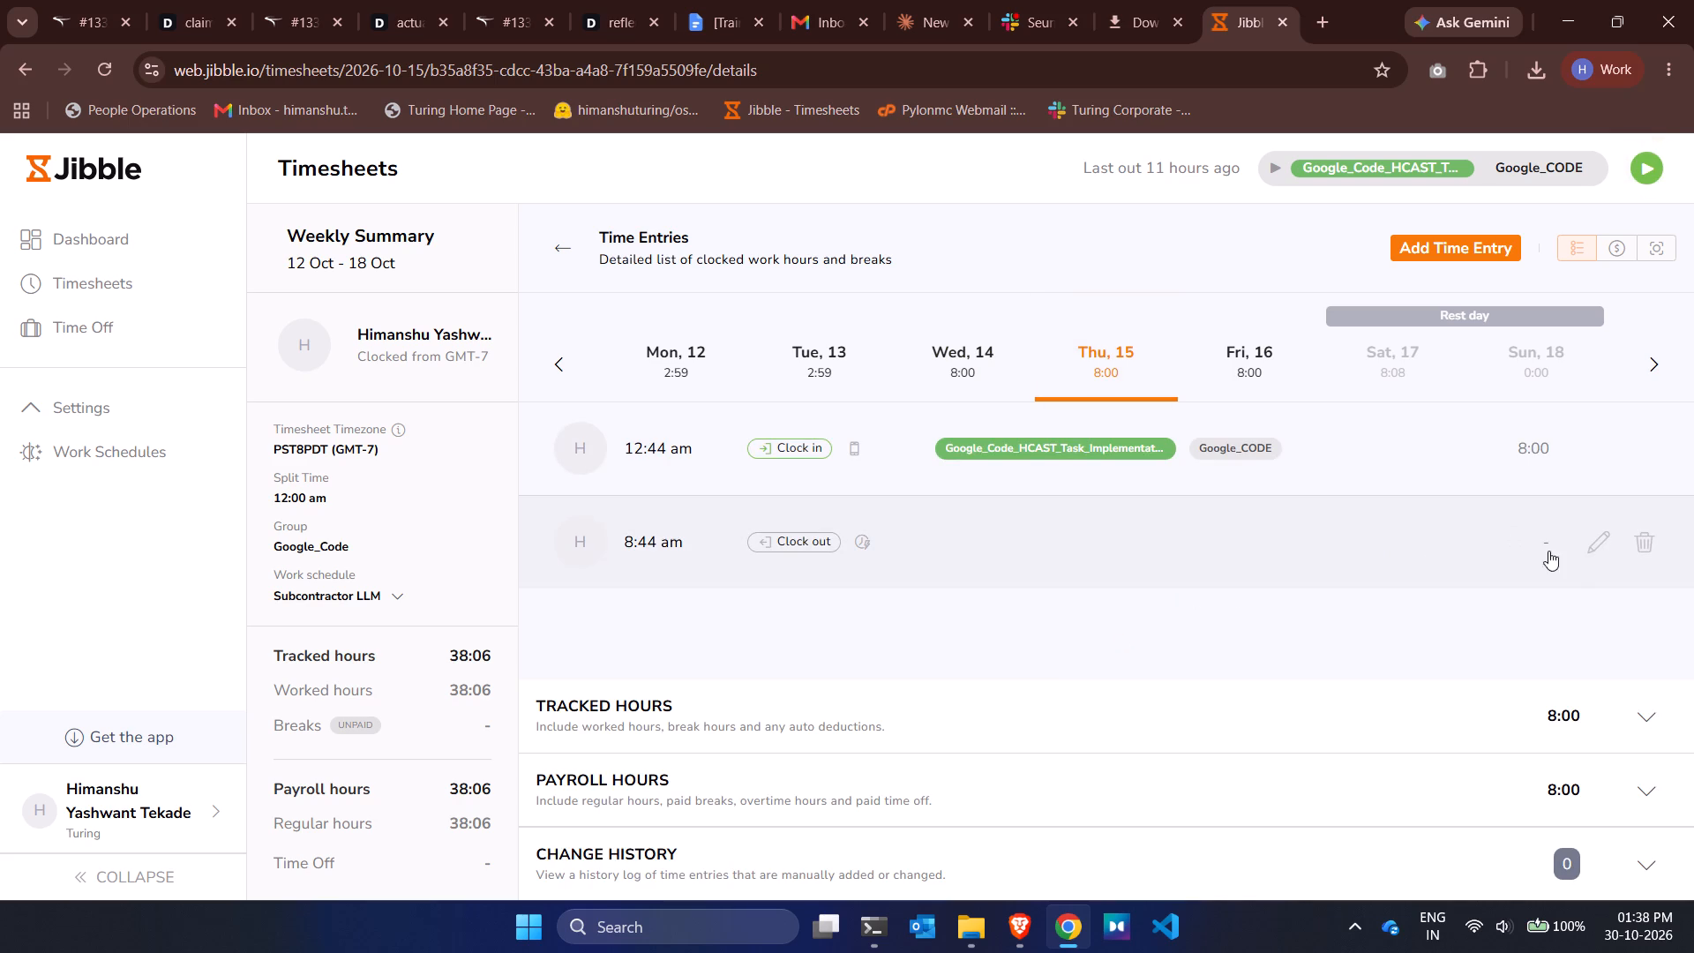
pyautogui.click(1589, 537)
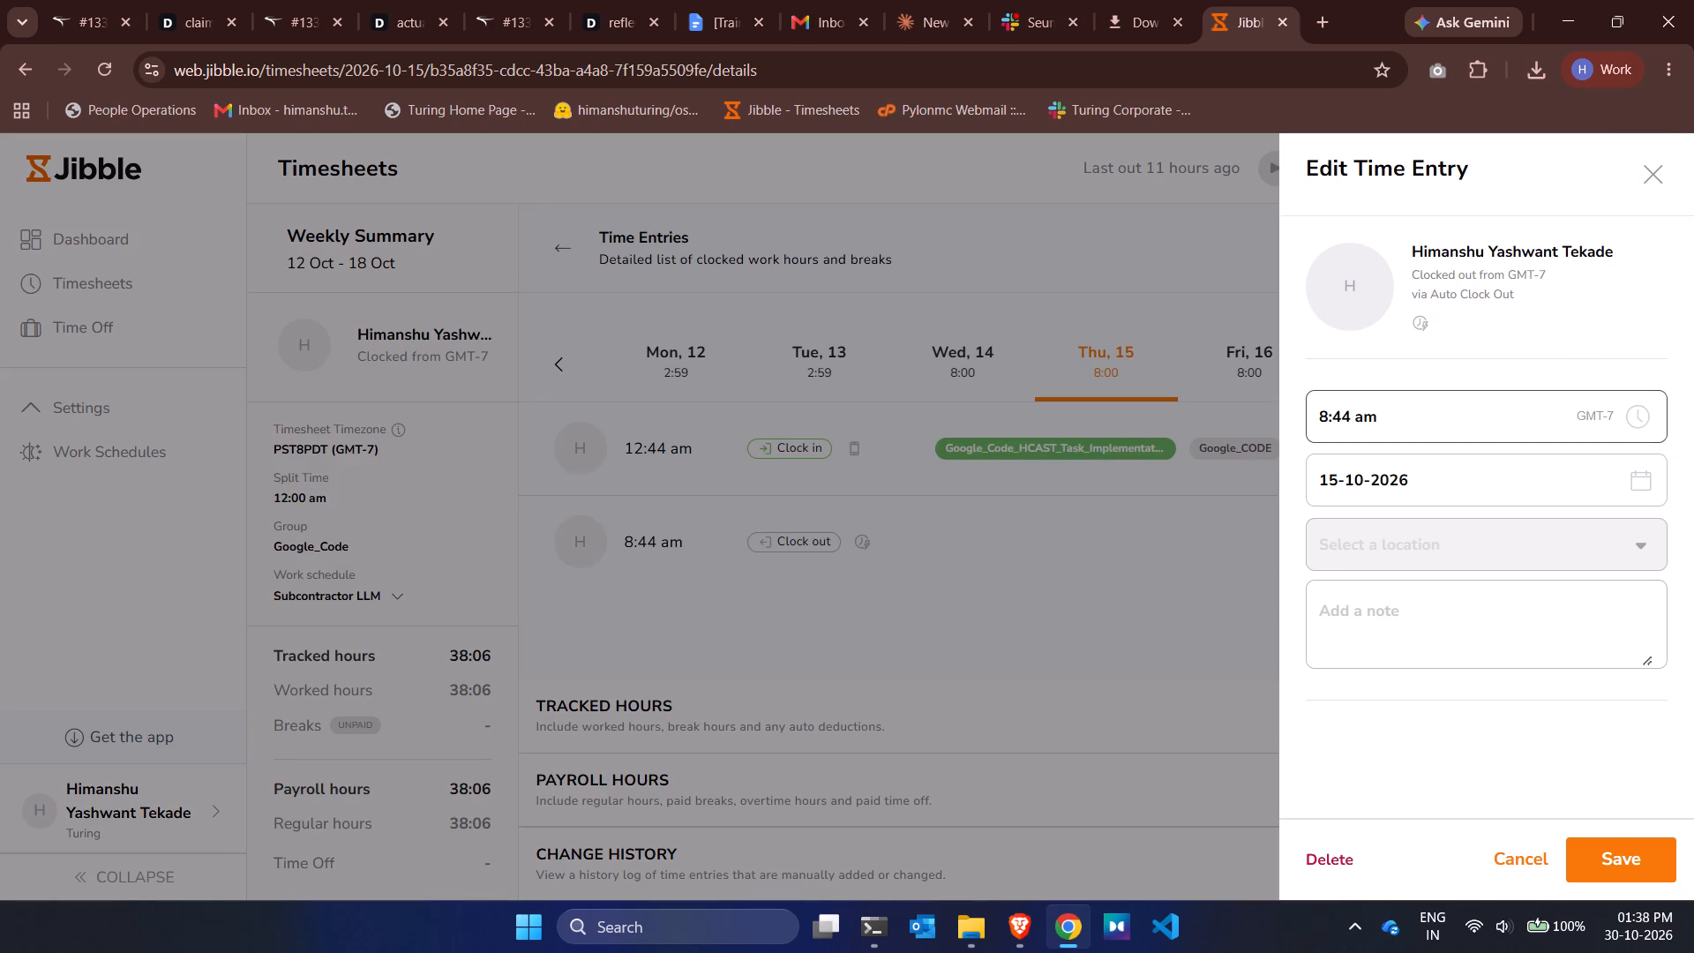
pyautogui.click(1323, 418)
pyautogui.scroll(1, 1334, 480)
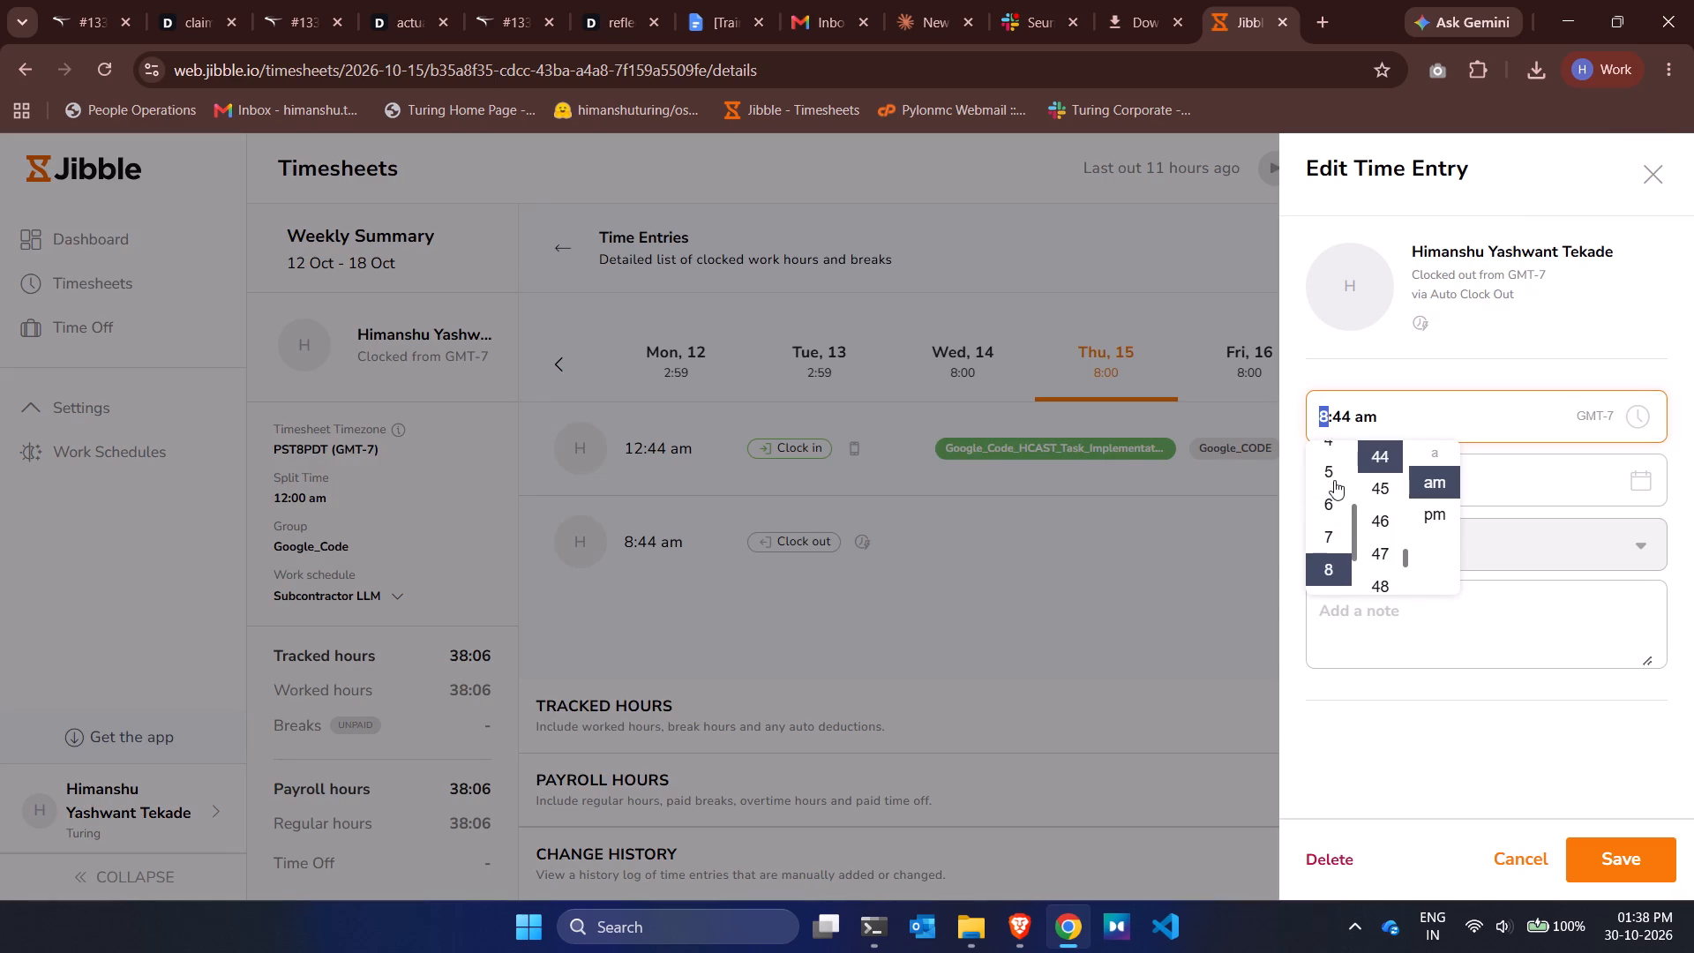
pyautogui.scroll(1, 1334, 480)
pyautogui.click(1336, 448)
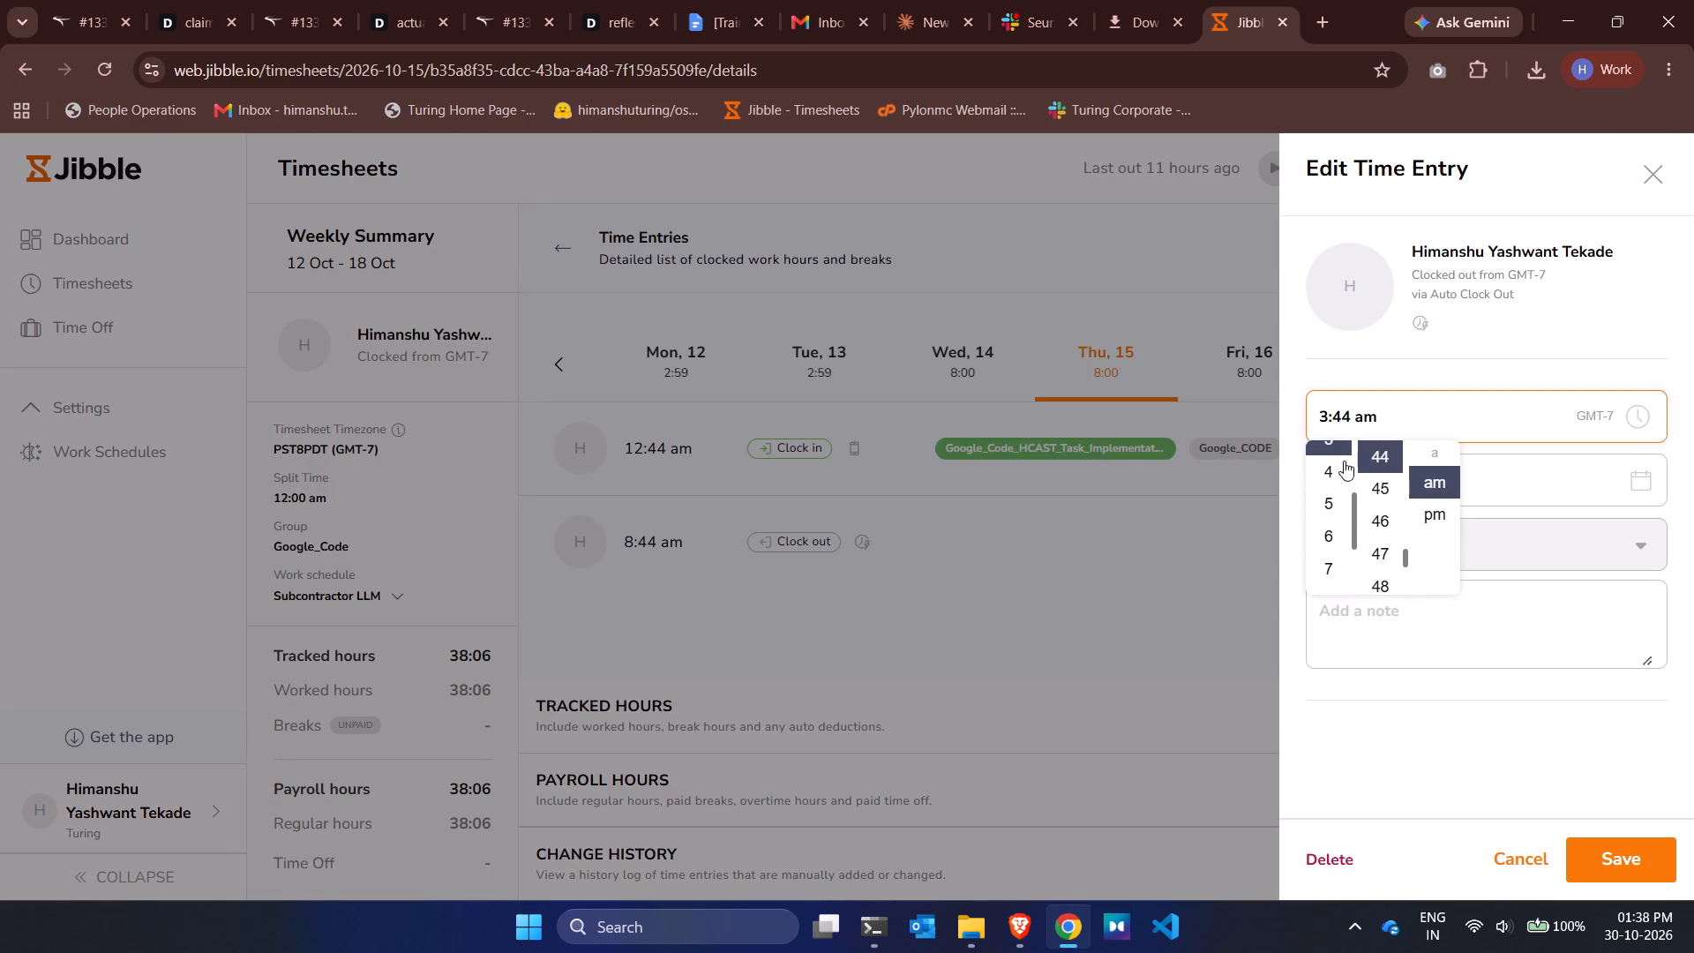
pyautogui.click(1459, 762)
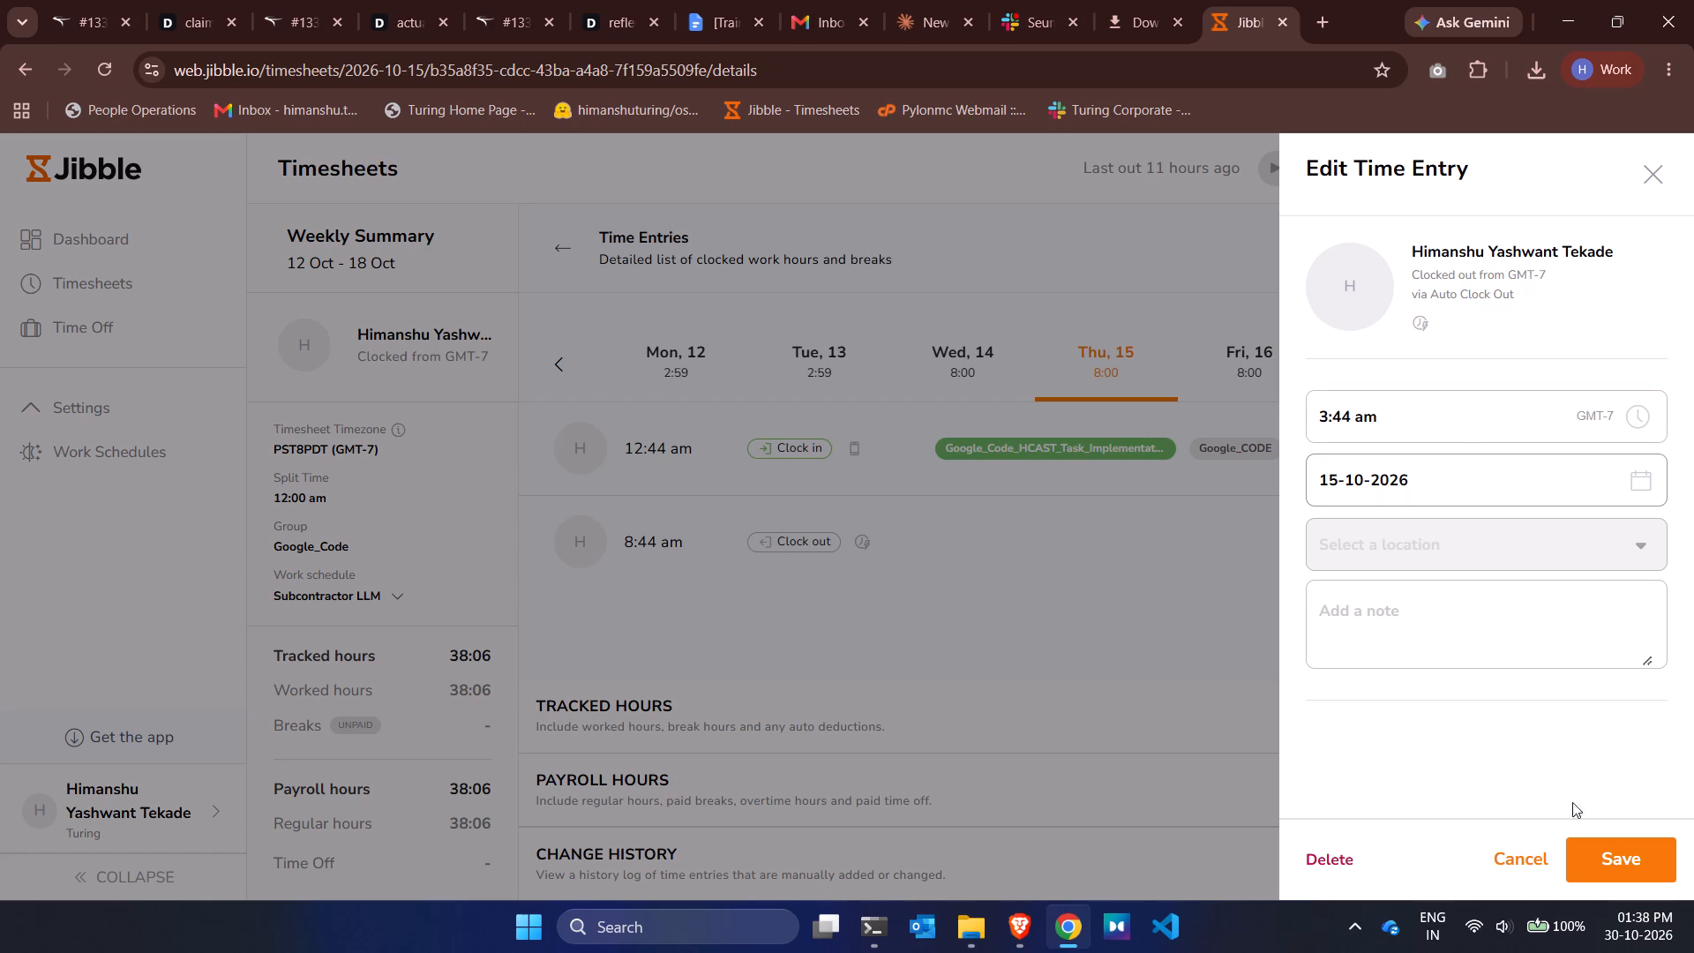
pyautogui.click(1625, 858)
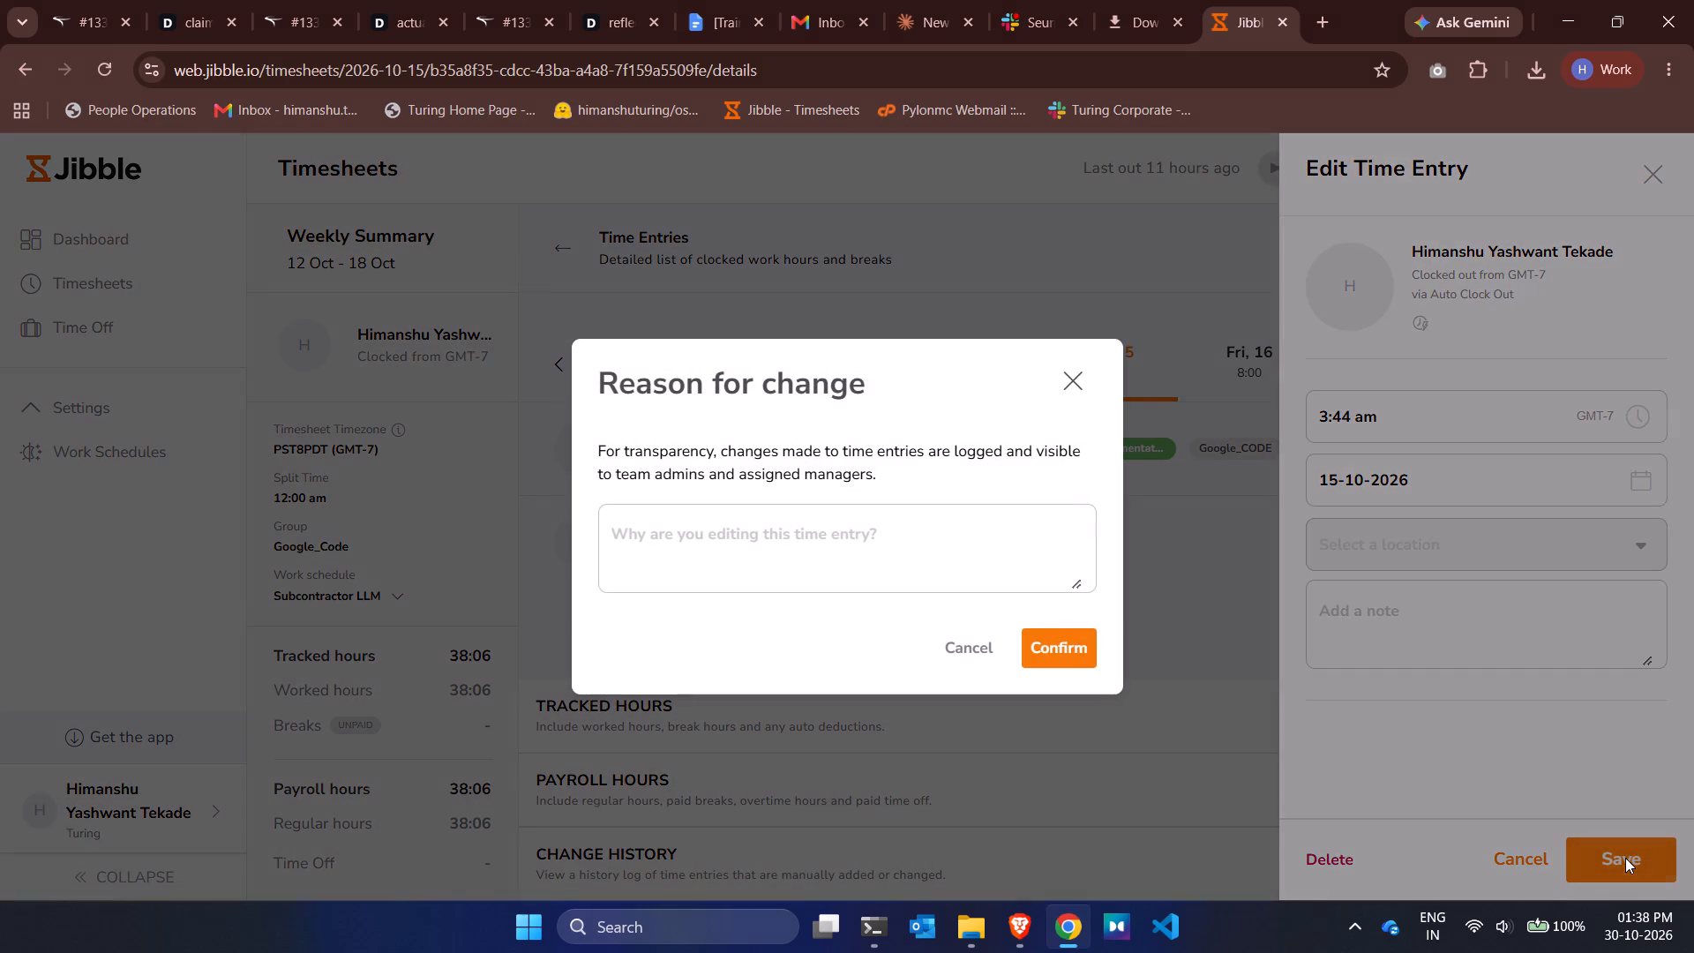
pyautogui.click(886, 566)
pyautogui.hotkey('ctrl', 'v')
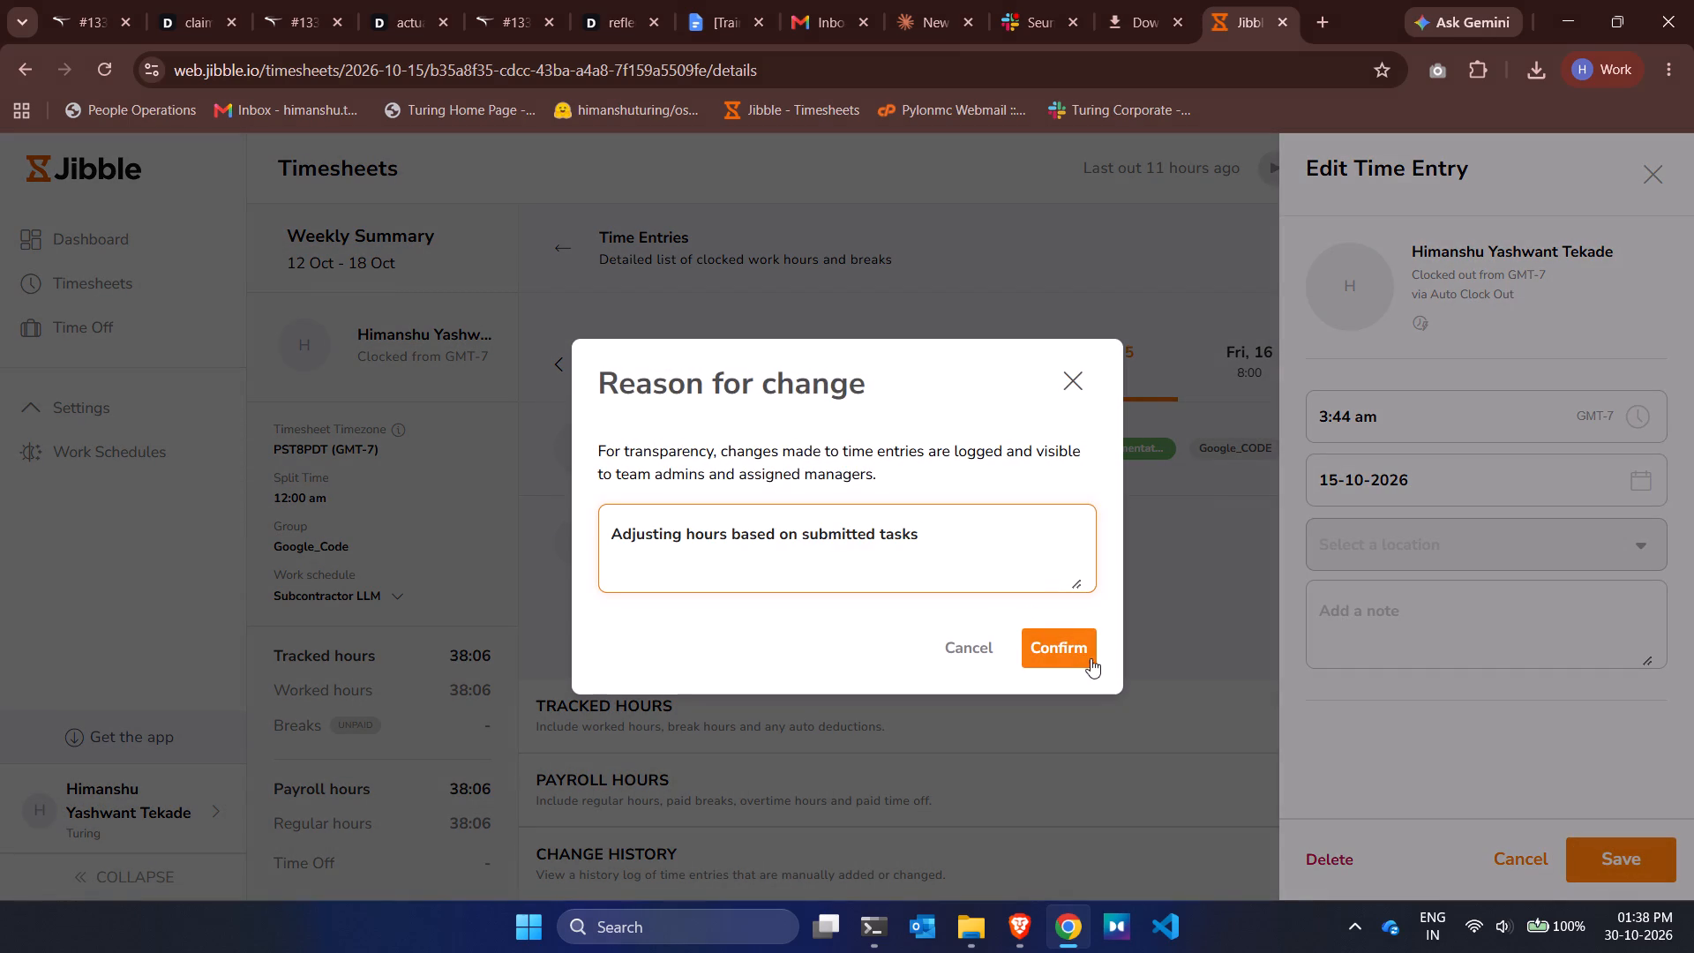
pyautogui.click(1079, 655)
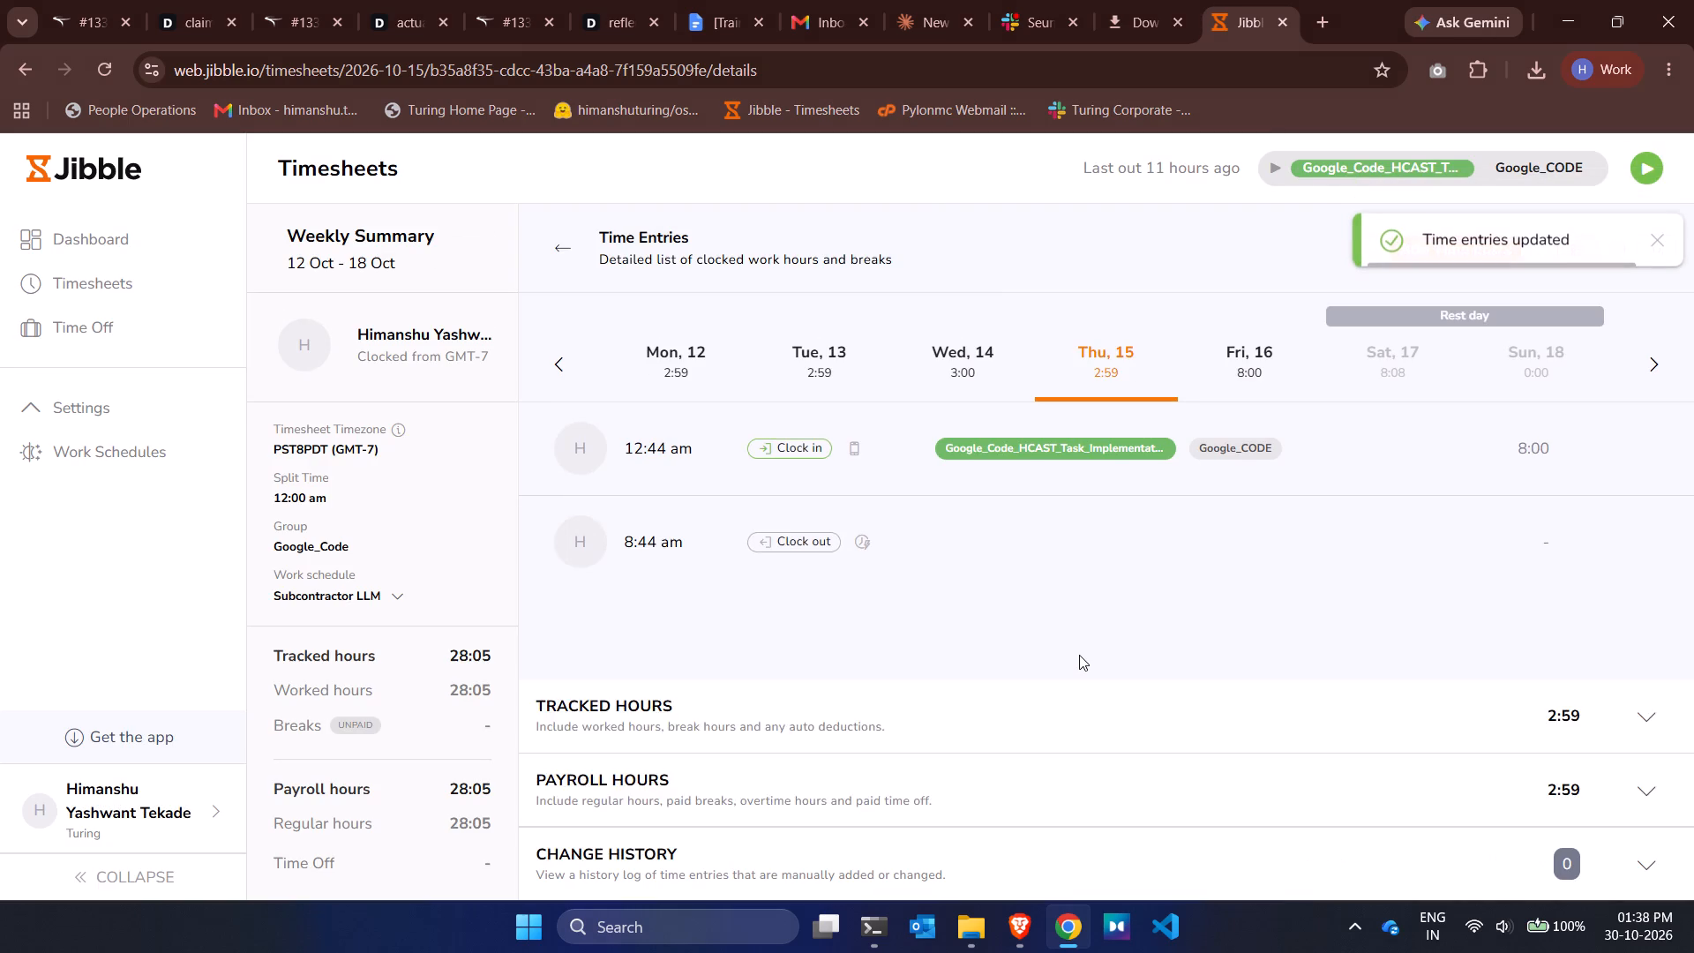
# Set the clock-out time for Friday 16 October to 7:16 am, giving the reason "Adjusting hours based on submitted tasks".
pyautogui.click(1242, 357)
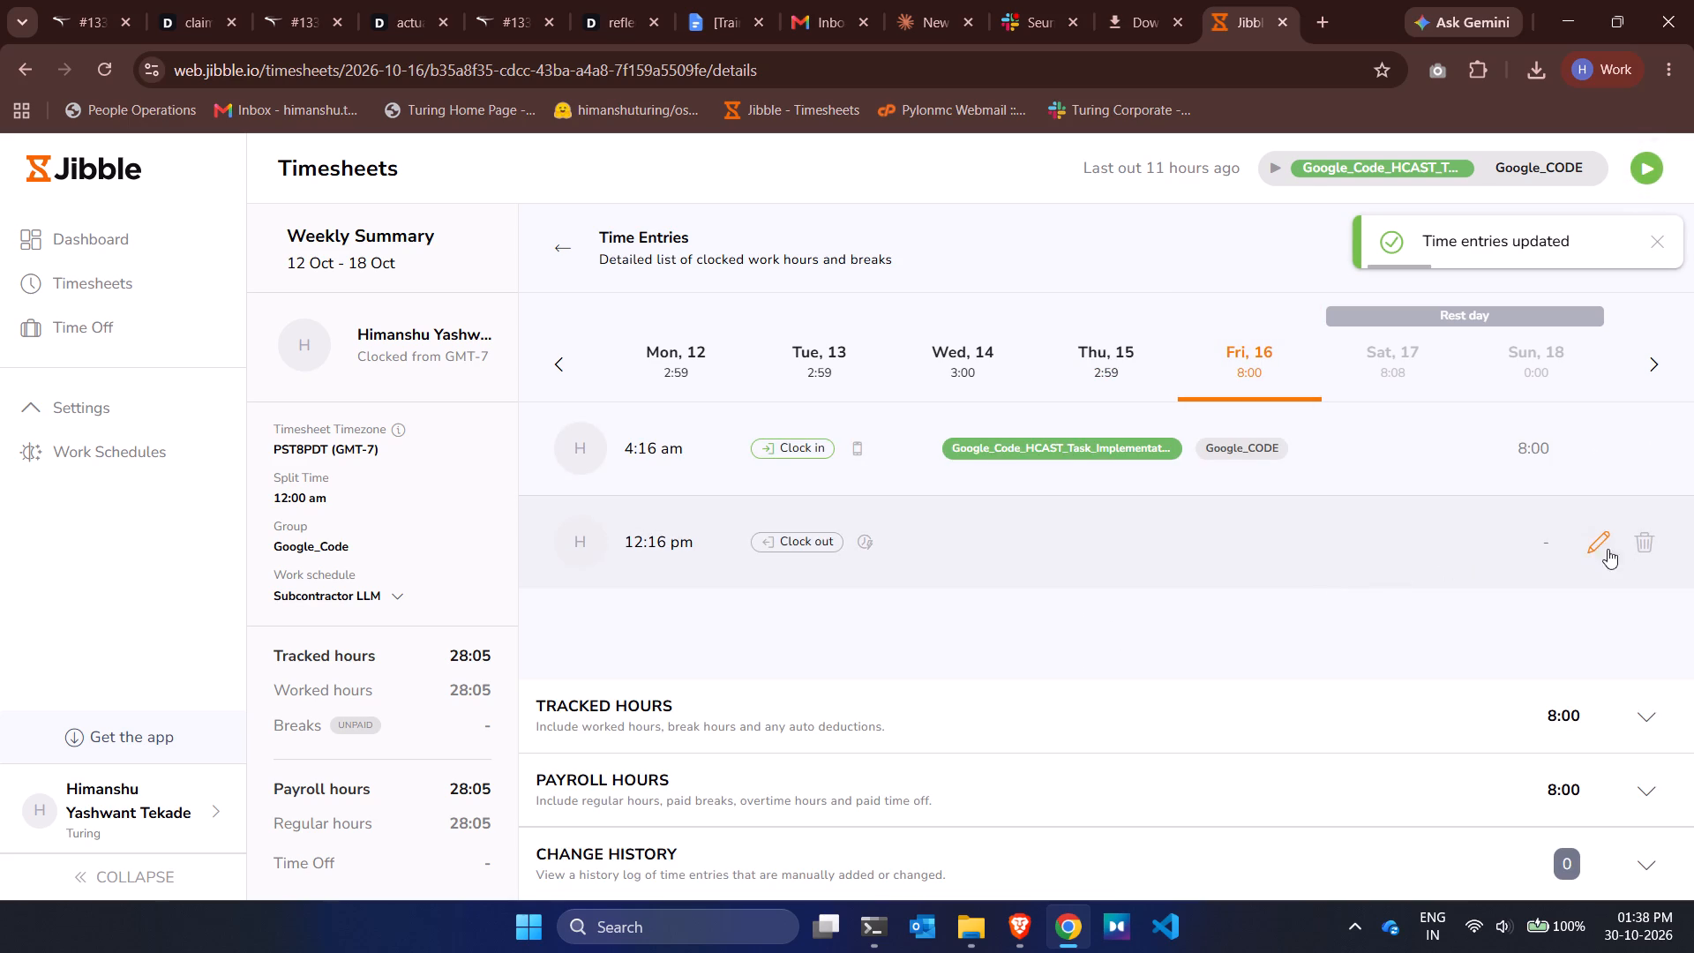
pyautogui.click(1597, 541)
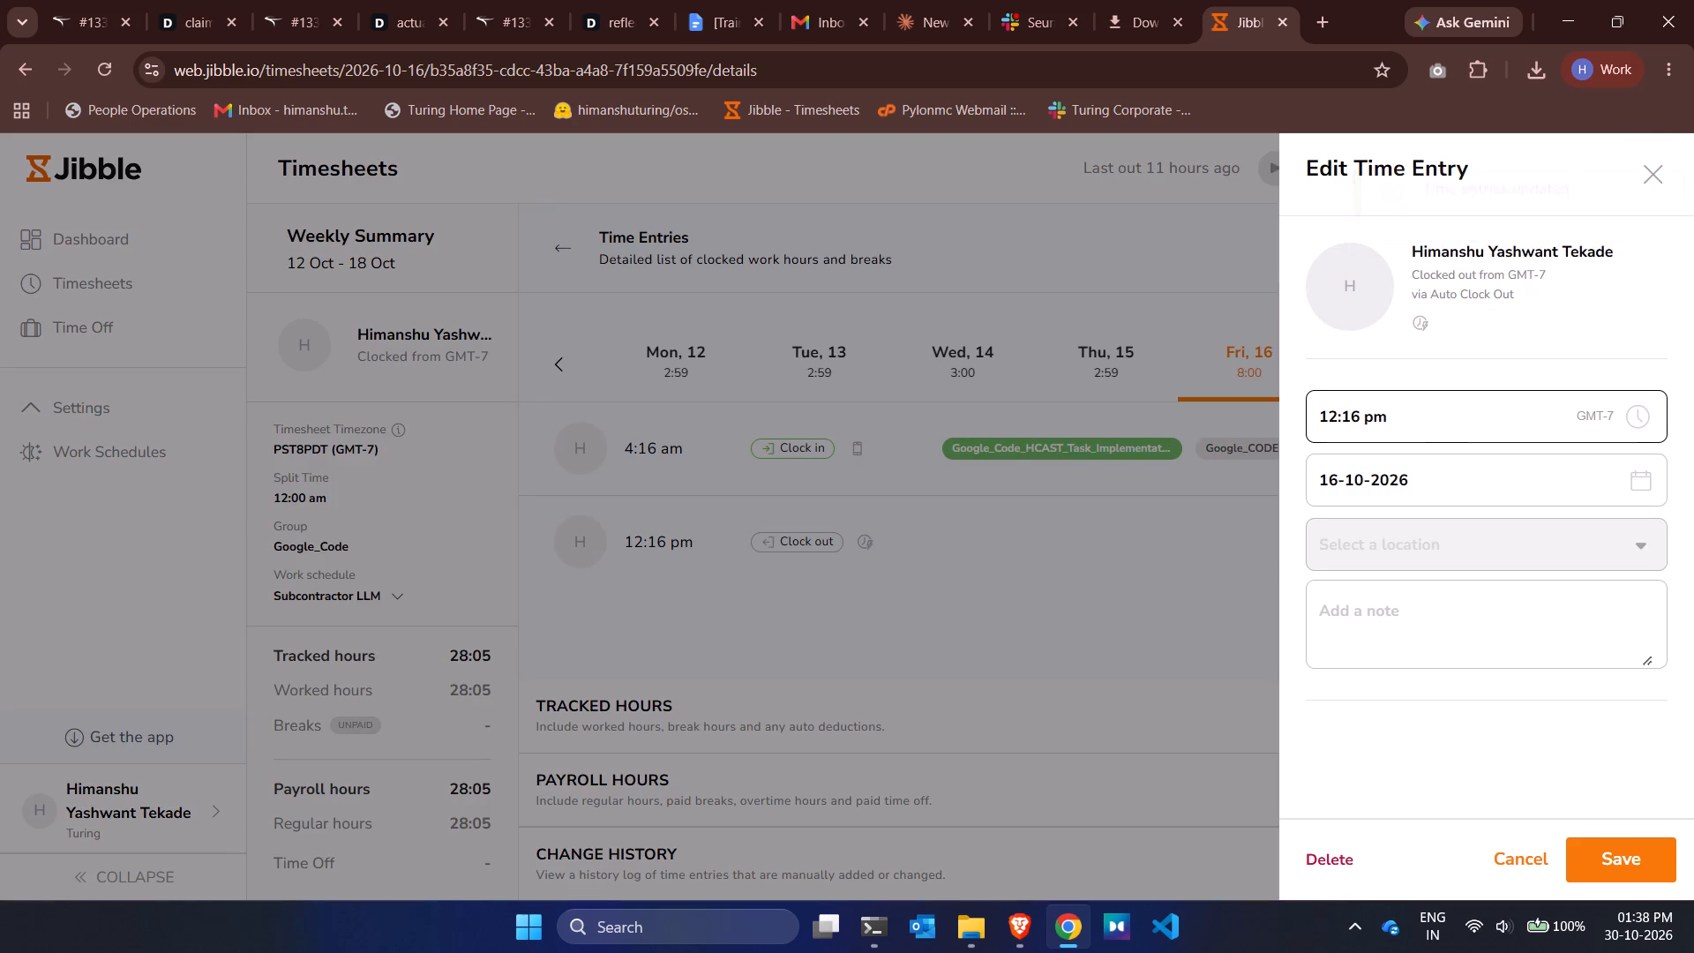
pyautogui.click(1332, 417)
pyautogui.scroll(4, 1336, 486)
pyautogui.hscroll(1, 1336, 486)
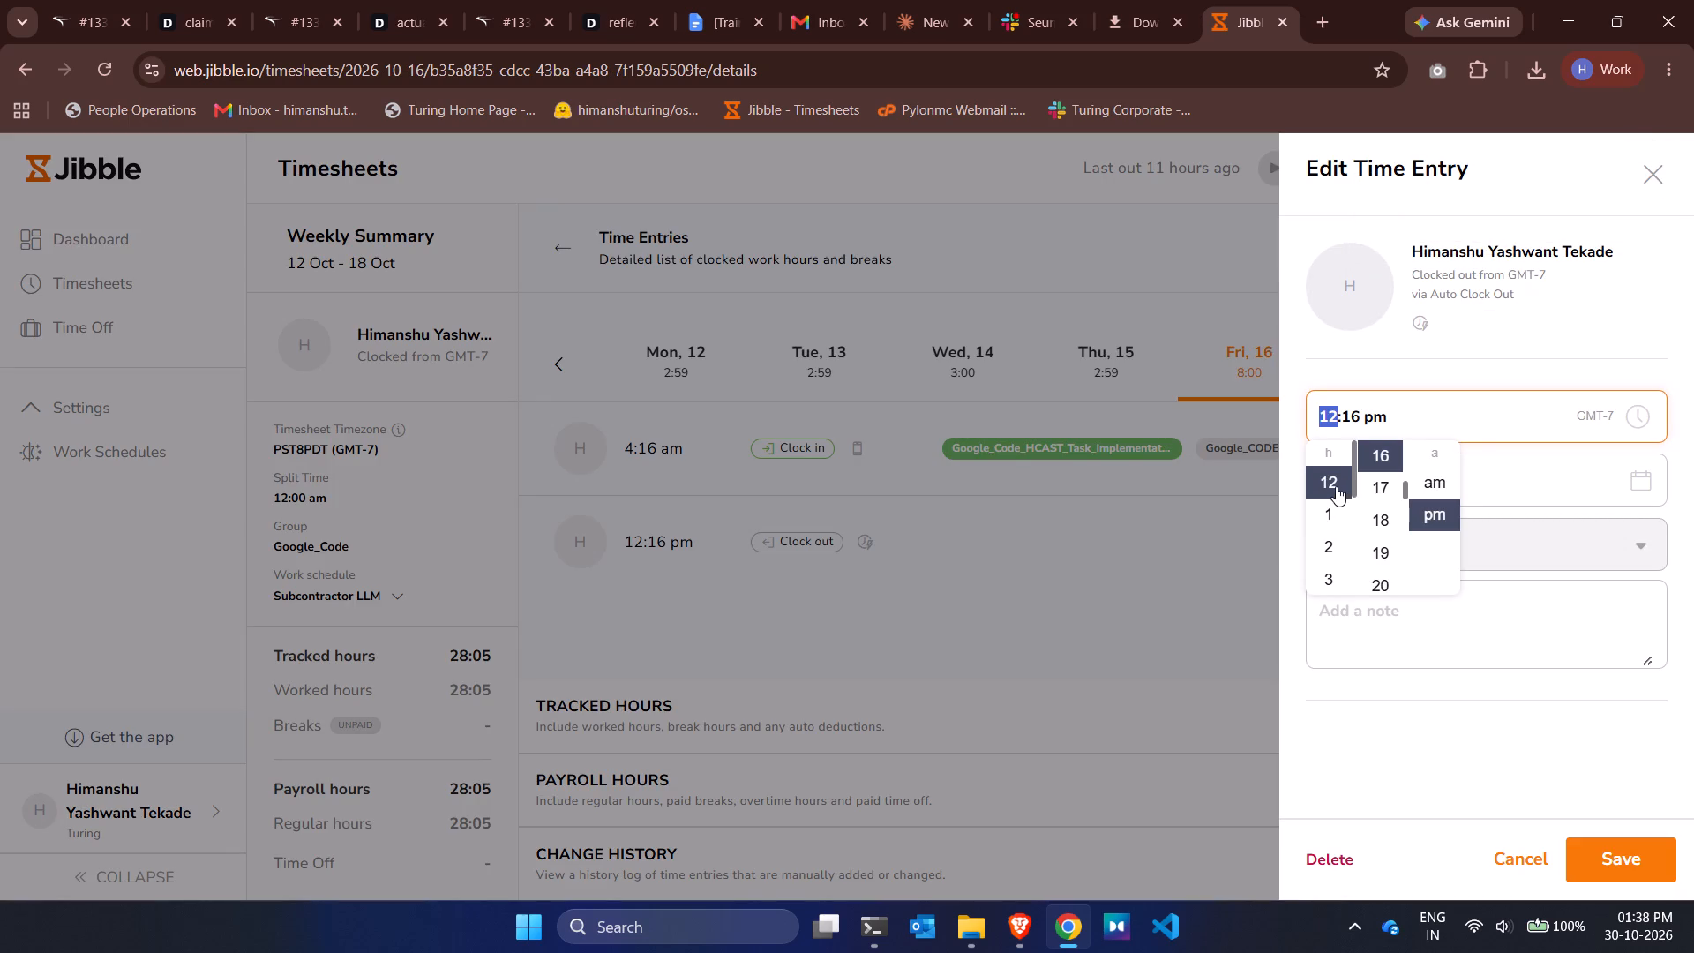
pyautogui.hscroll(1, 1336, 486)
pyautogui.scroll(-4, 1336, 486)
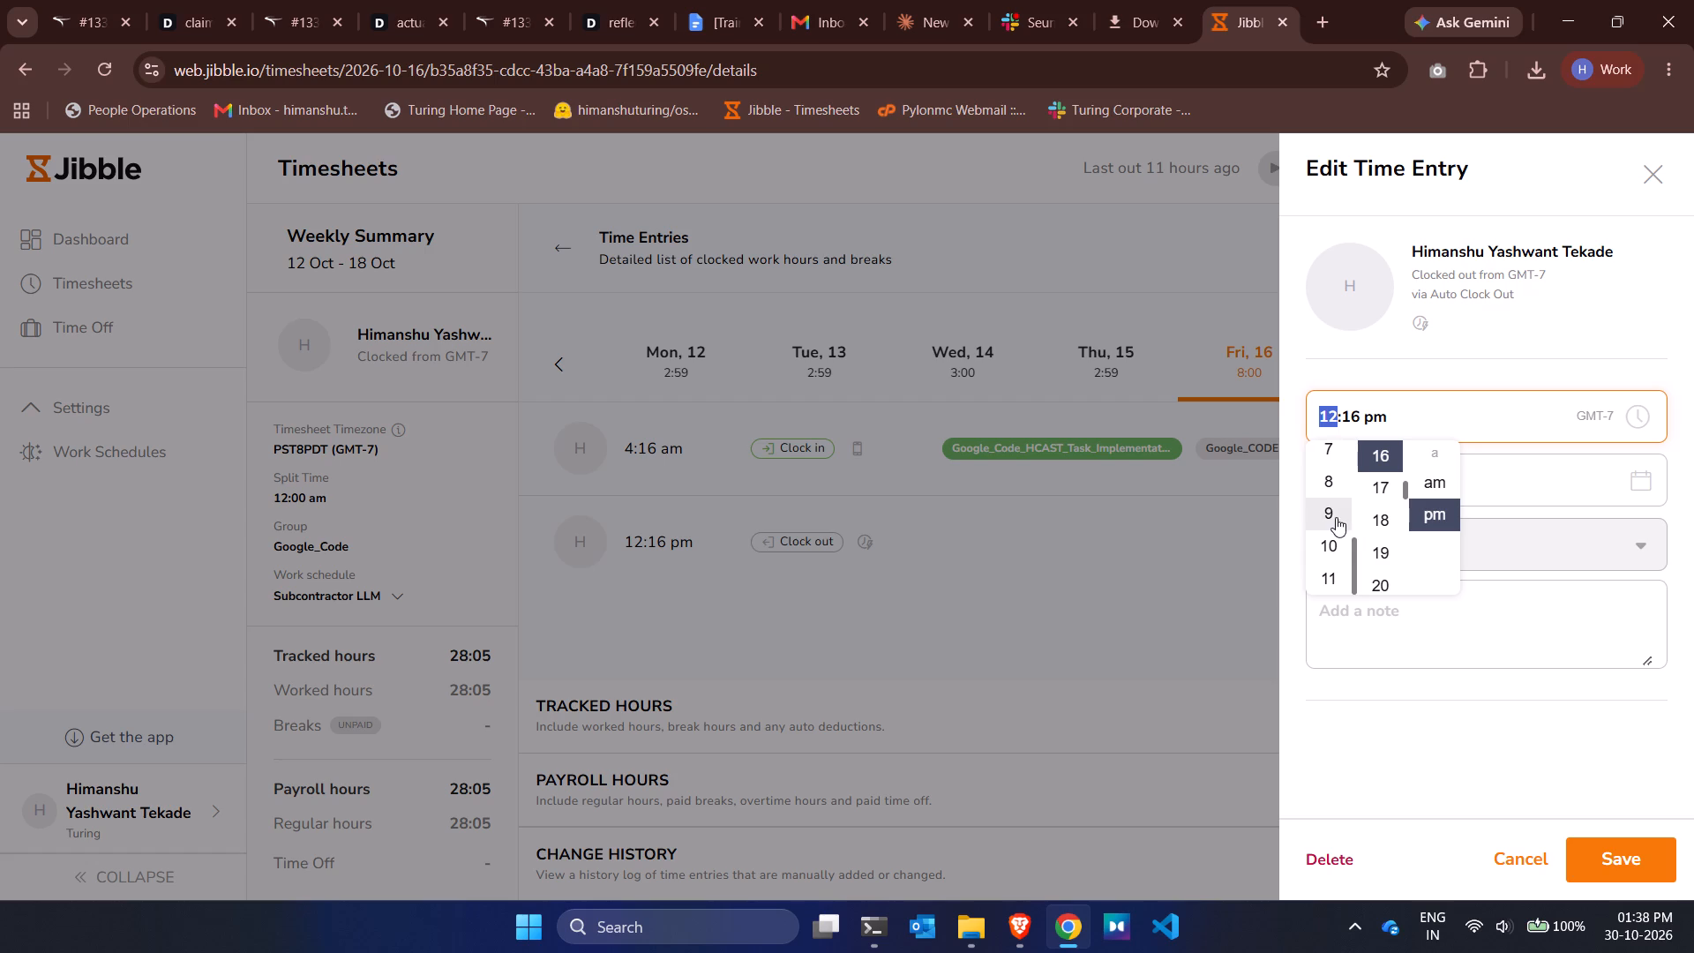
pyautogui.click(1329, 452)
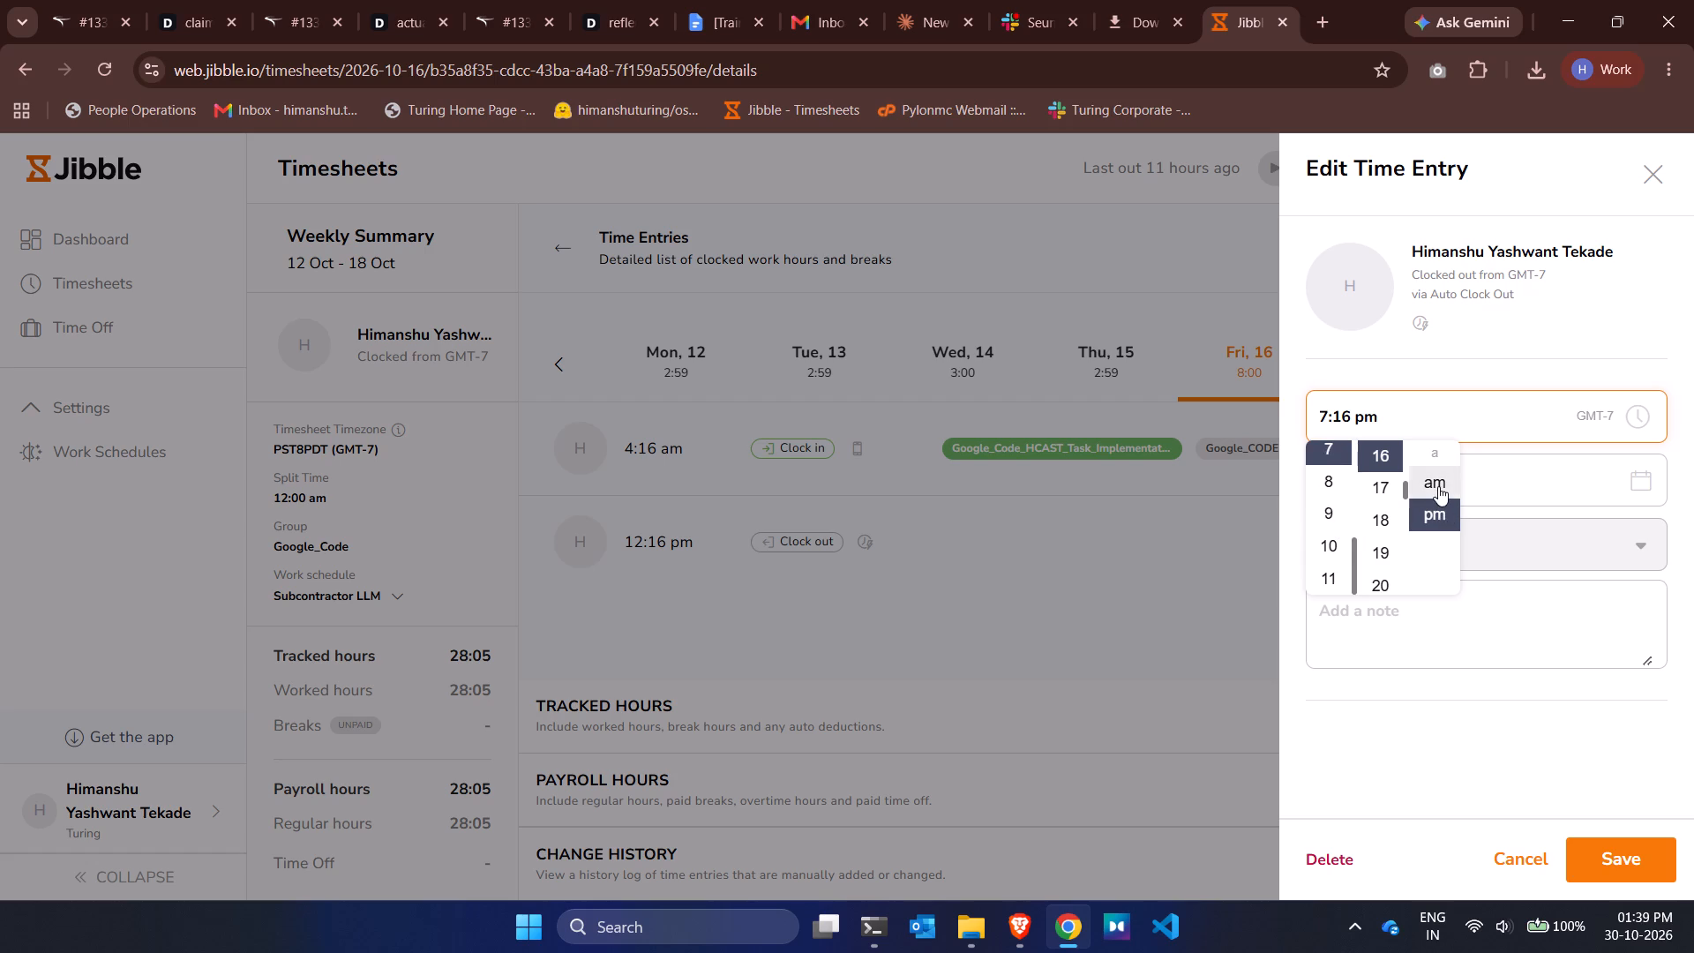
pyautogui.click(1437, 486)
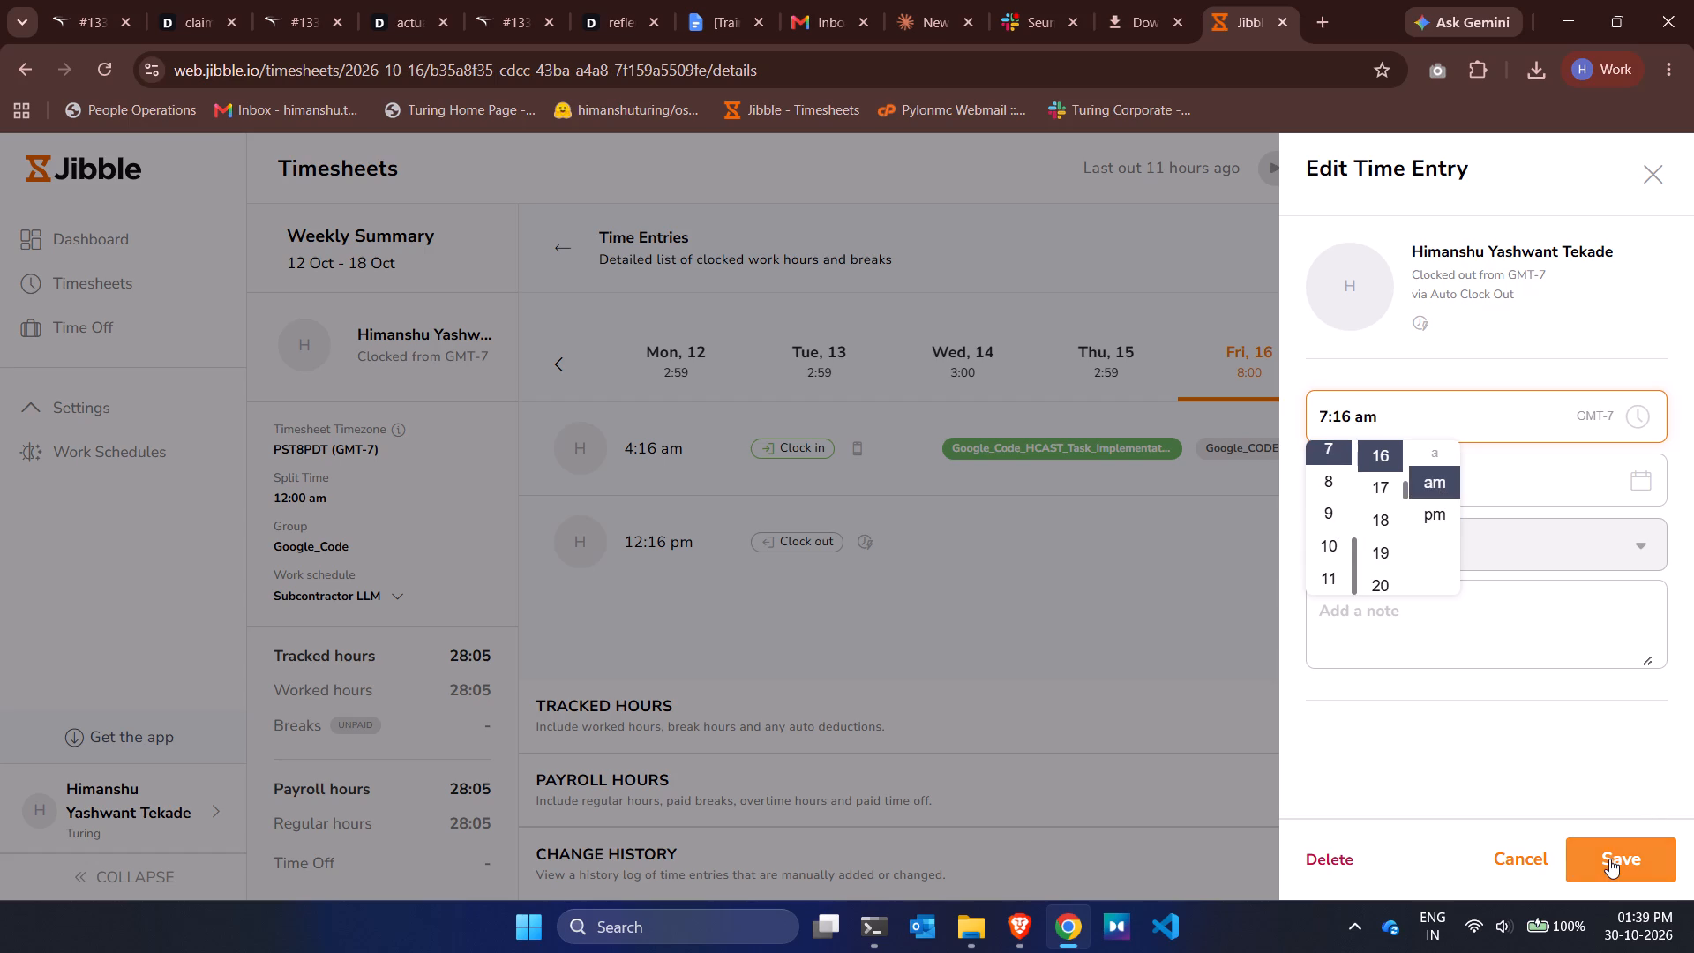
pyautogui.click(1609, 859)
pyautogui.click(896, 559)
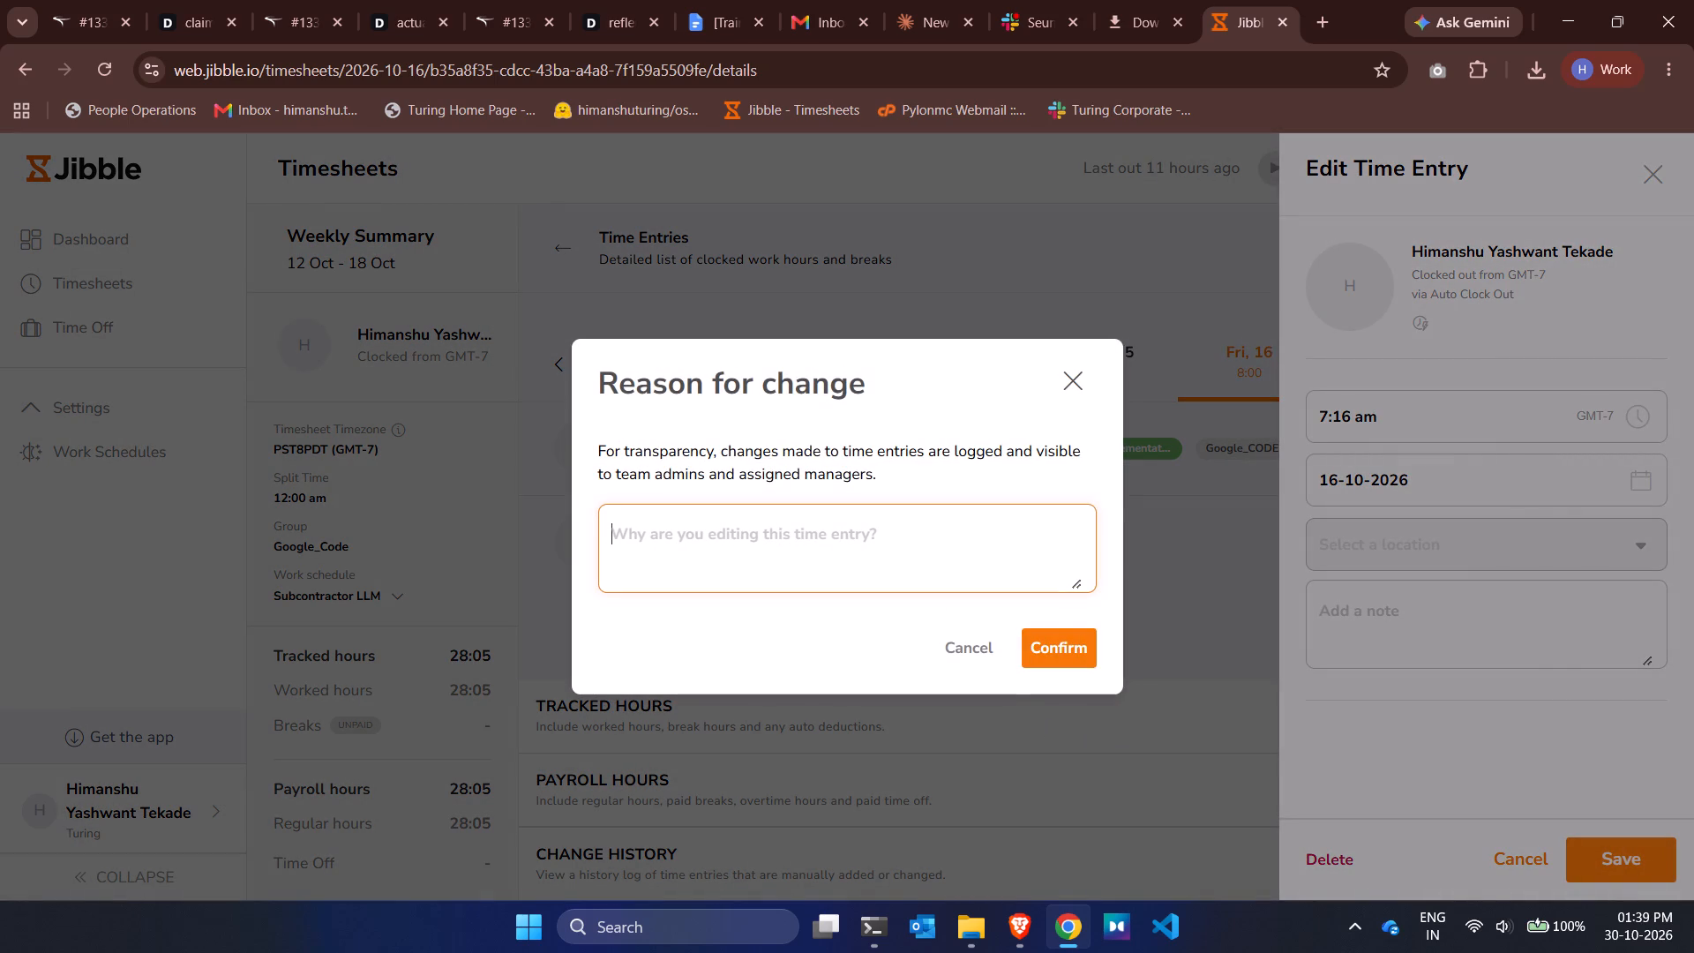
pyautogui.hotkey('ctrl', 'v')
pyautogui.click(1054, 642)
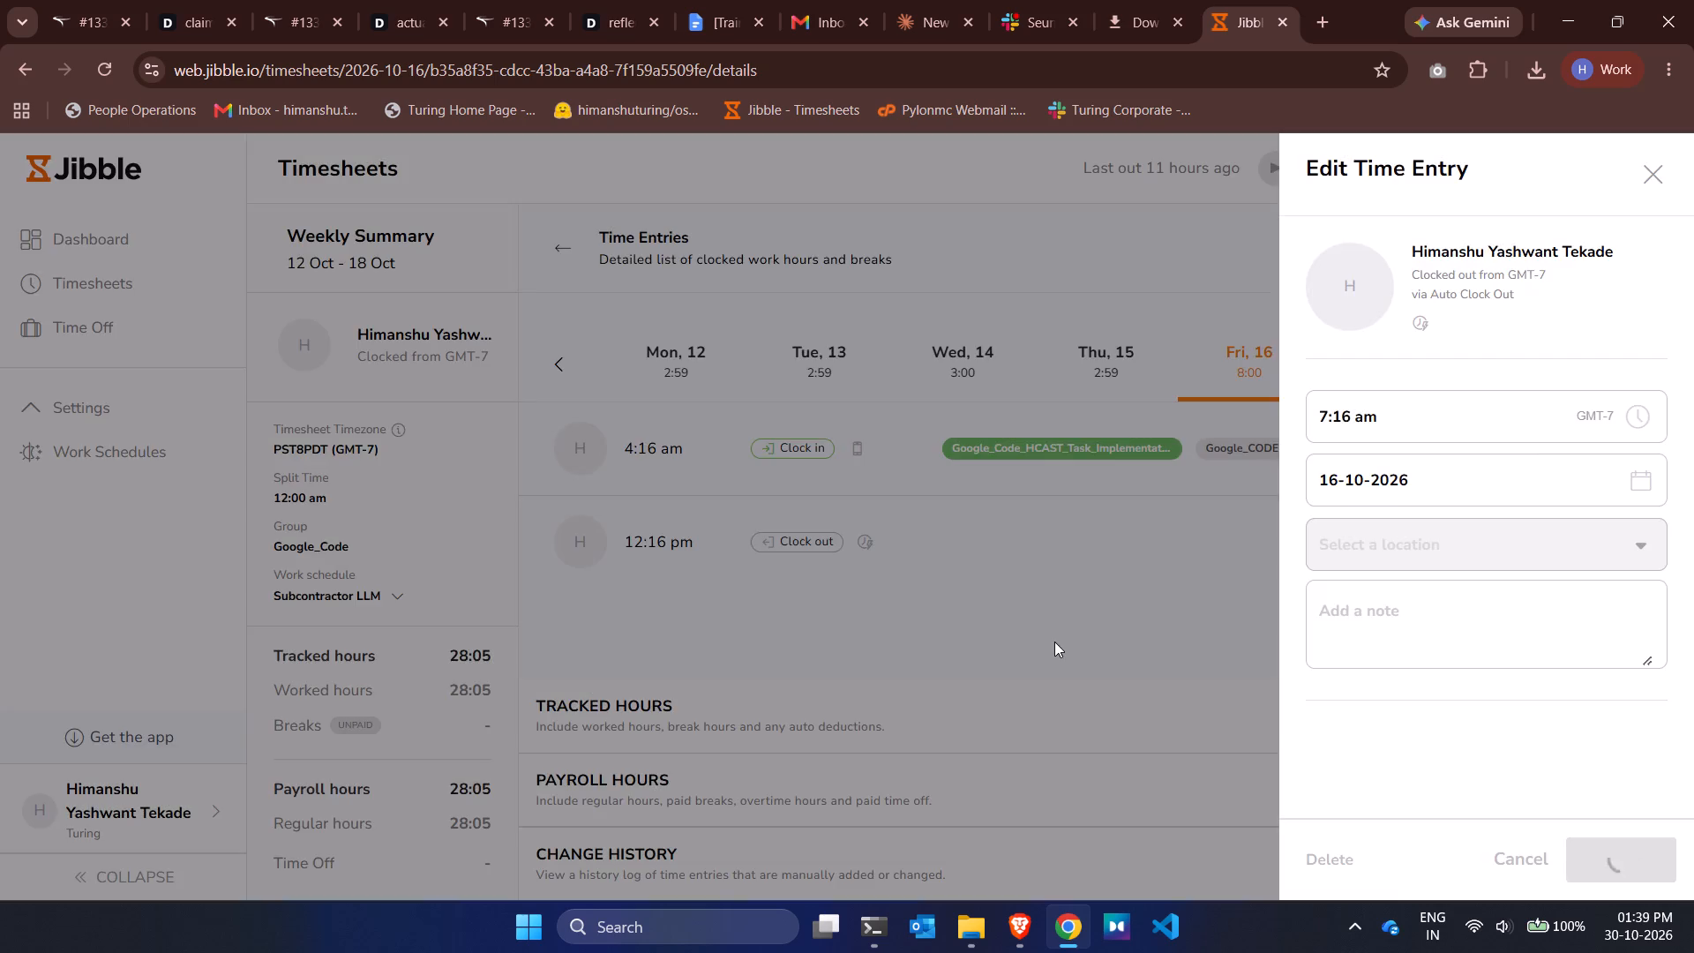
pyautogui.scroll(1, 1180, 609)
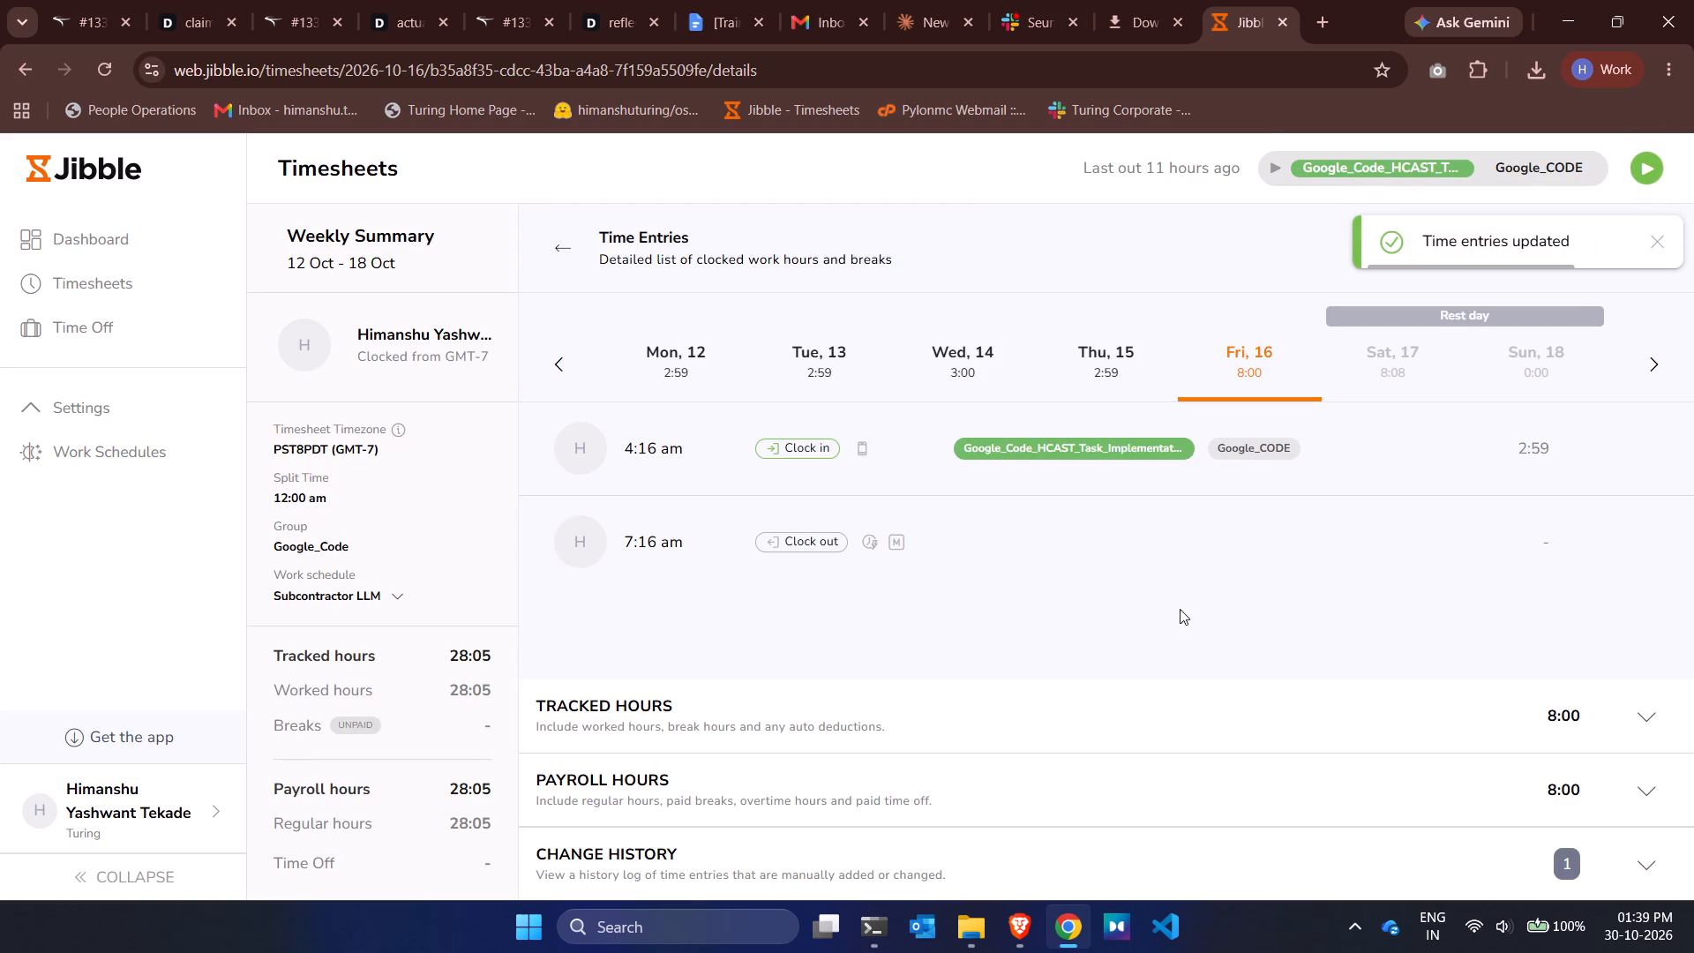
# Set the clock-out time for Saturday 17 October to 7:52 am, giving the reason "Adjusting hours based on submitted tasks".
pyautogui.scroll(1, 1180, 609)
pyautogui.click(1384, 375)
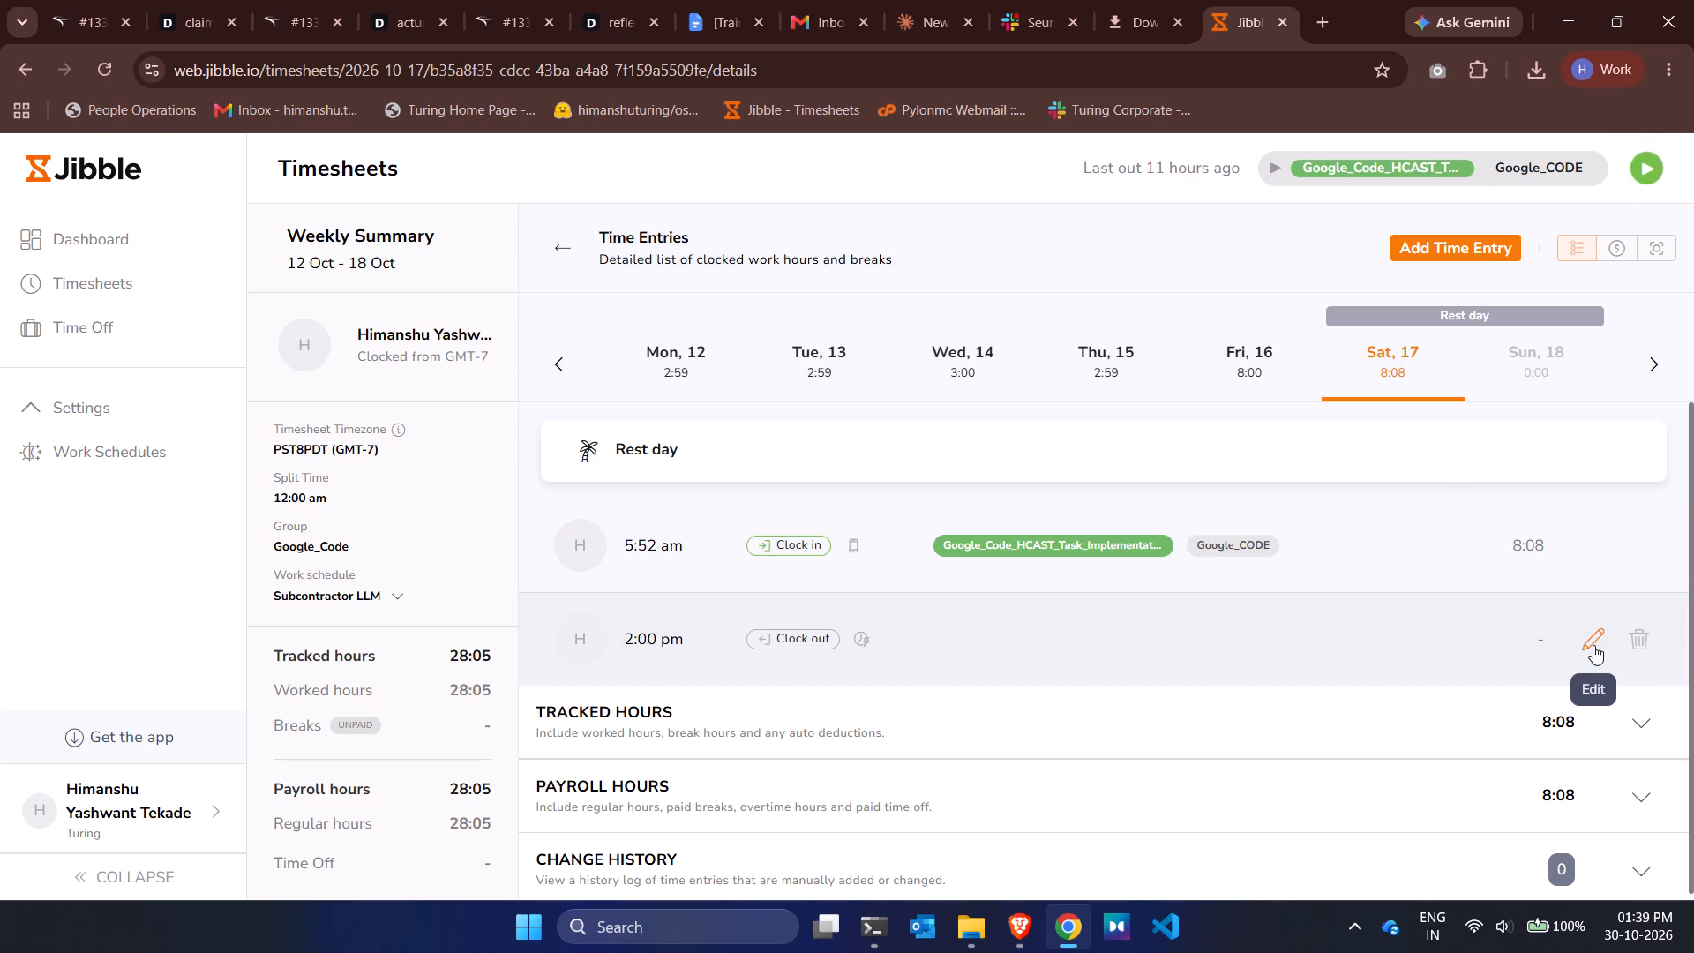
pyautogui.click(1593, 645)
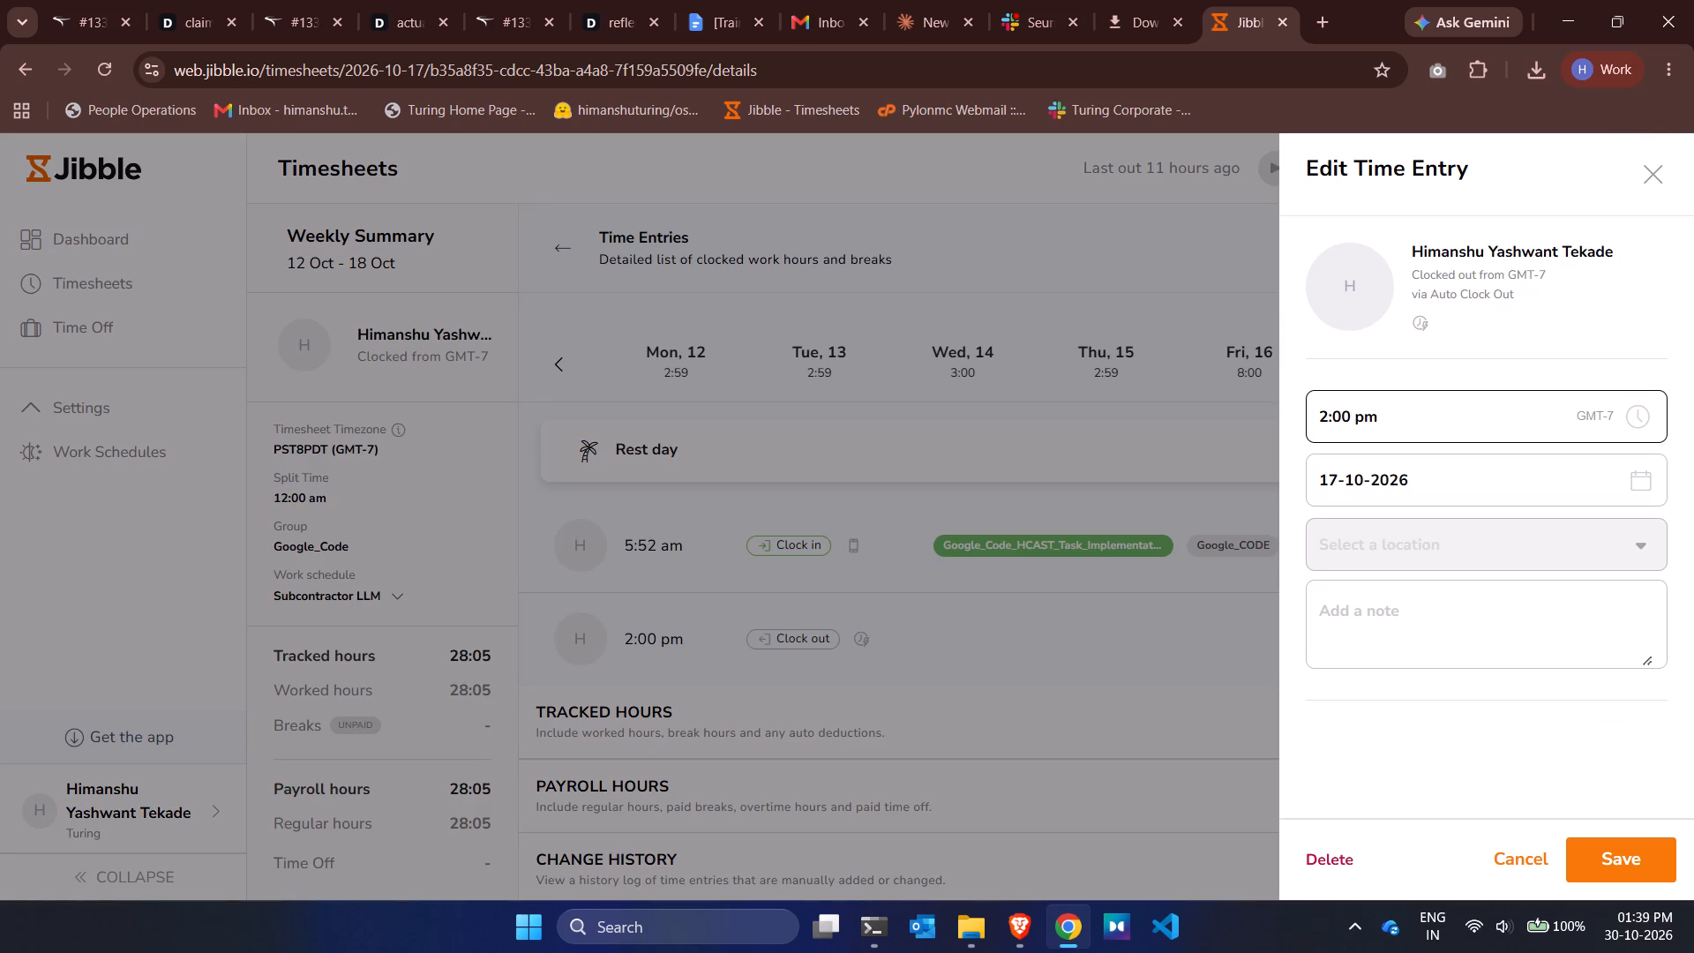
pyautogui.click(1325, 419)
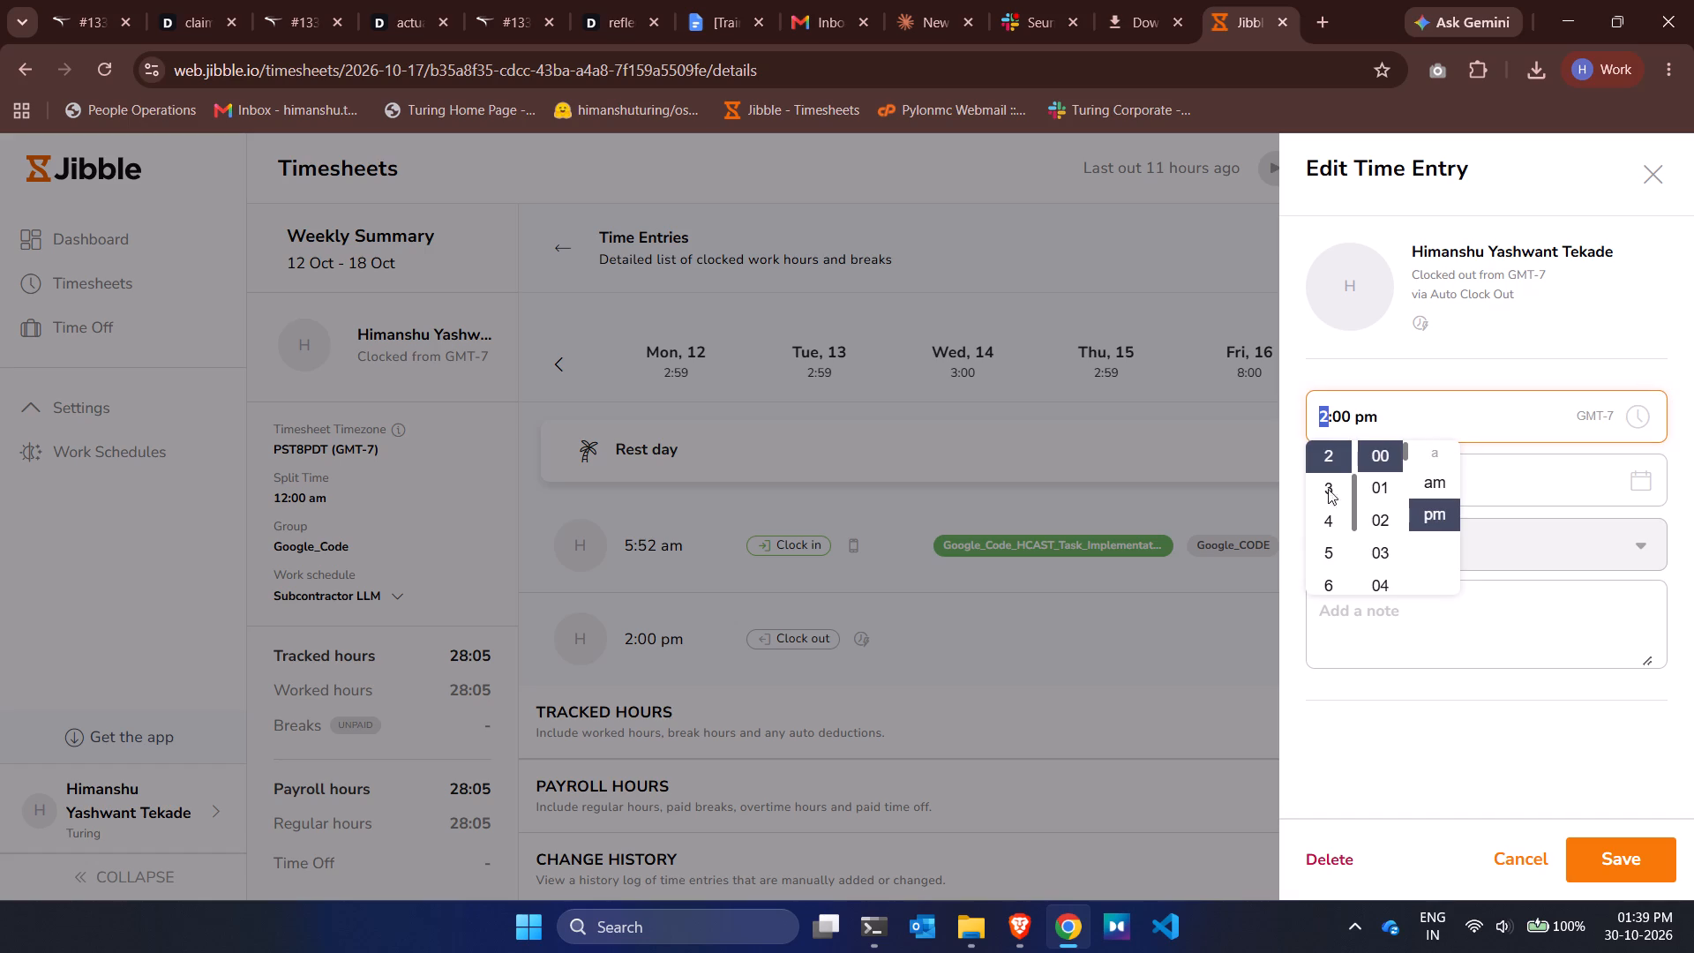
pyautogui.scroll(-1, 1330, 526)
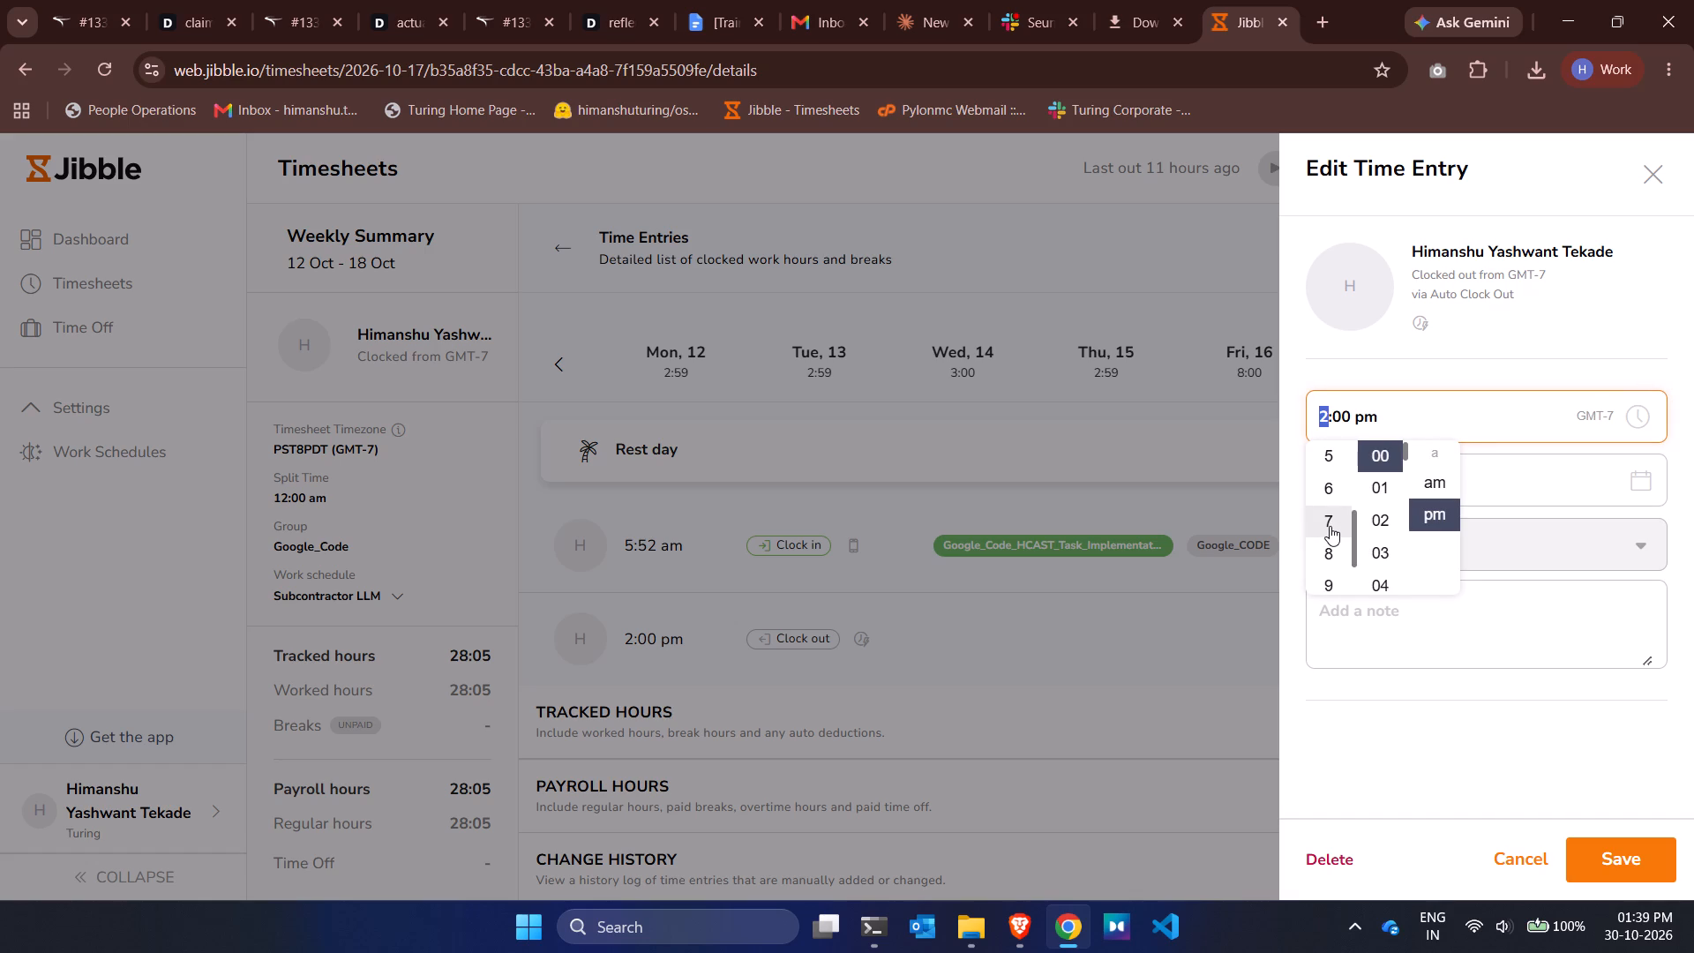
pyautogui.click(1330, 526)
pyautogui.hscroll(1, 1387, 536)
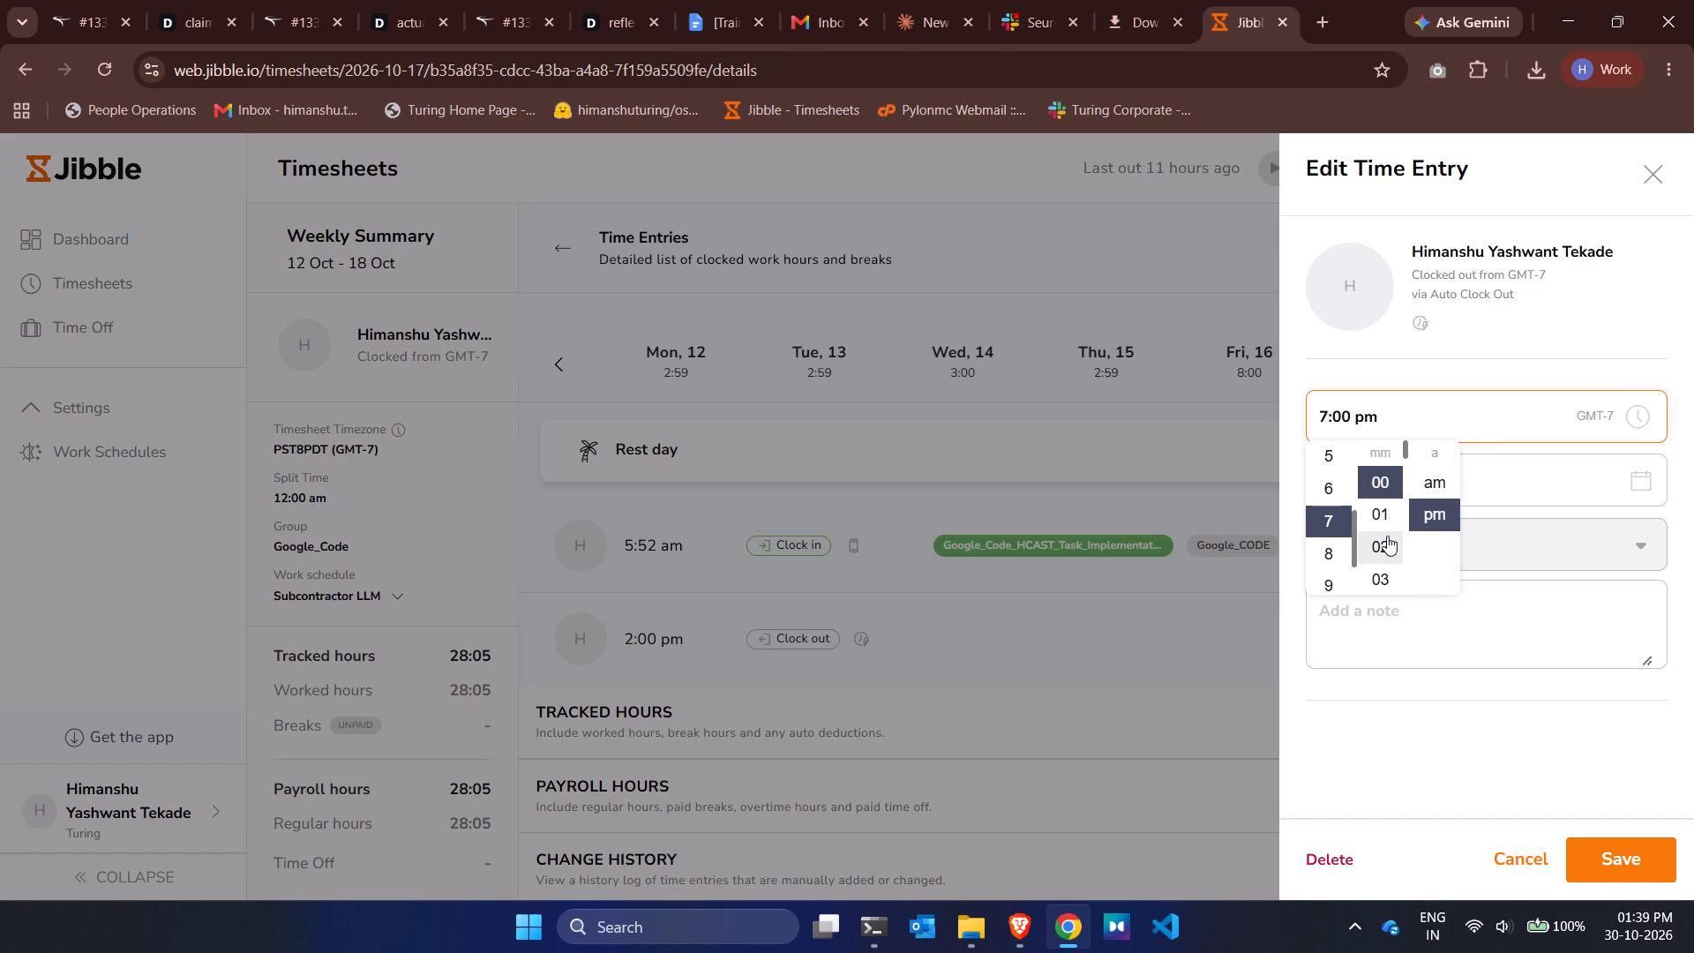
pyautogui.hscroll(1, 1387, 536)
pyautogui.scroll(-6, 1387, 536)
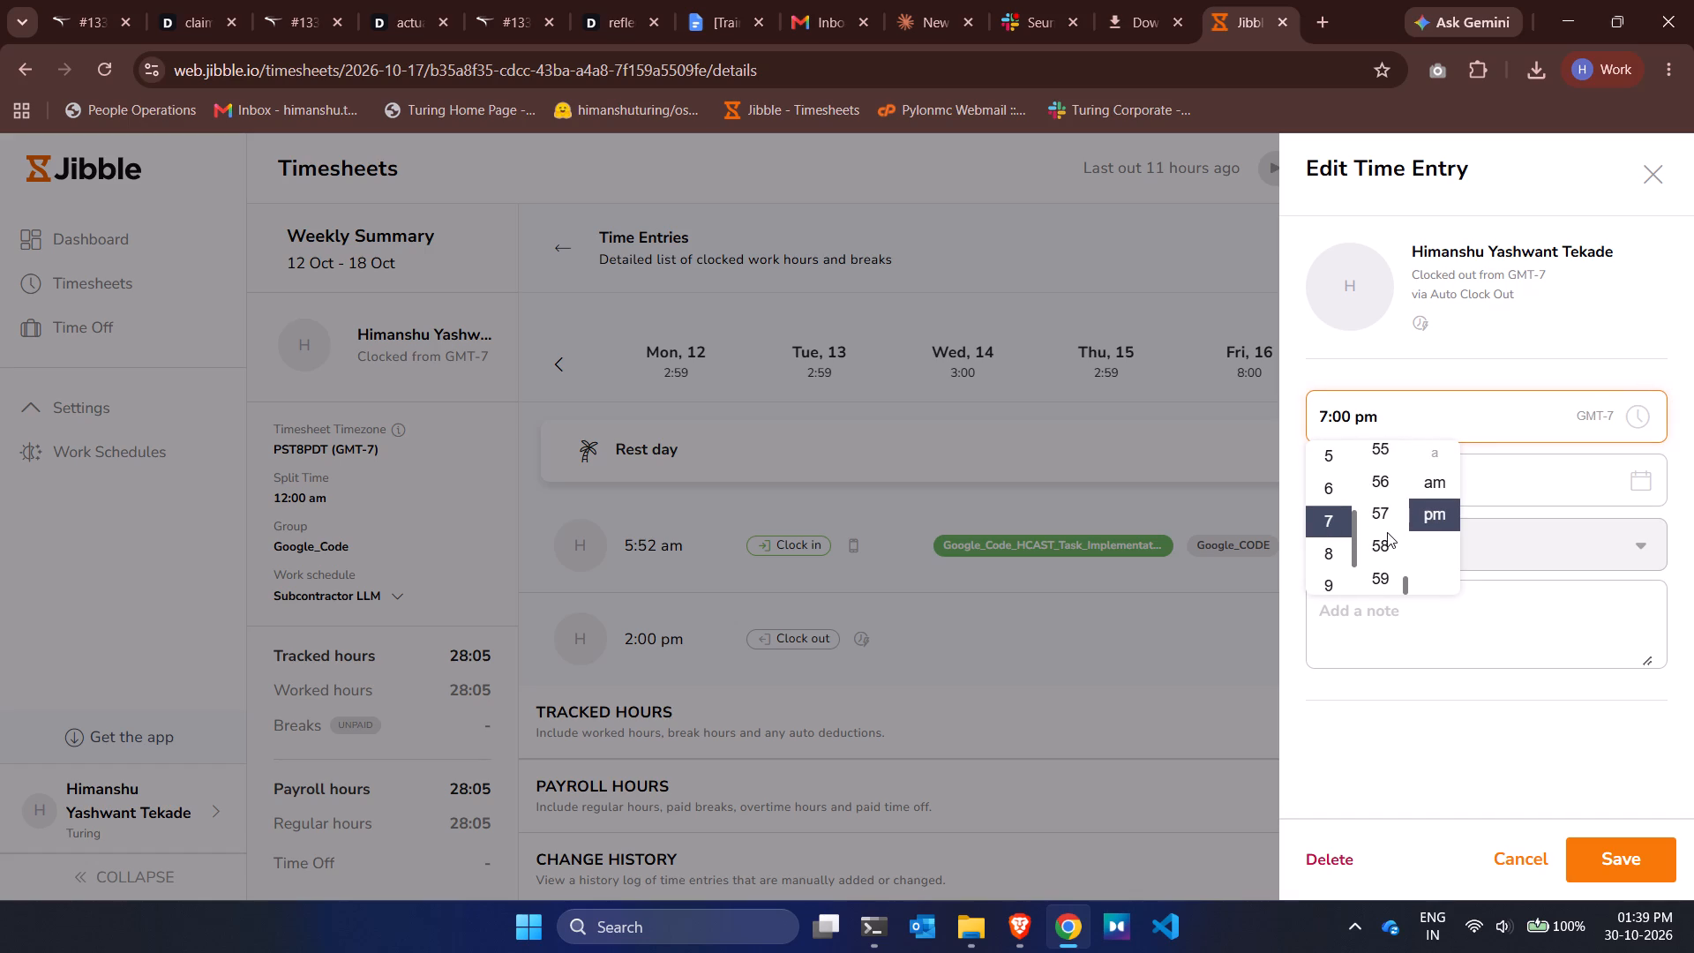
pyautogui.scroll(1, 1387, 517)
pyautogui.click(1389, 456)
pyautogui.click(1439, 489)
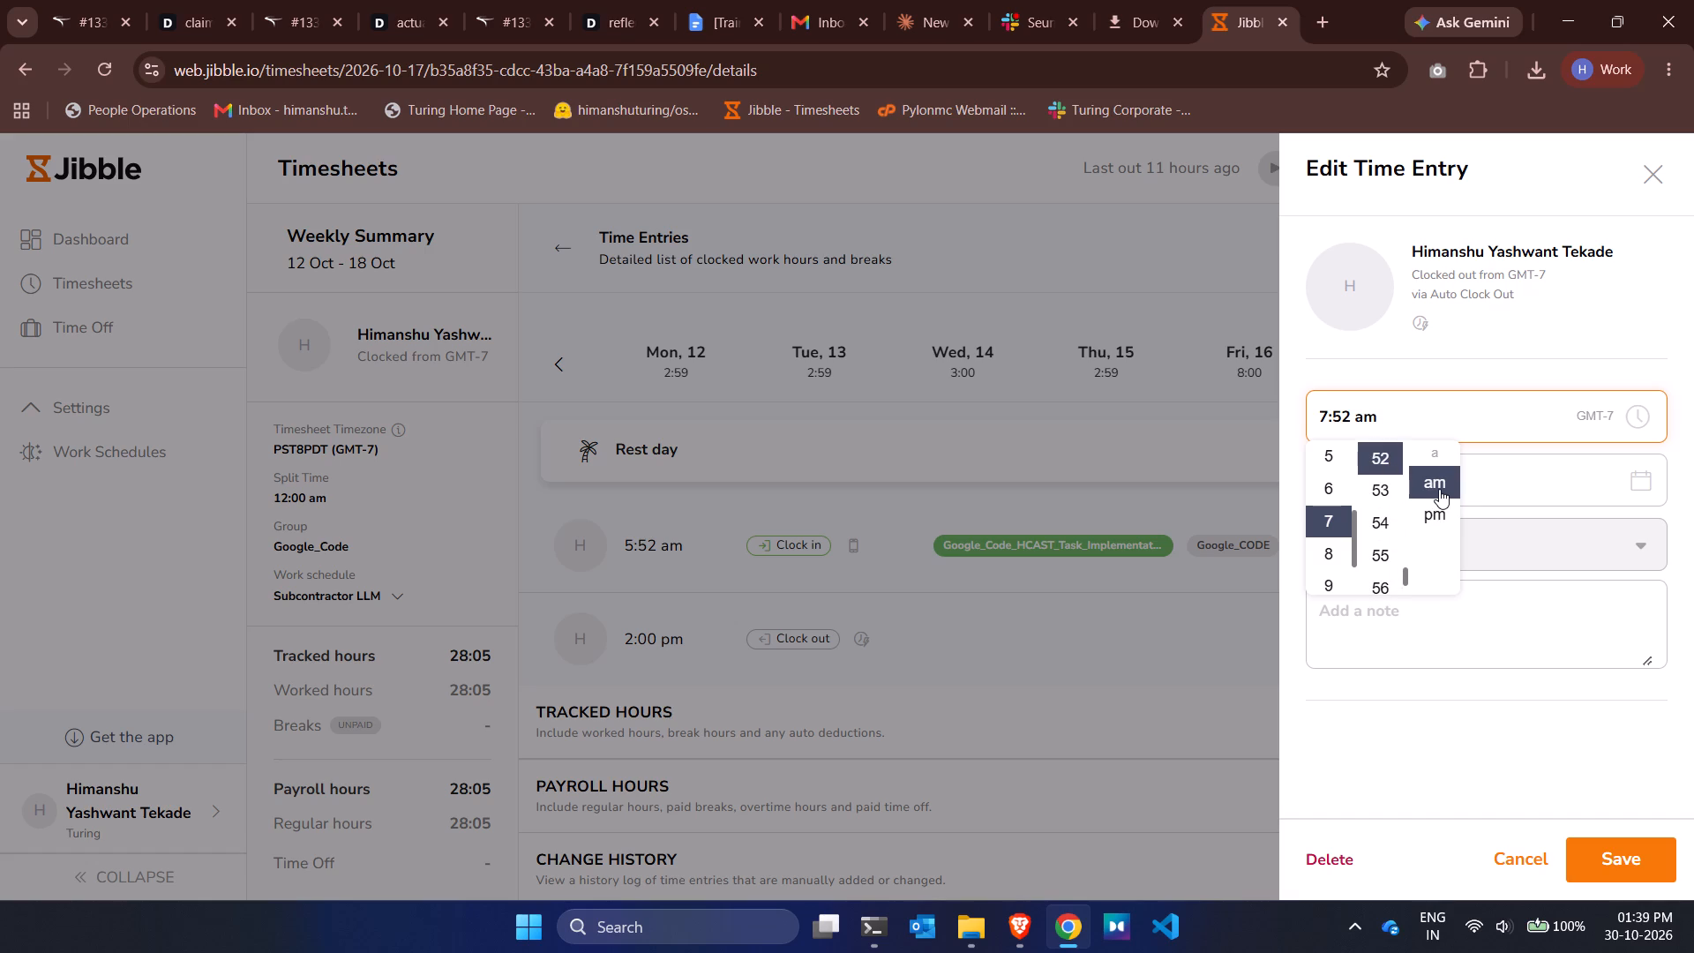
pyautogui.click(1608, 855)
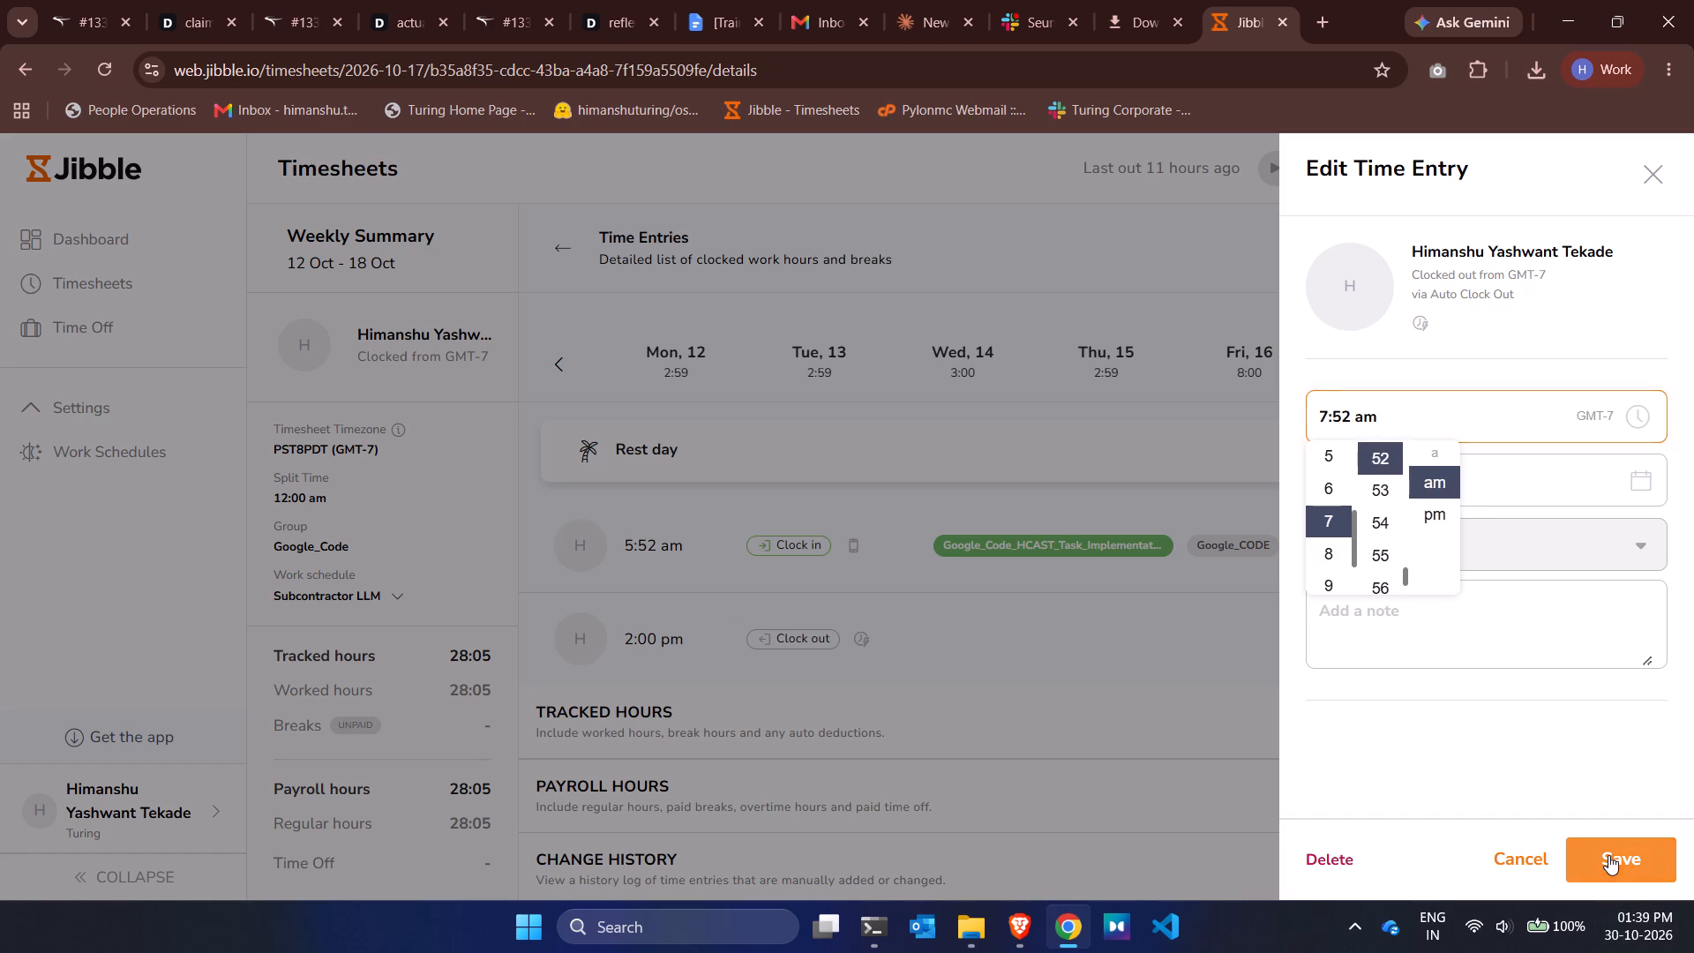
pyautogui.click(946, 553)
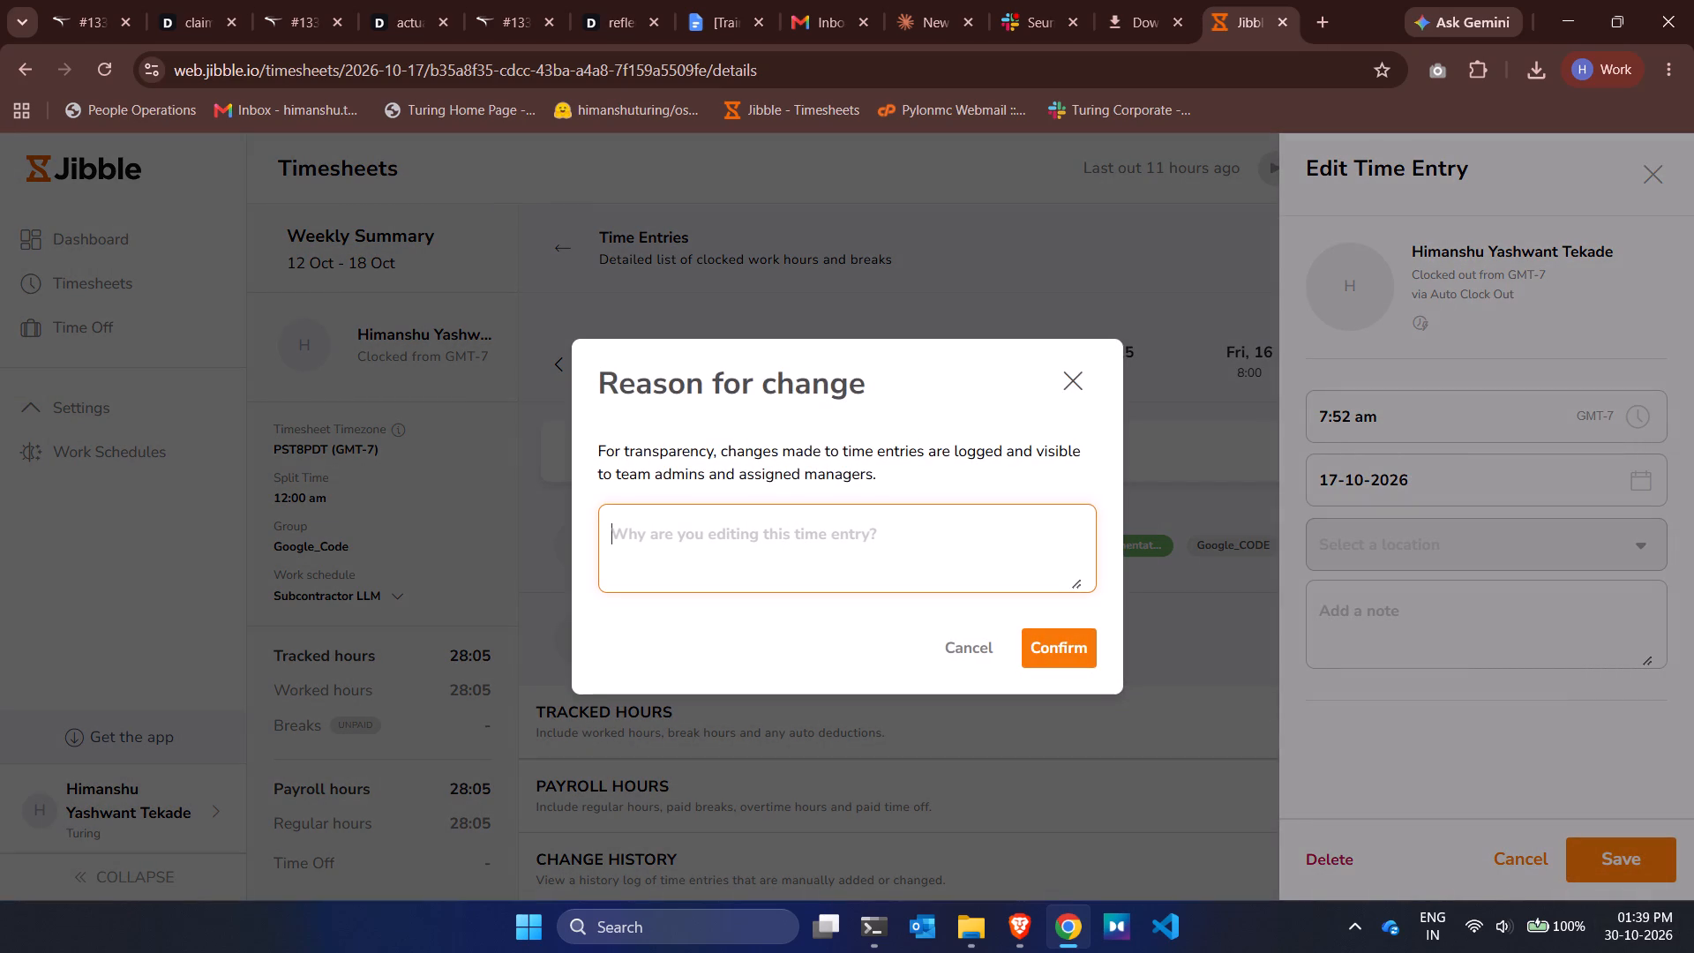
pyautogui.hotkey('ctrl', 'v')
pyautogui.click(1076, 649)
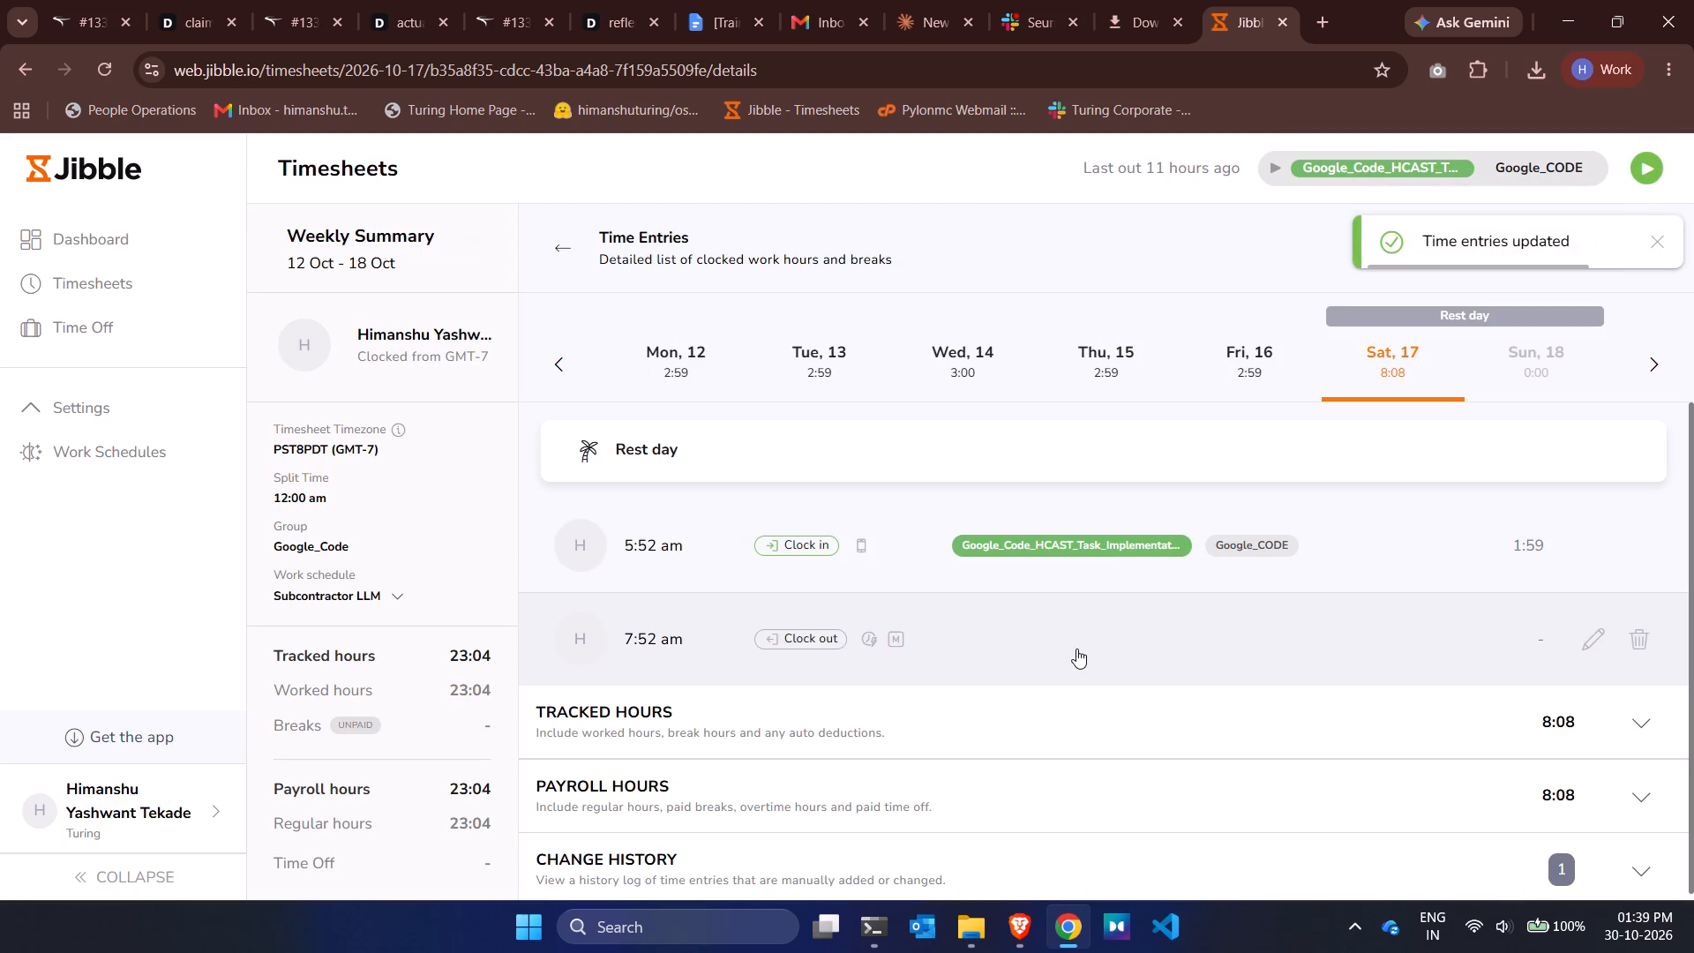
# Check Sunday 18 October, then set Monday 19 October's clock-out to 3:24 am with the reason "Adjusting hours based on submitted tasks".
pyautogui.click(1566, 352)
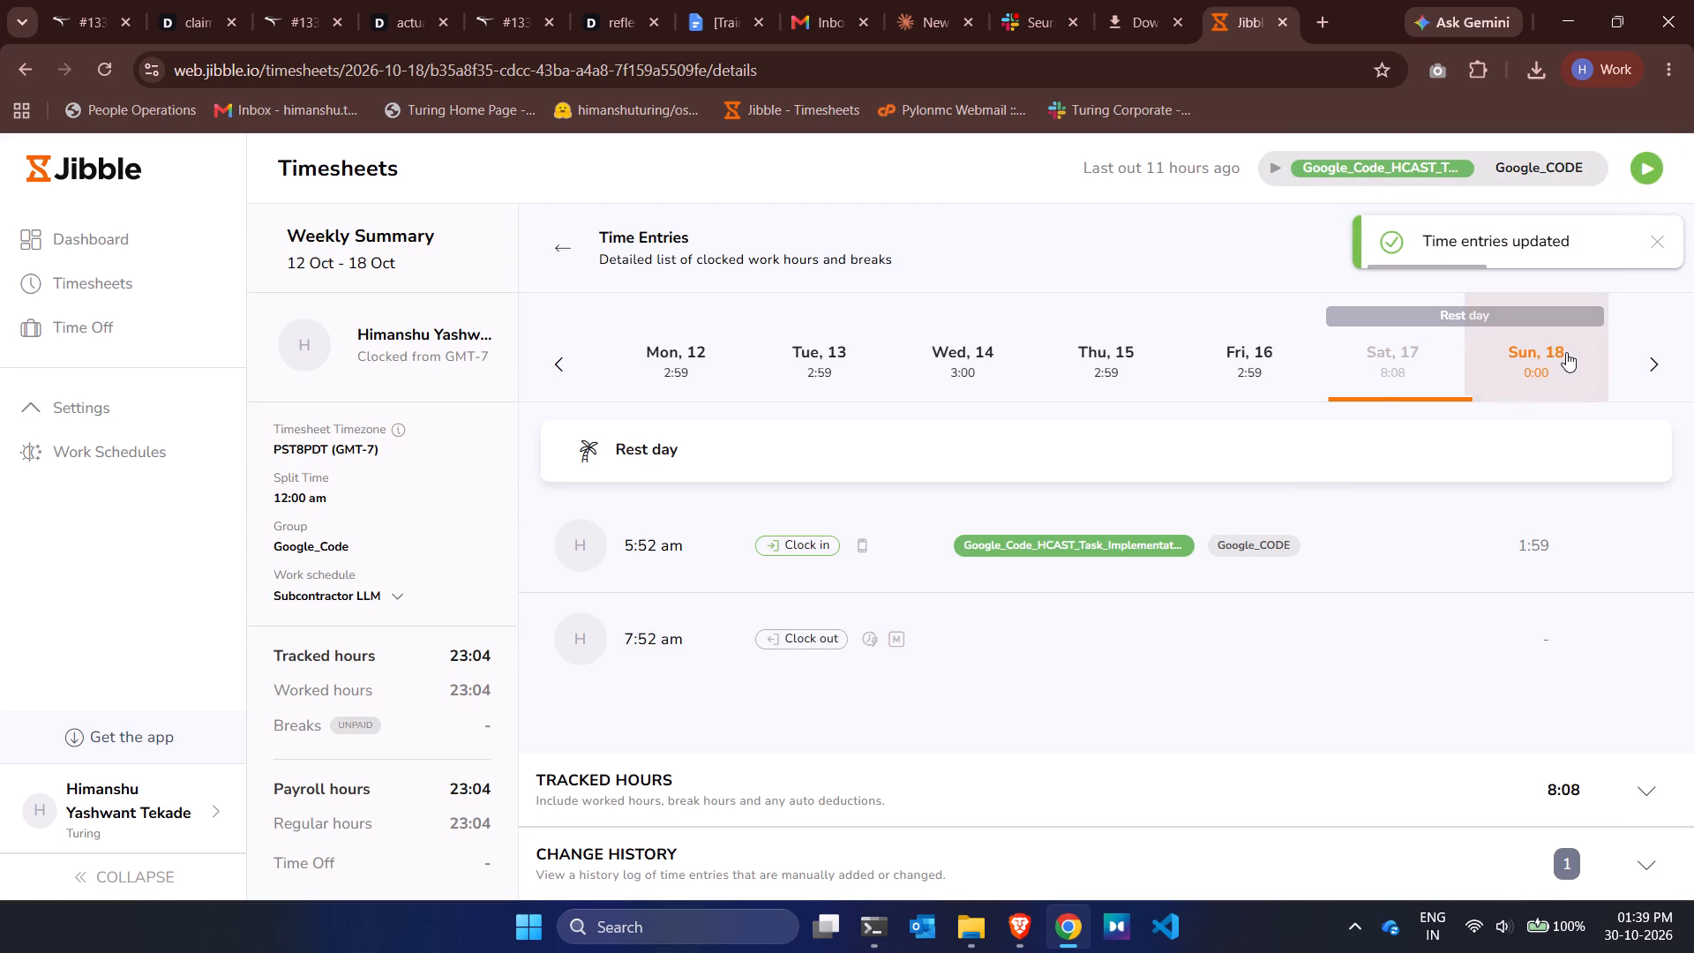
pyautogui.click(1648, 362)
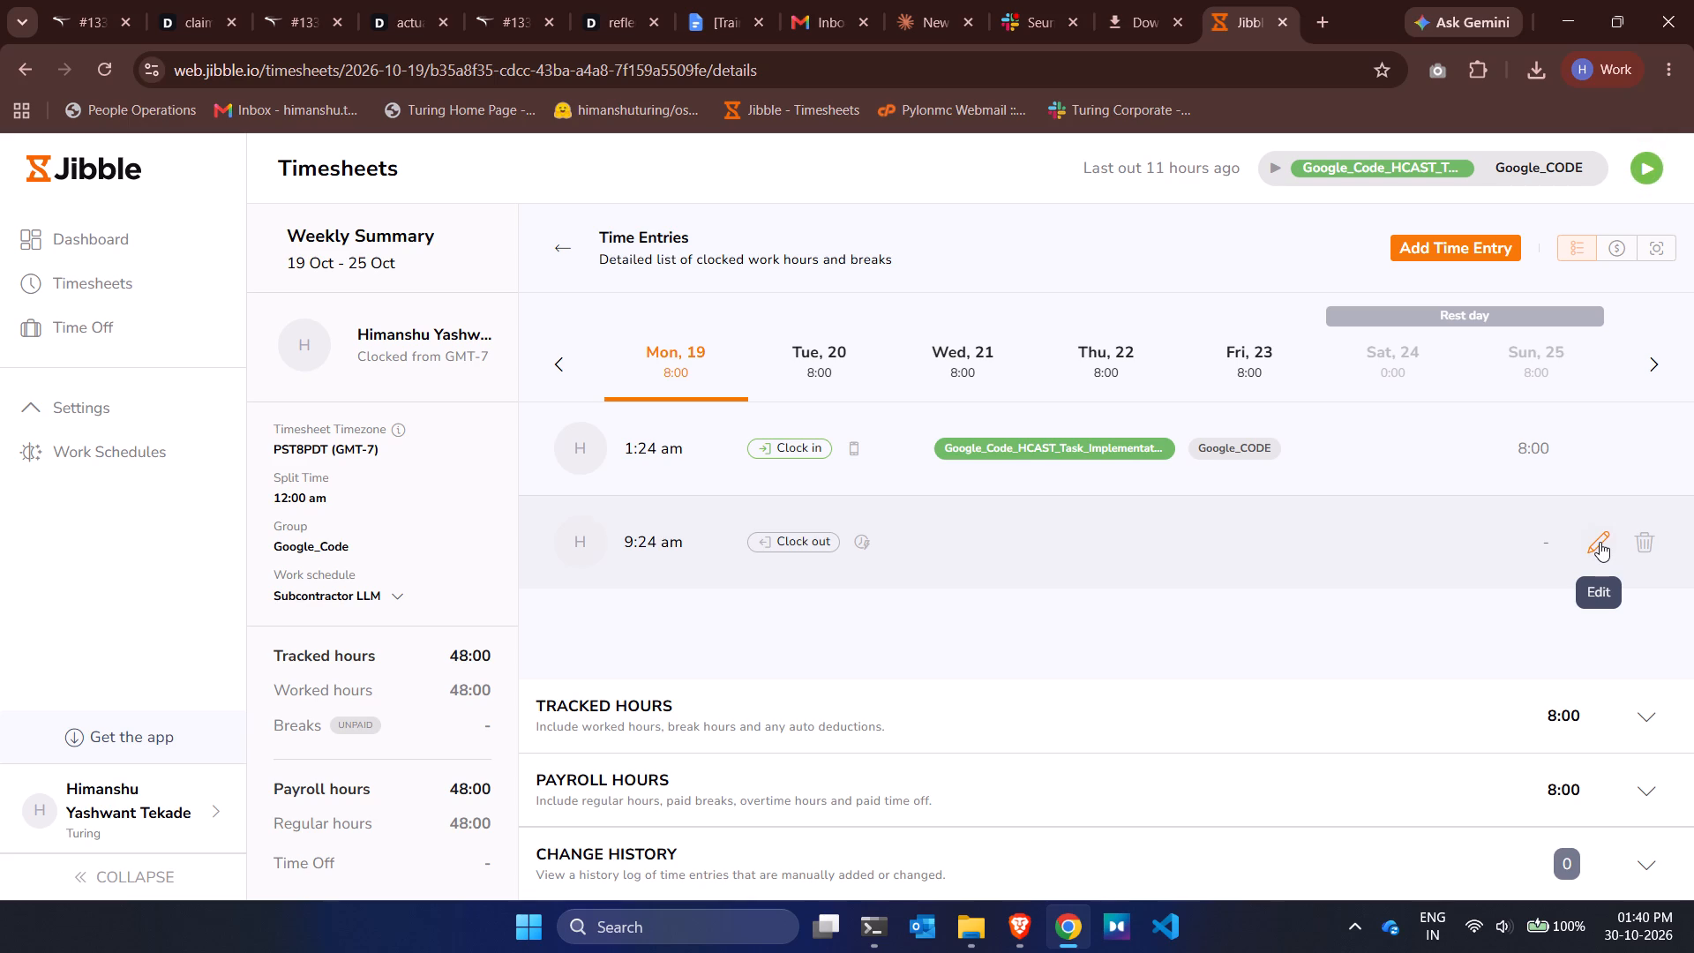
pyautogui.click(1600, 542)
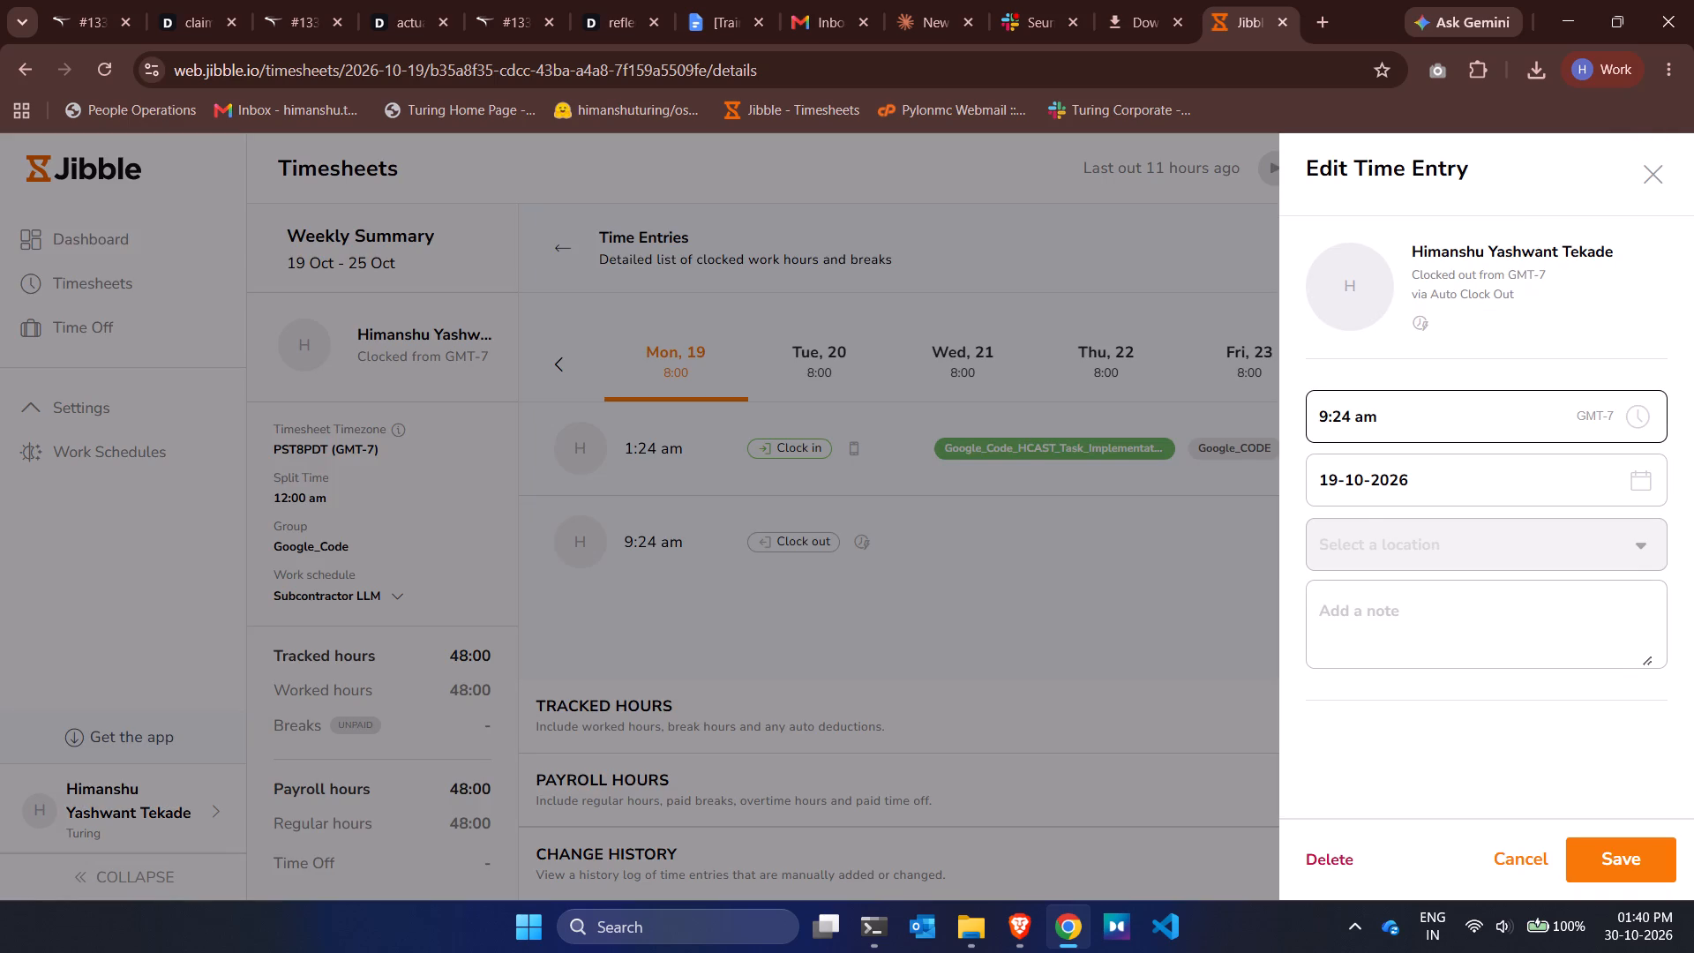
pyautogui.click(1320, 419)
pyautogui.scroll(1, 1326, 491)
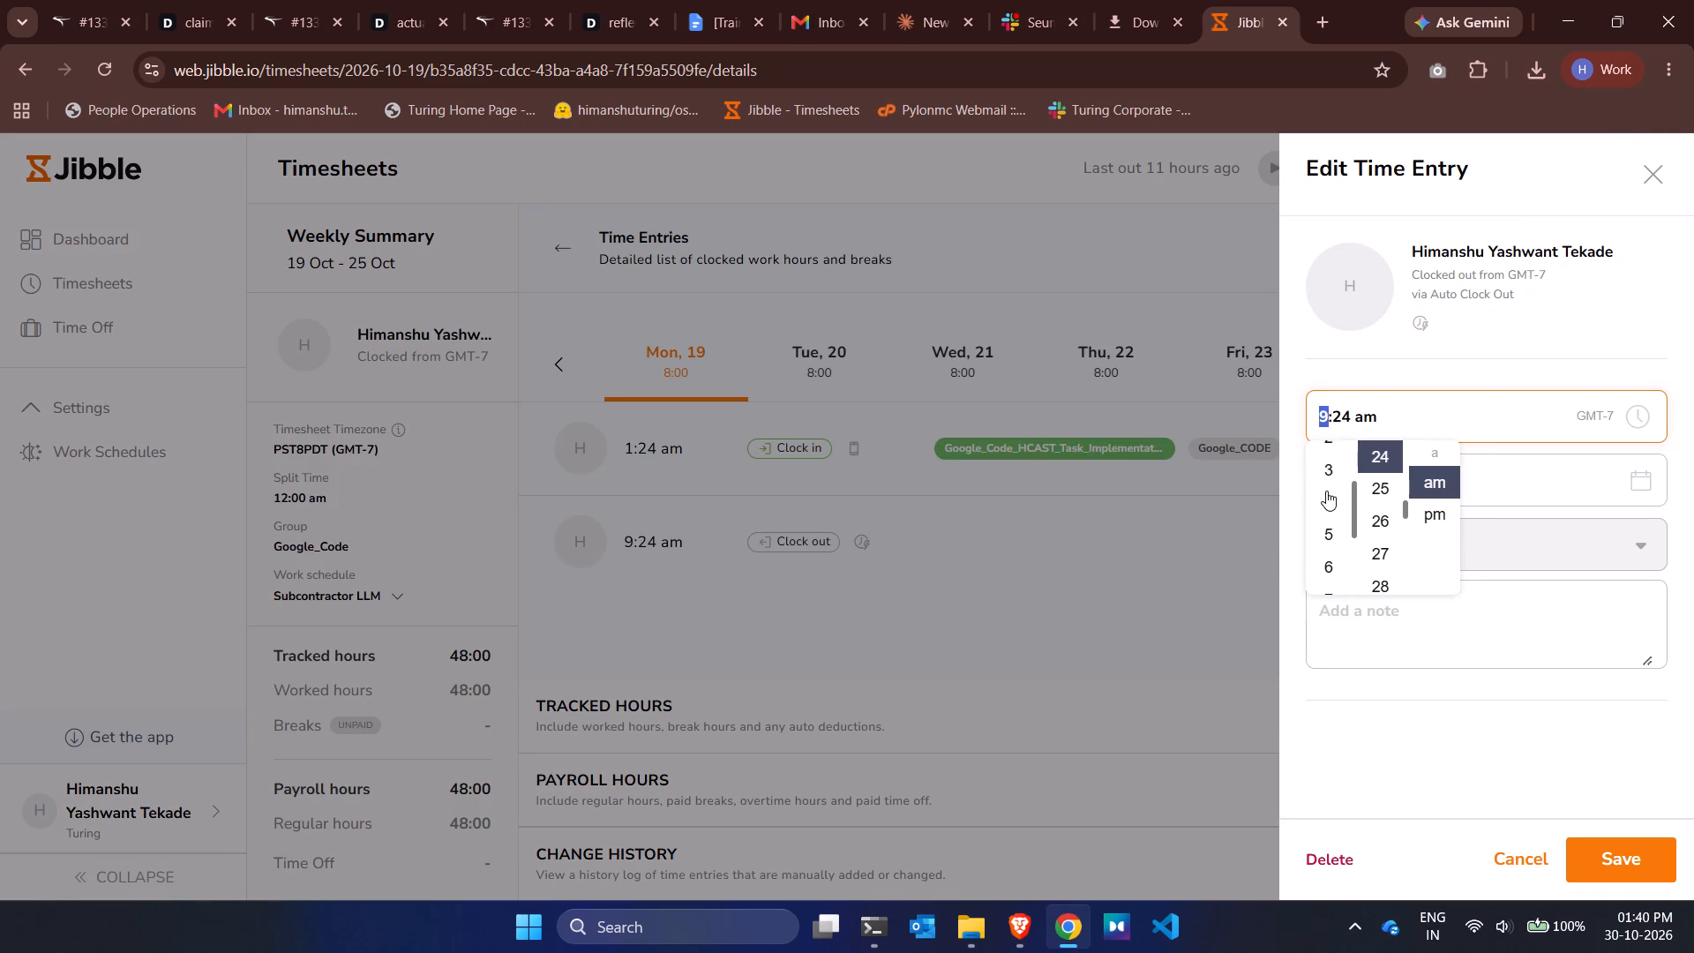
pyautogui.scroll(1, 1326, 491)
pyautogui.click(1329, 490)
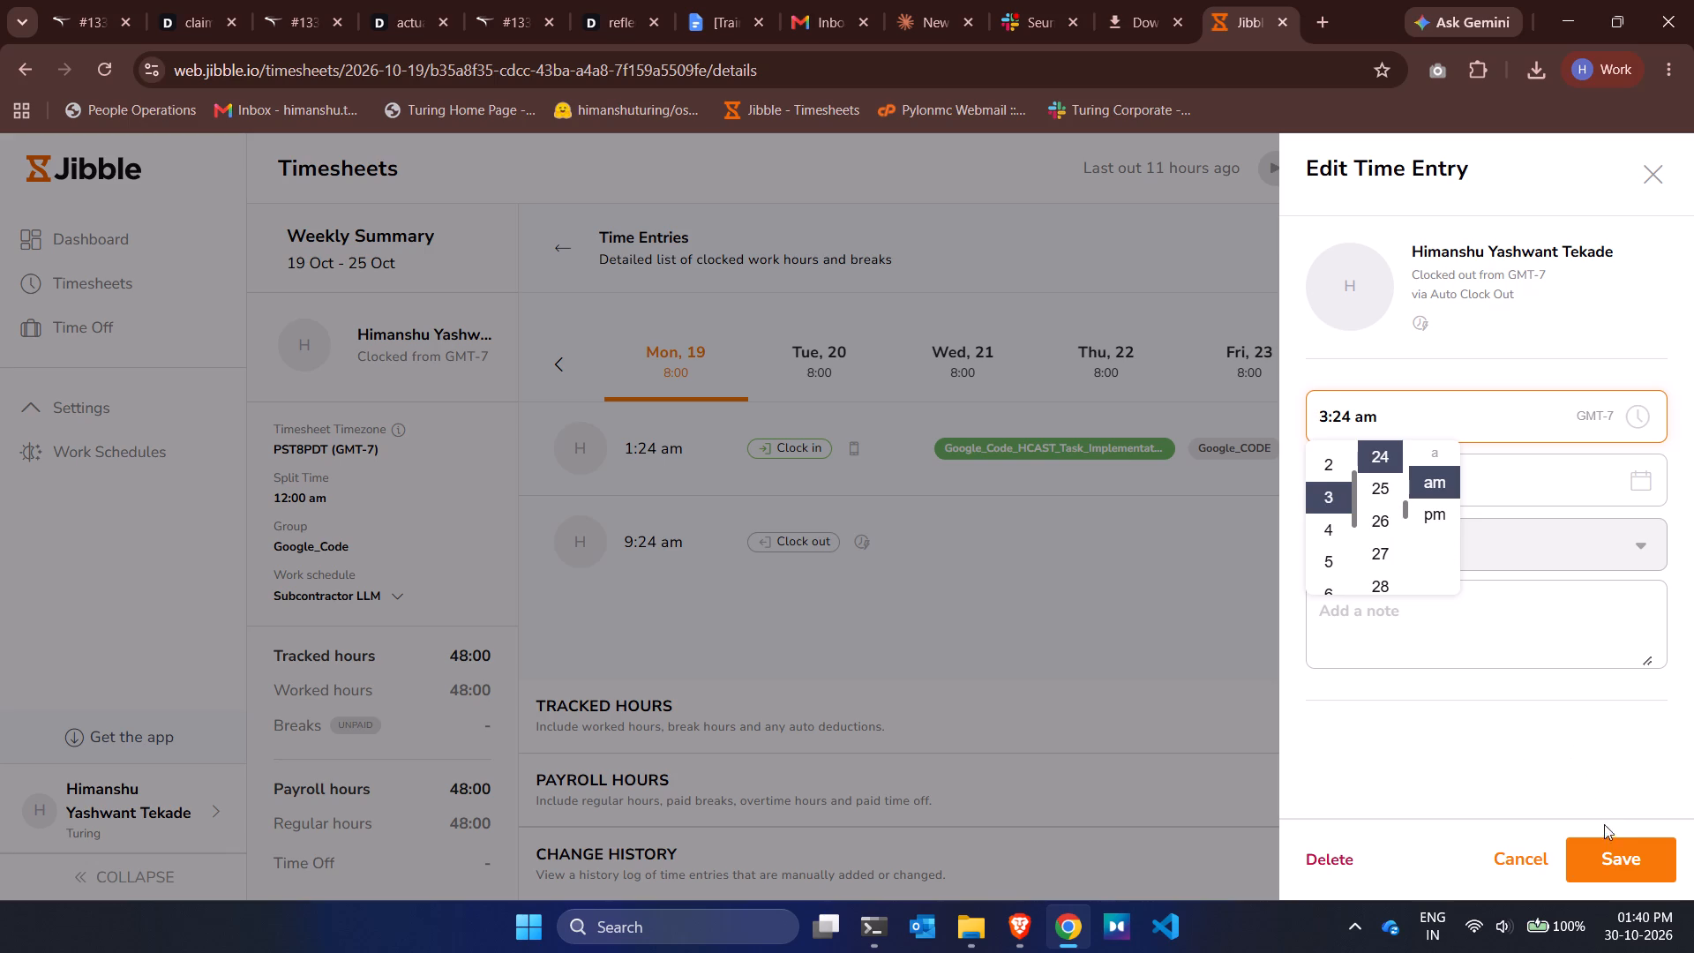
pyautogui.click(1603, 859)
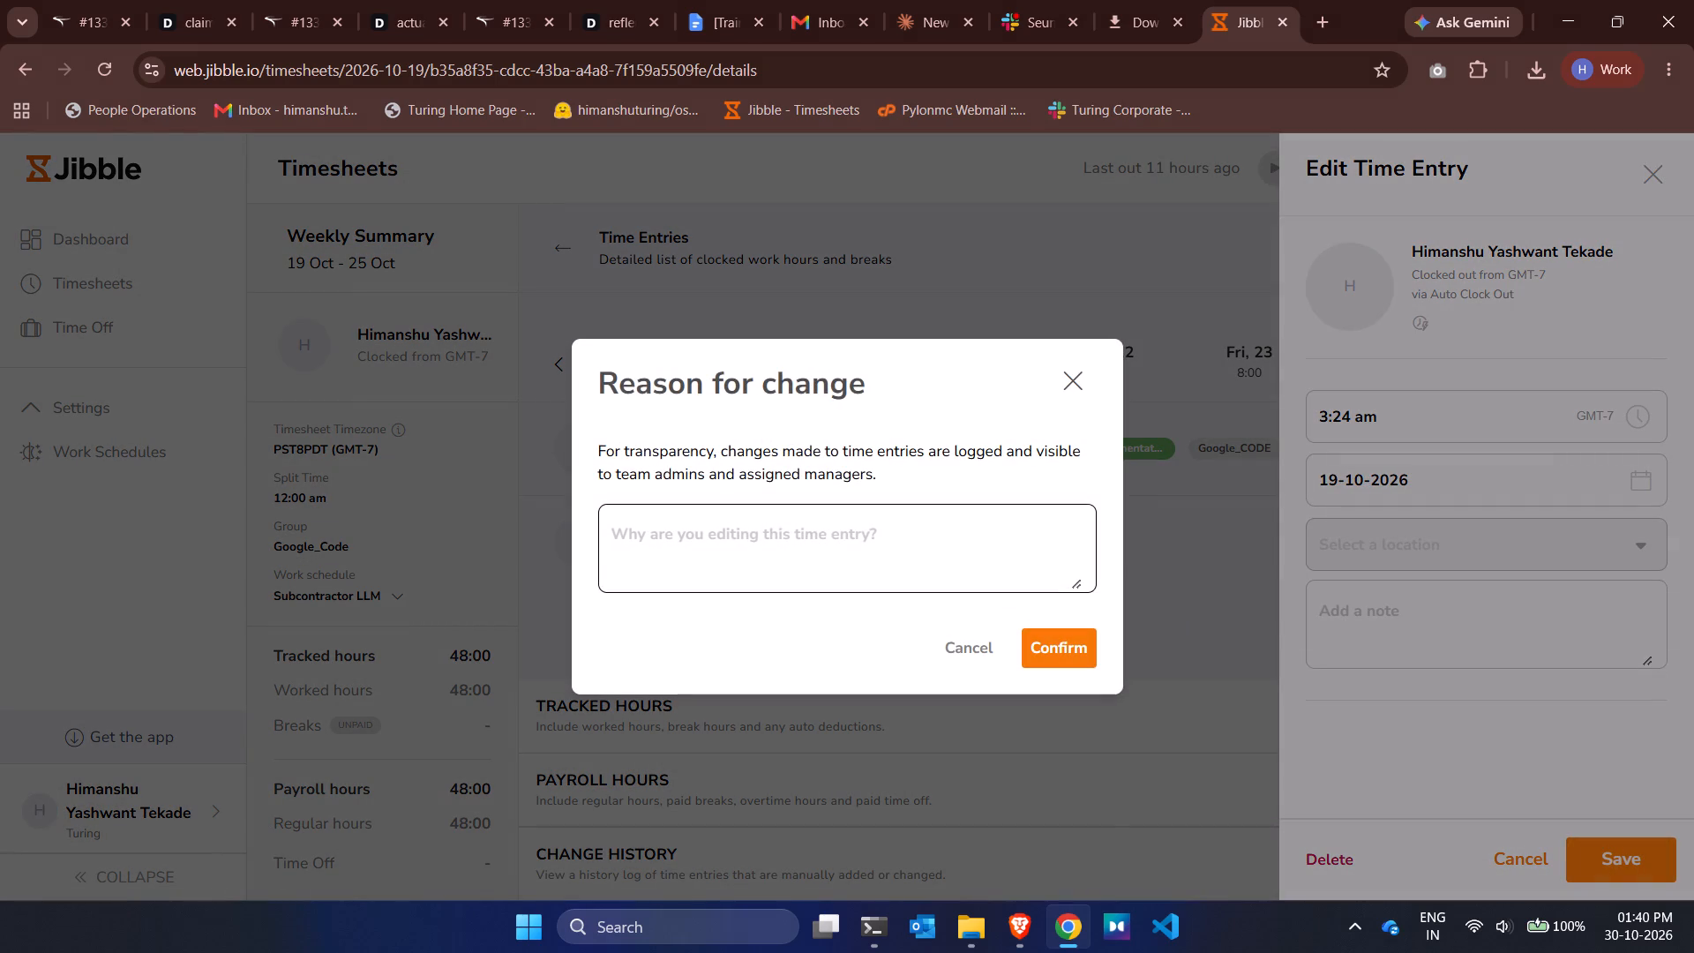
pyautogui.click(881, 552)
pyautogui.hotkey('ctrl', 'v')
pyautogui.click(1064, 646)
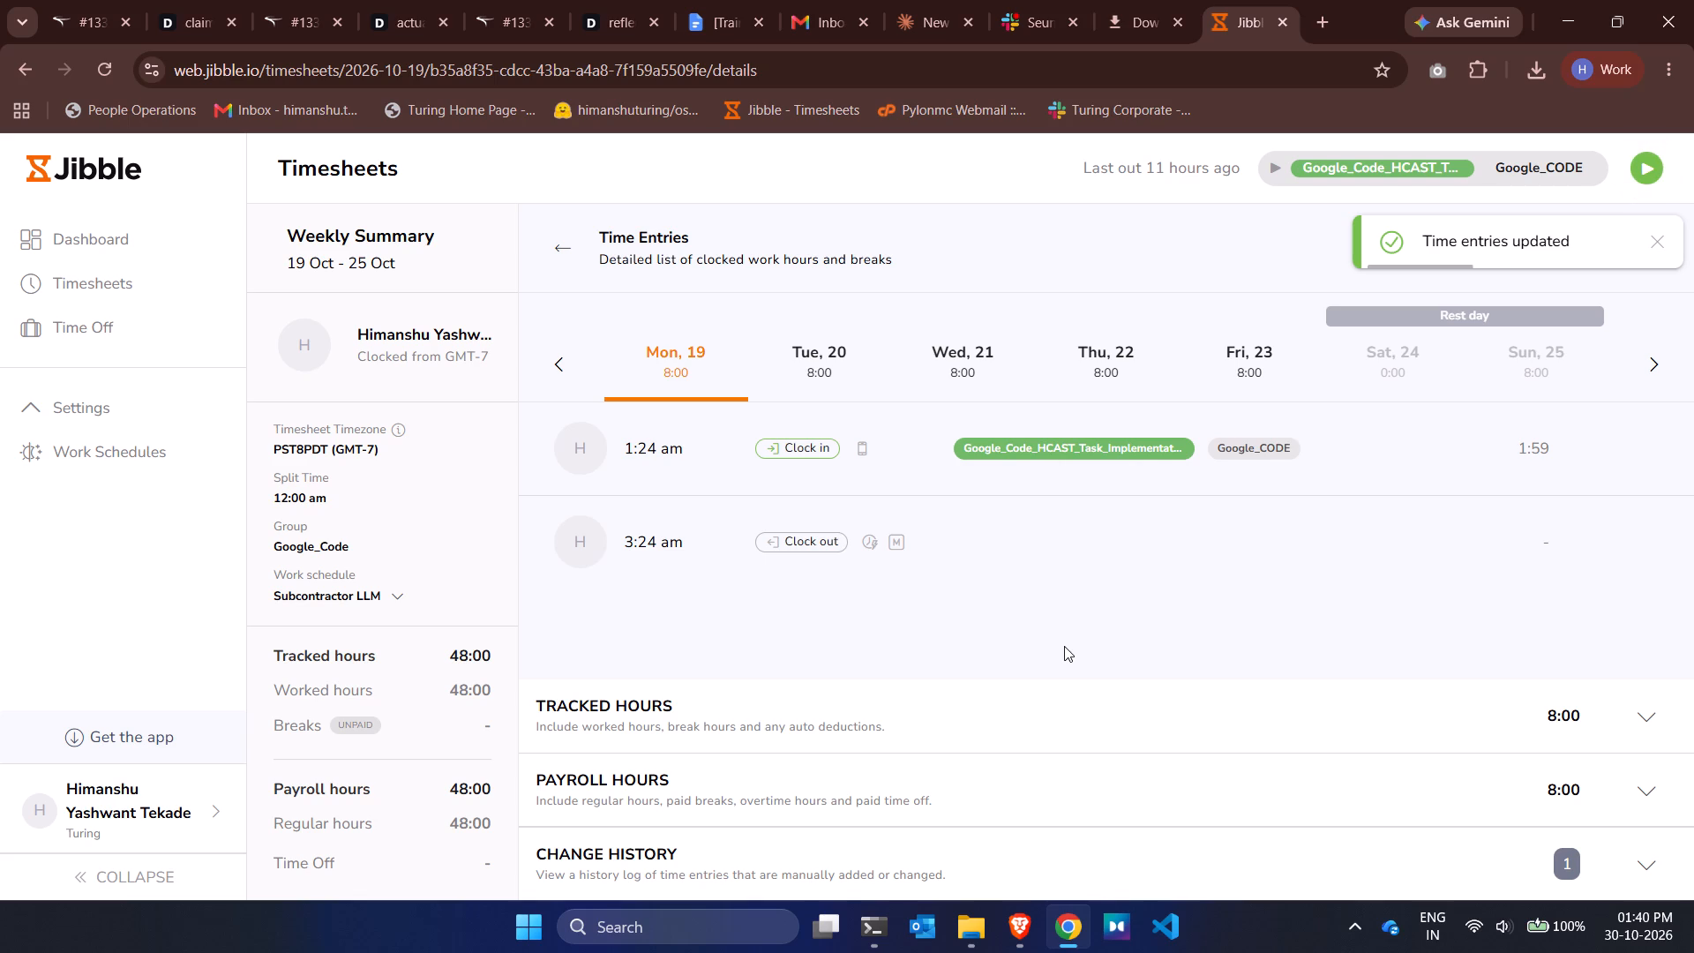
# Set the clock-out time for Tuesday 20 October to 3:23 am, giving the reason "Adjusting hours based on submitted tasks".
pyautogui.click(825, 362)
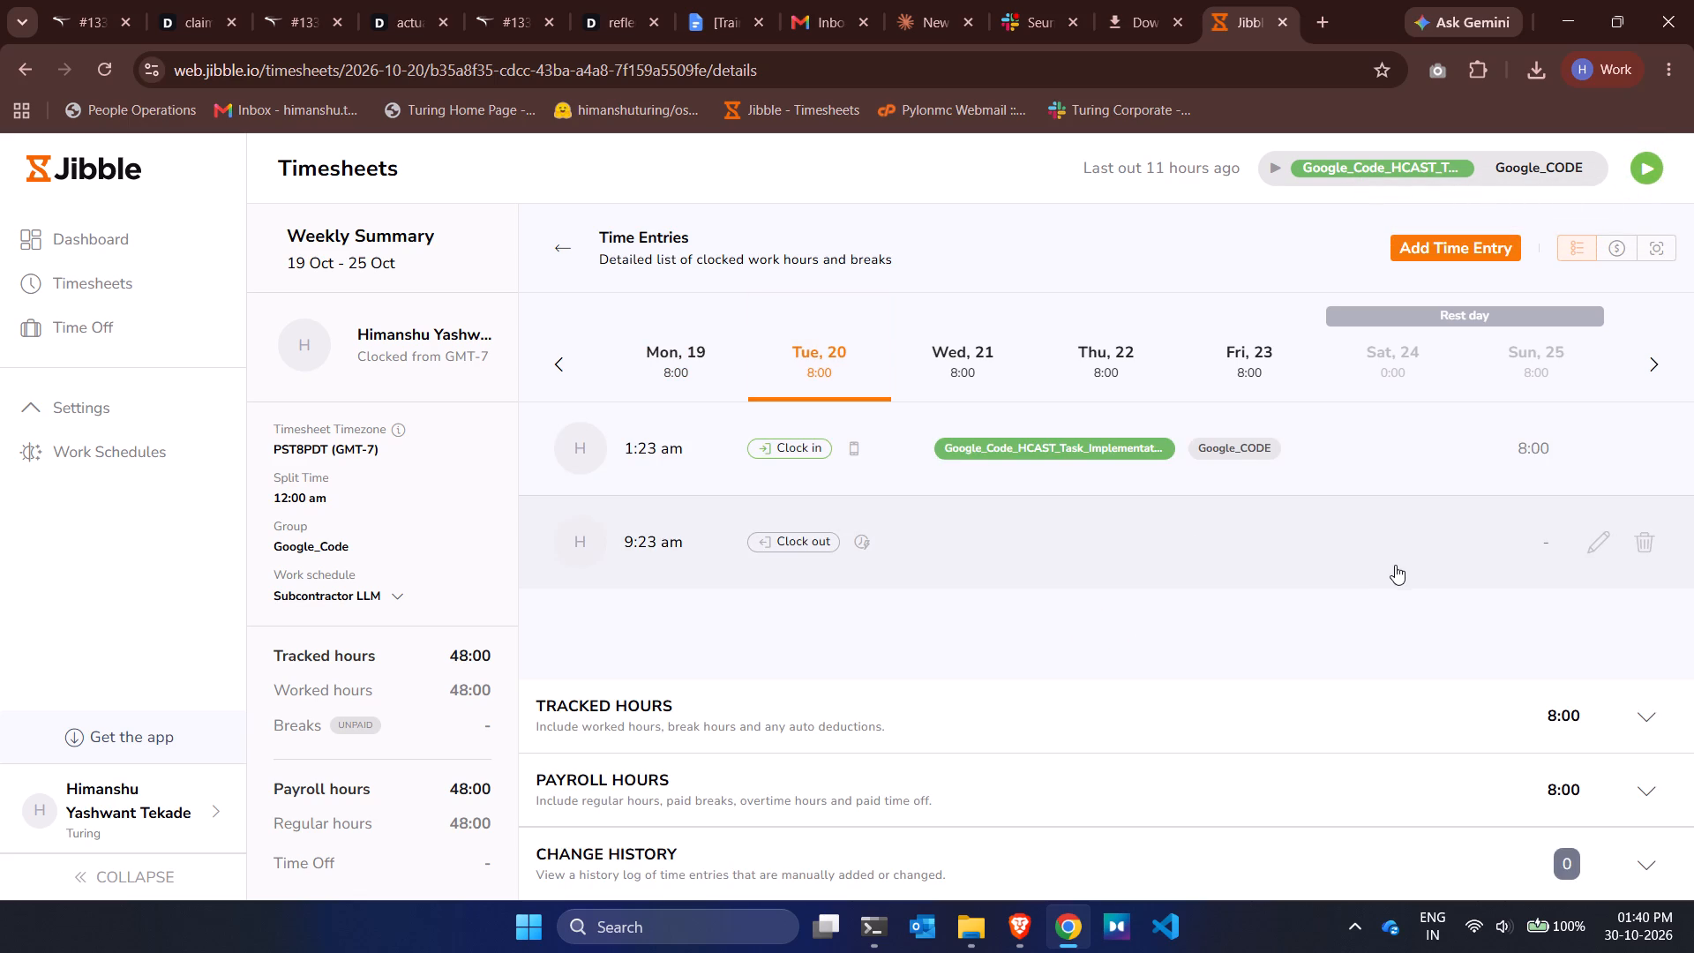
pyautogui.click(1600, 541)
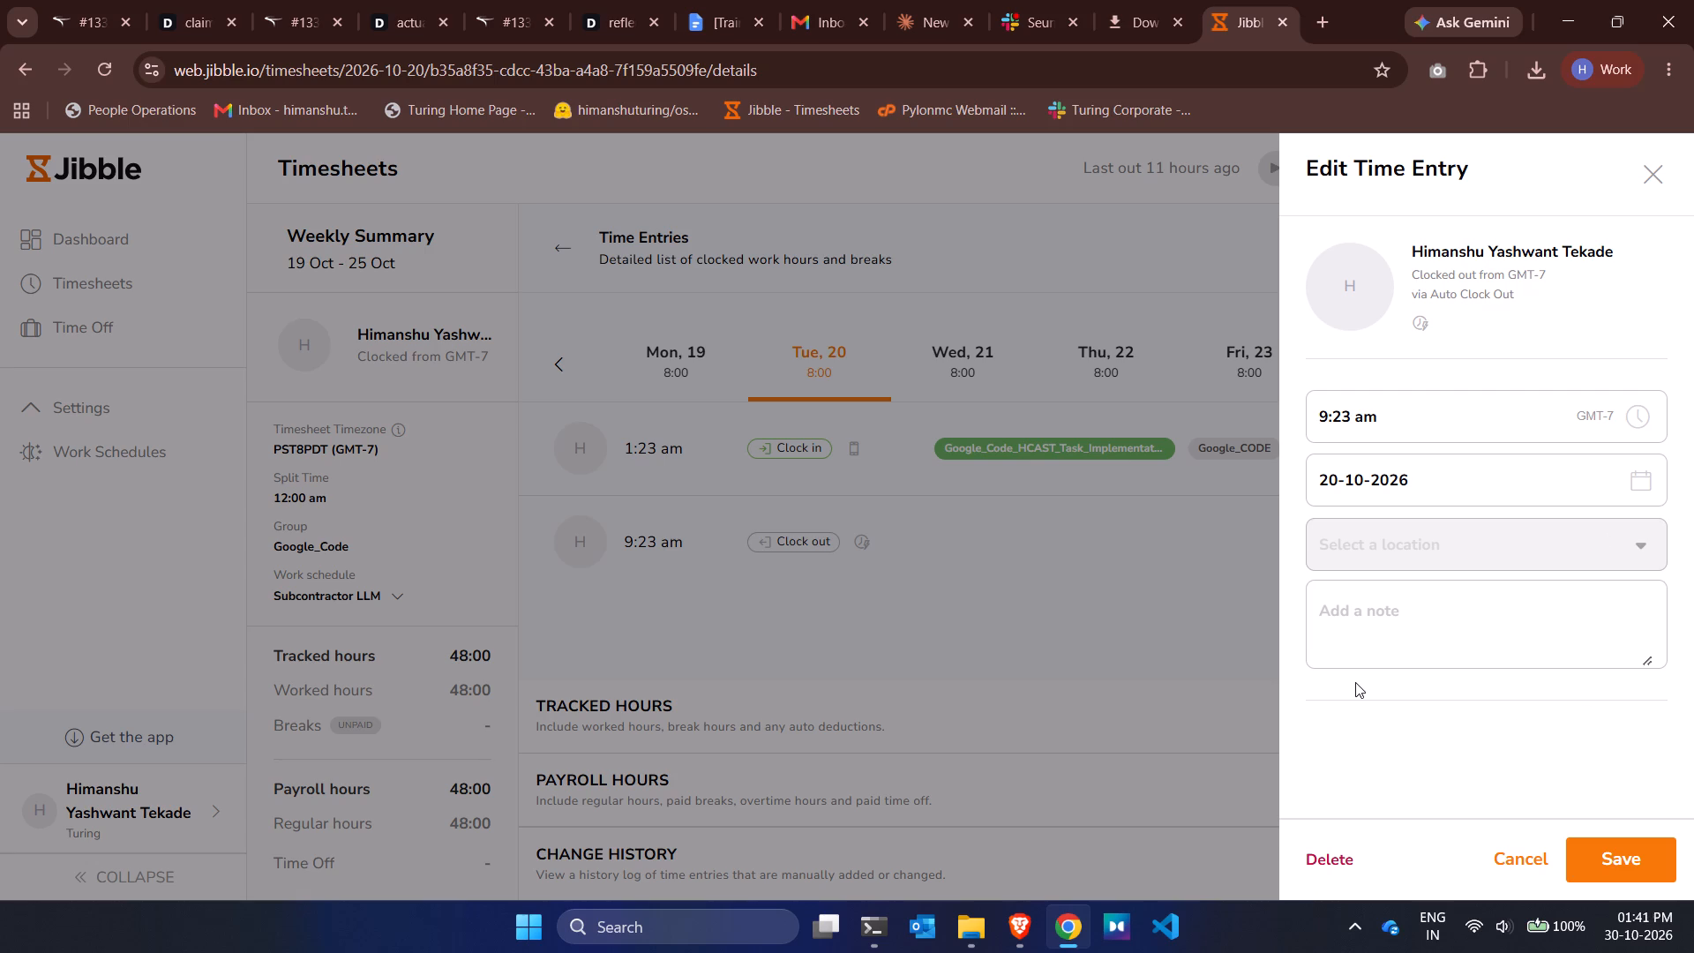
pyautogui.click(1328, 416)
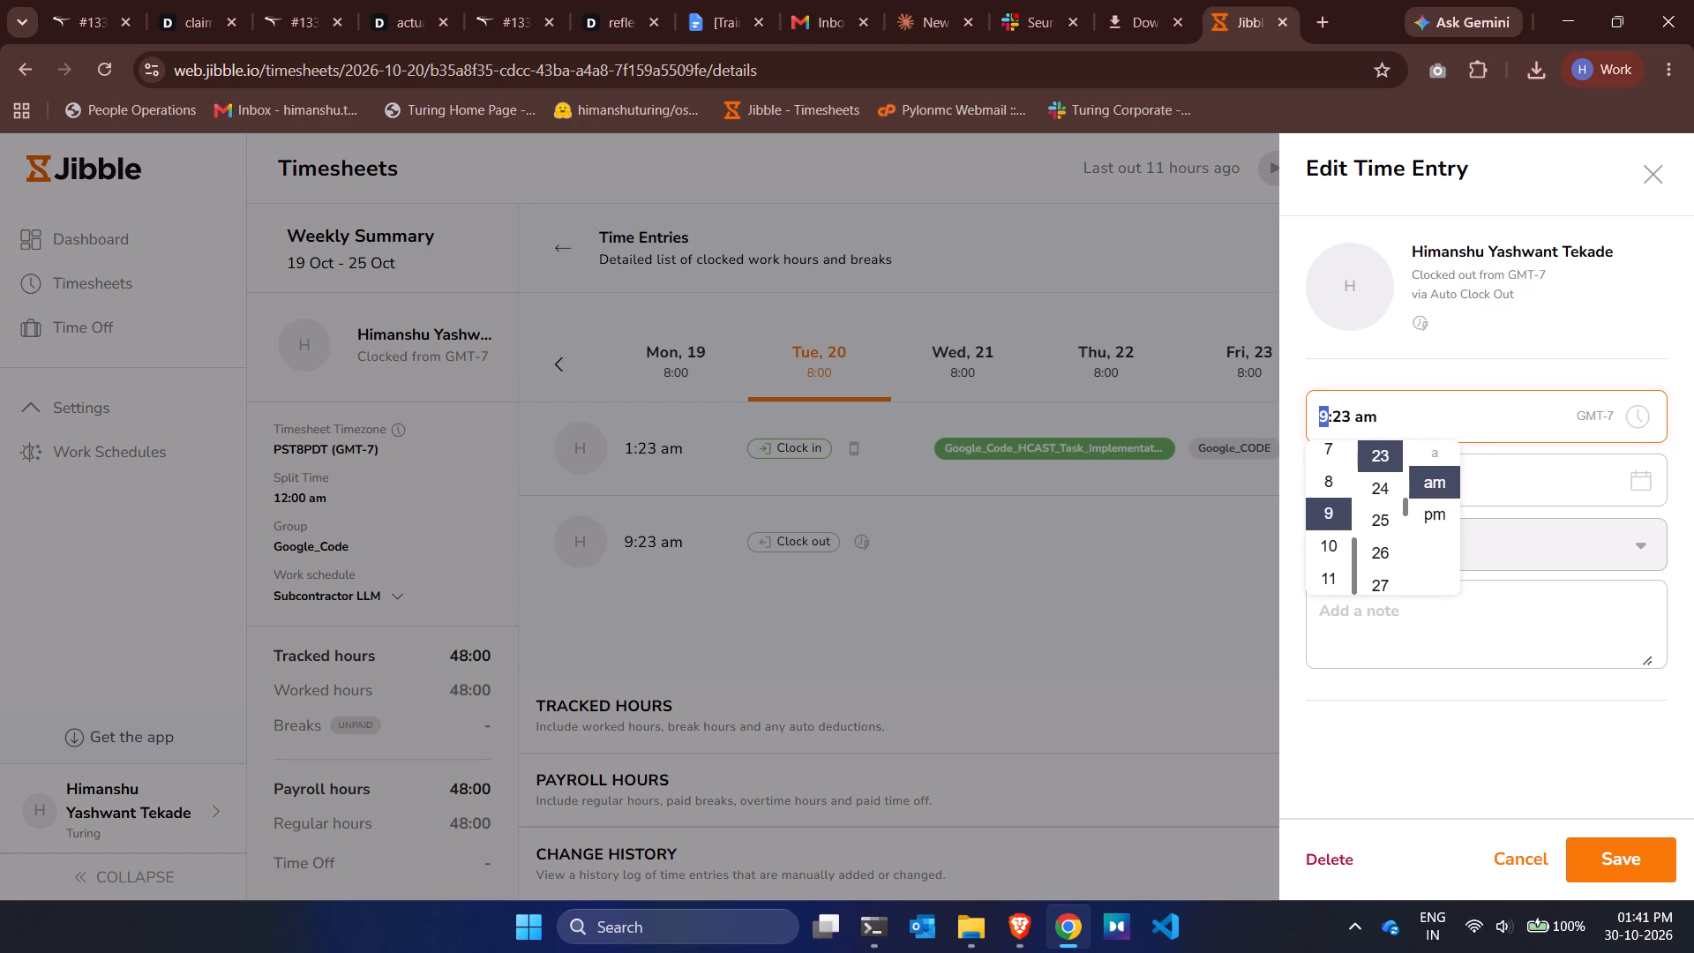
pyautogui.scroll(2, 1330, 484)
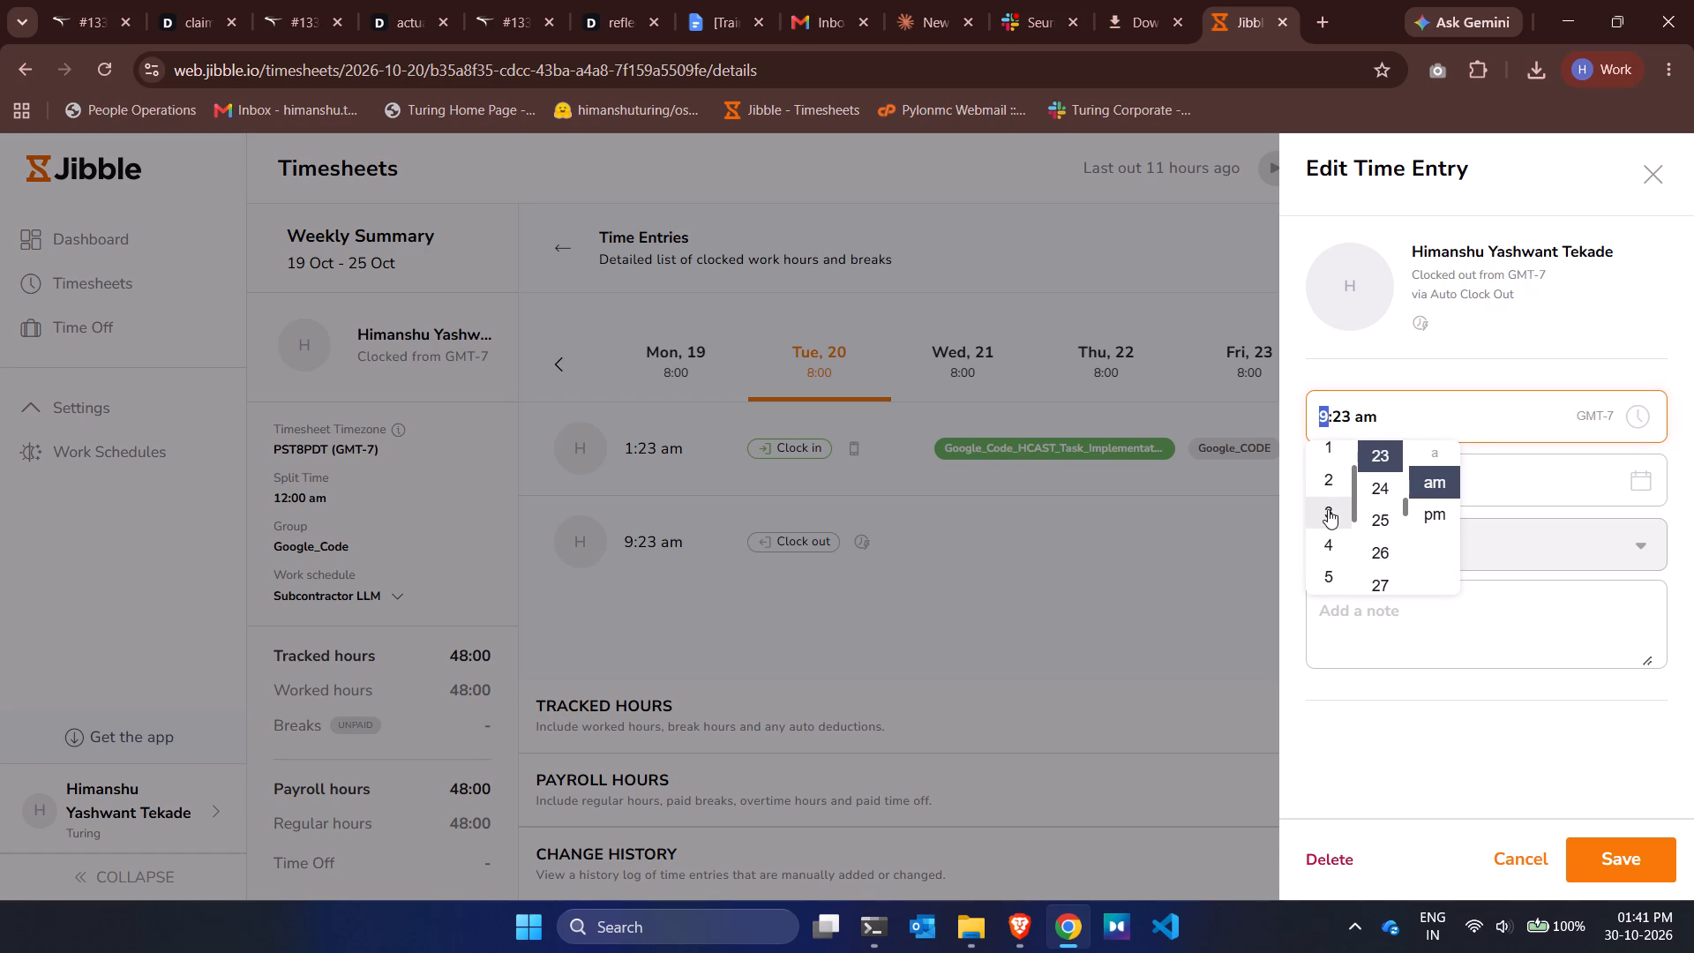
pyautogui.click(1328, 509)
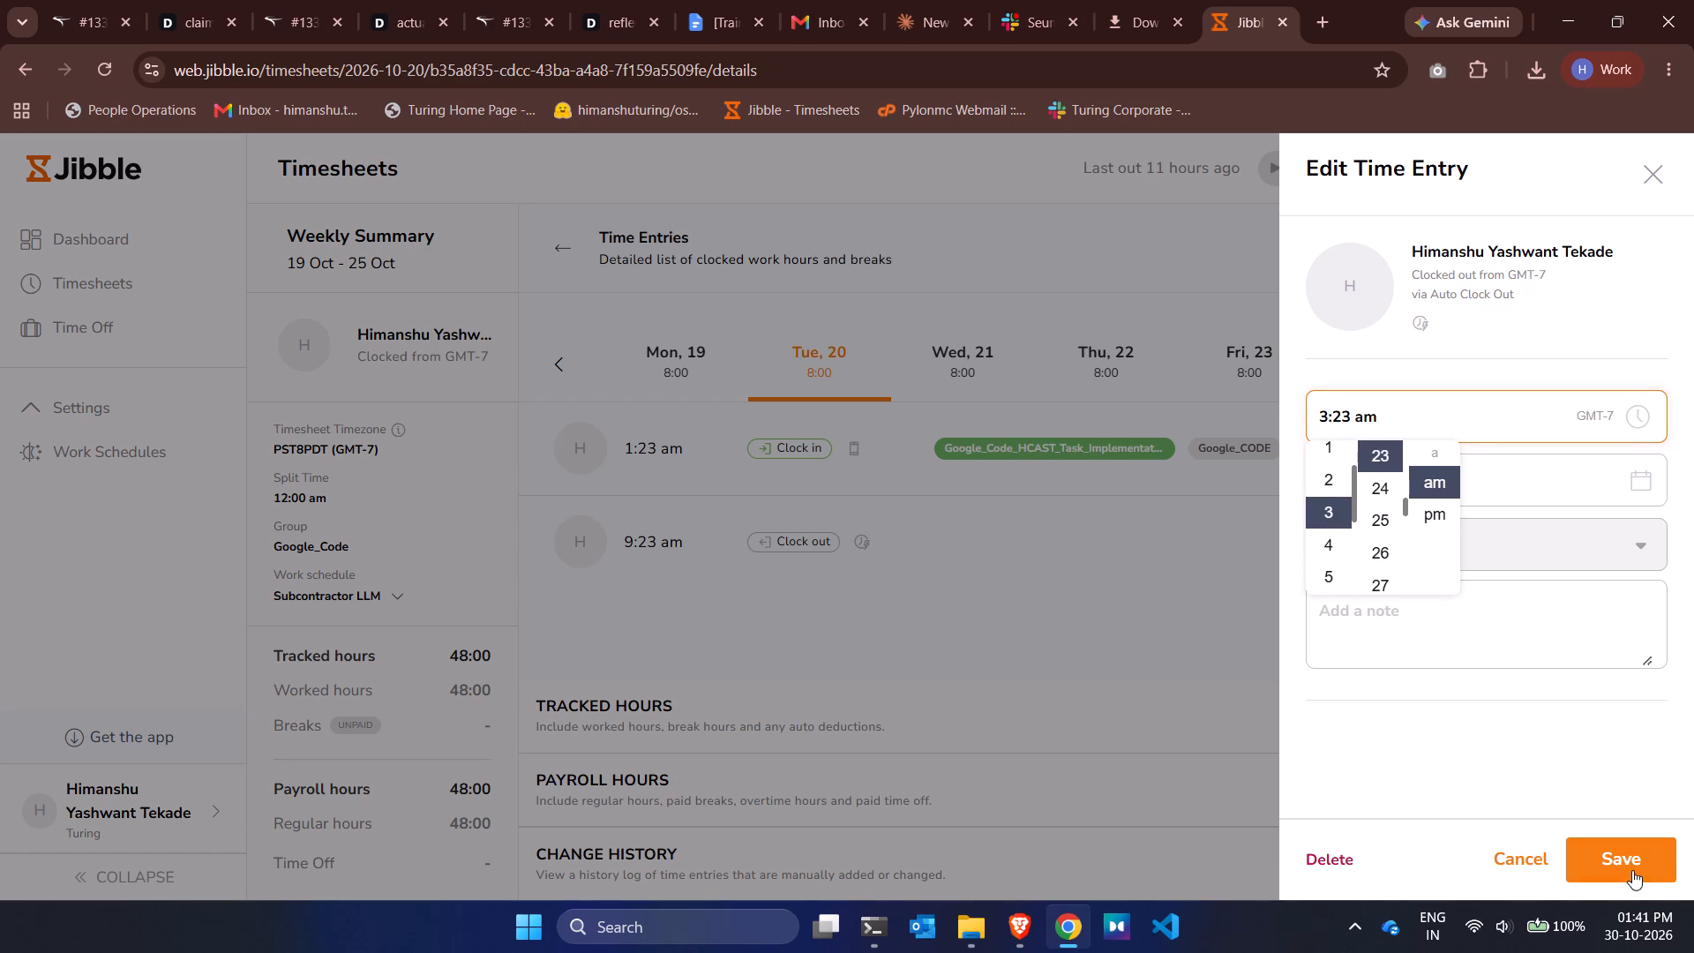
pyautogui.click(1630, 873)
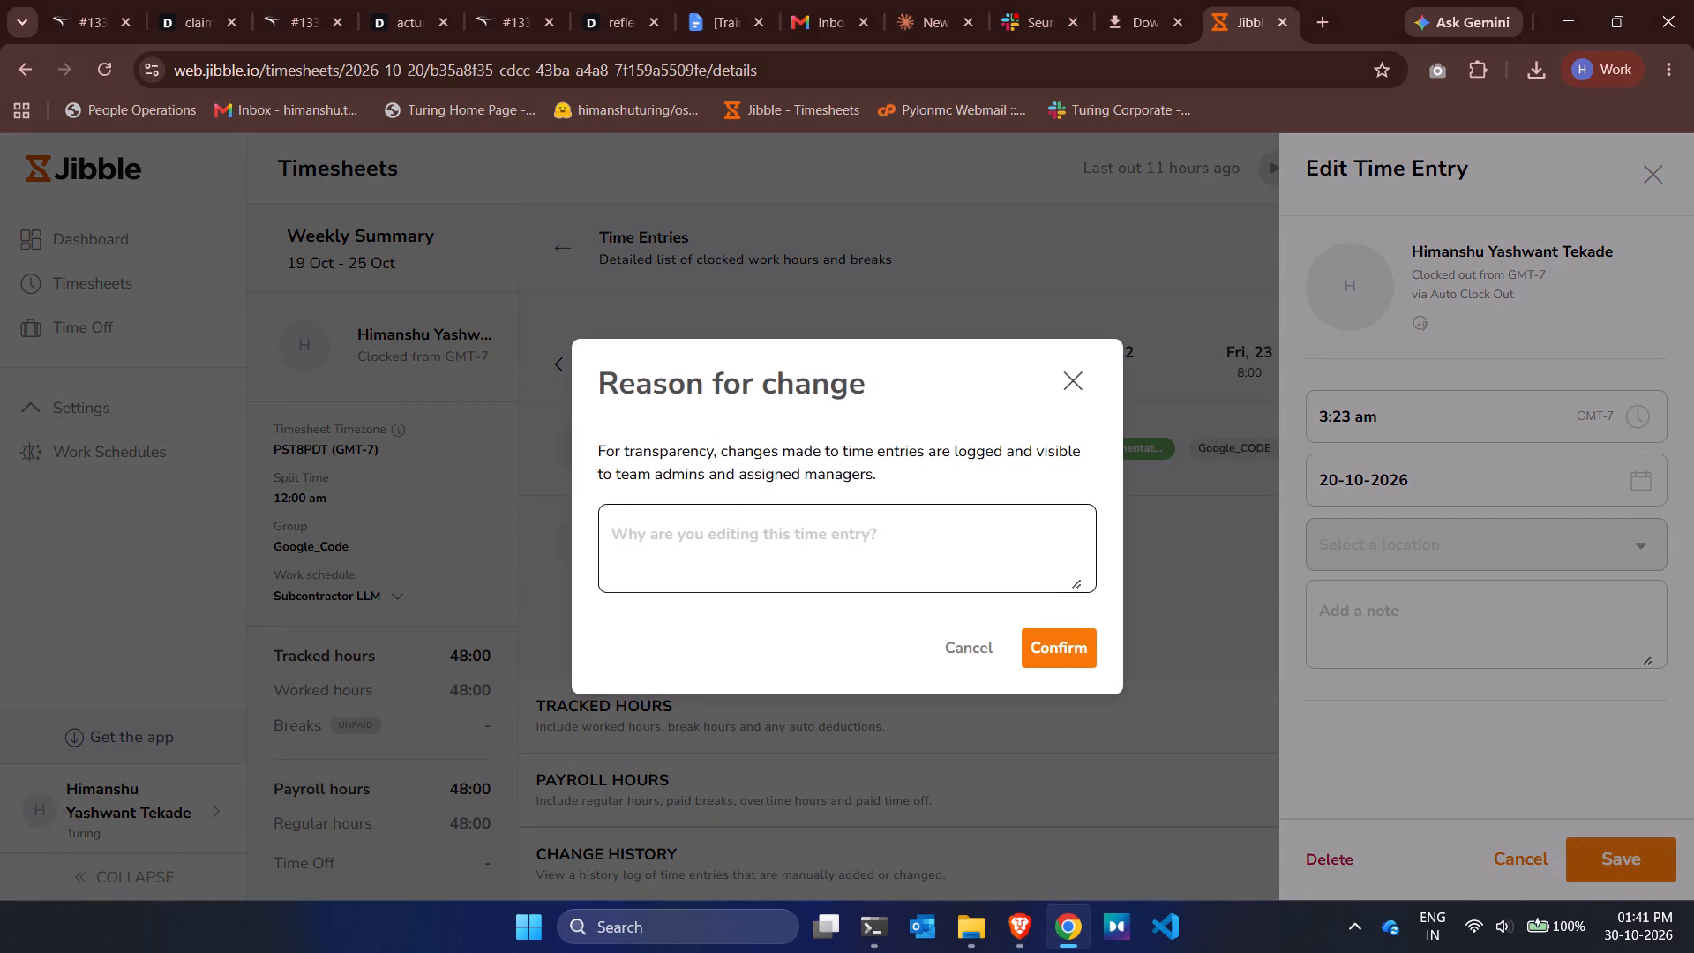
pyautogui.click(994, 569)
pyautogui.hotkey('ctrl', 'v')
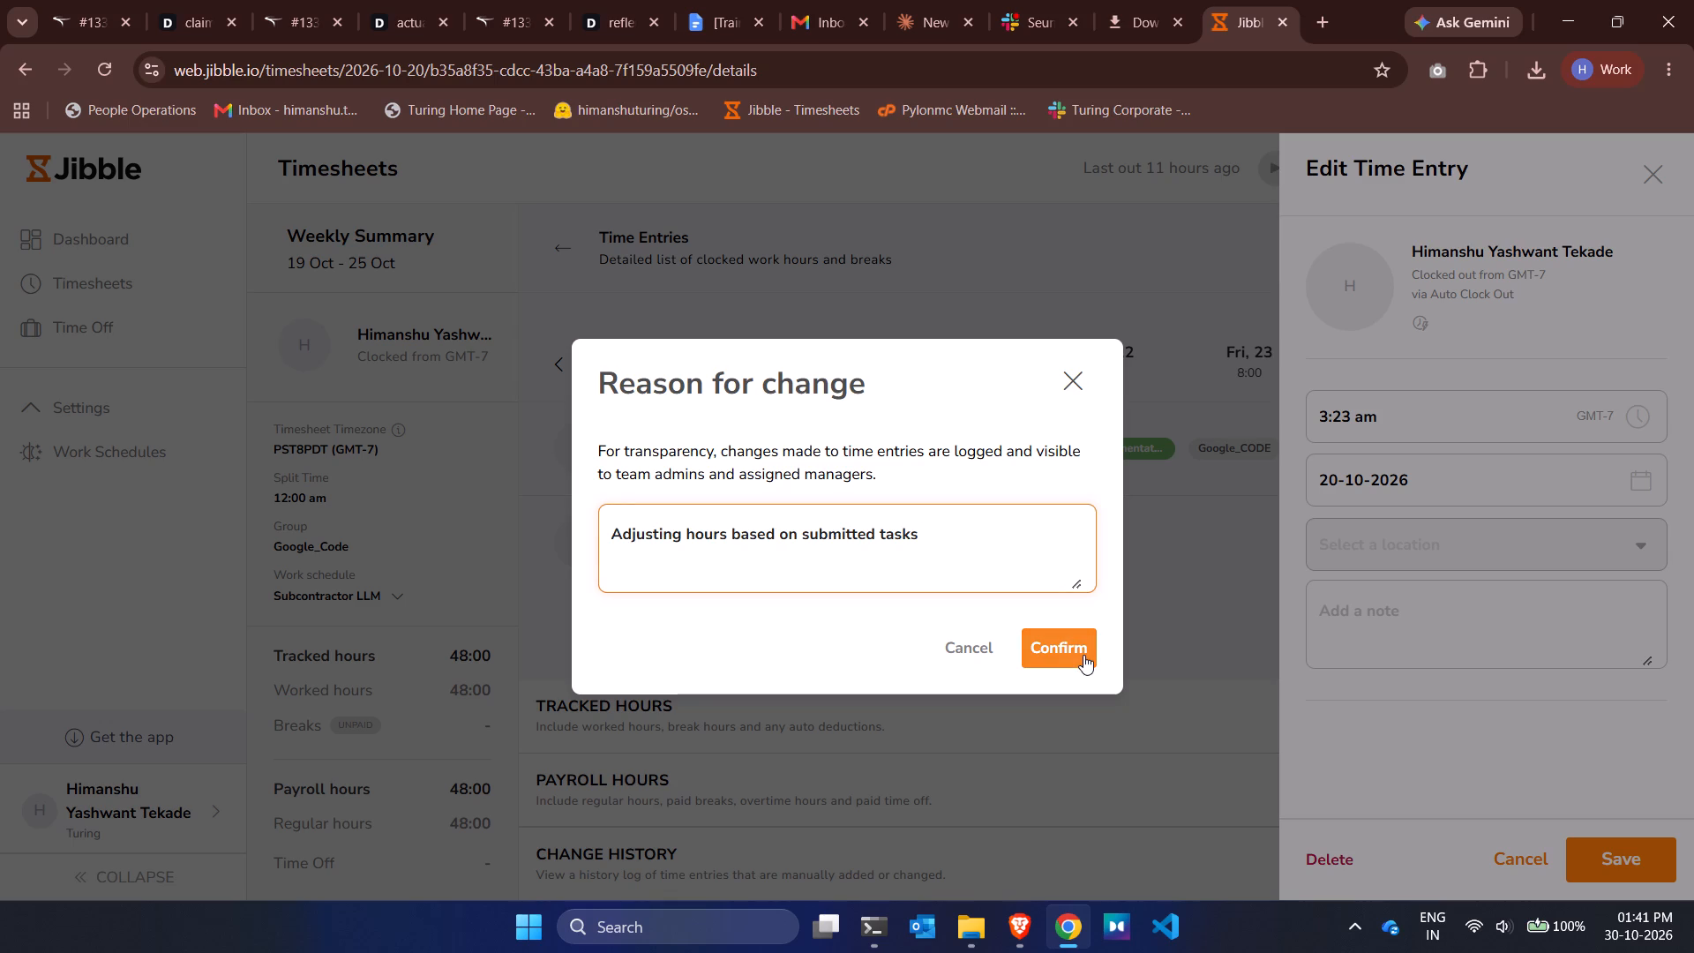
pyautogui.click(1083, 655)
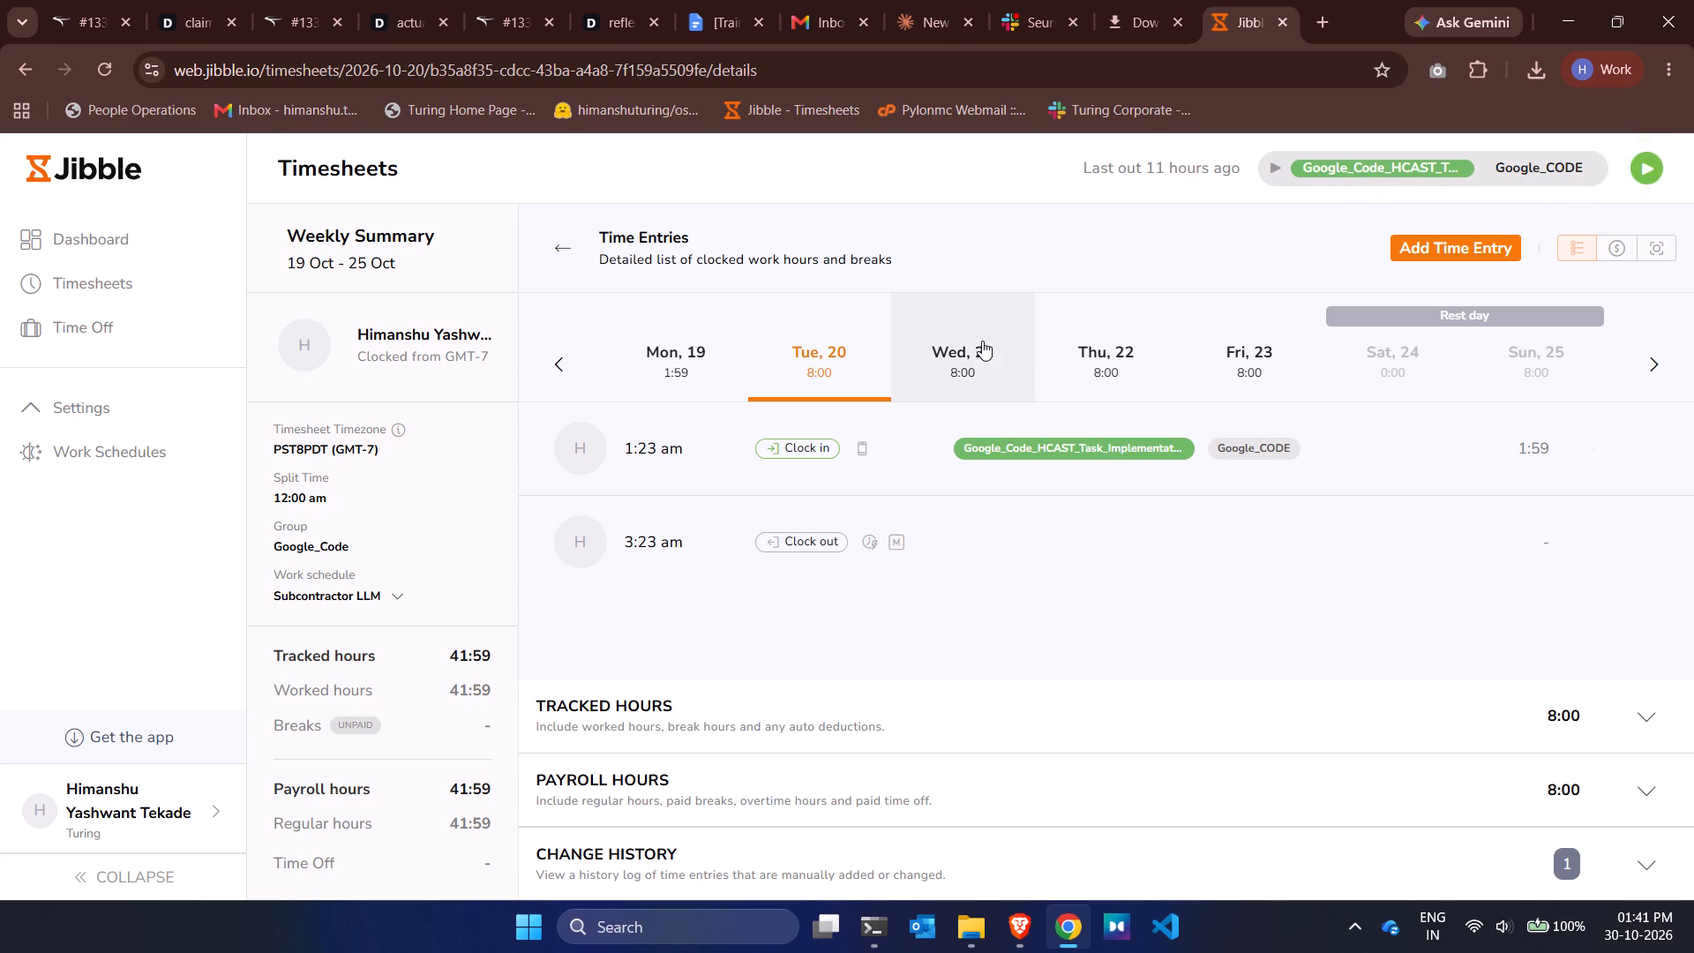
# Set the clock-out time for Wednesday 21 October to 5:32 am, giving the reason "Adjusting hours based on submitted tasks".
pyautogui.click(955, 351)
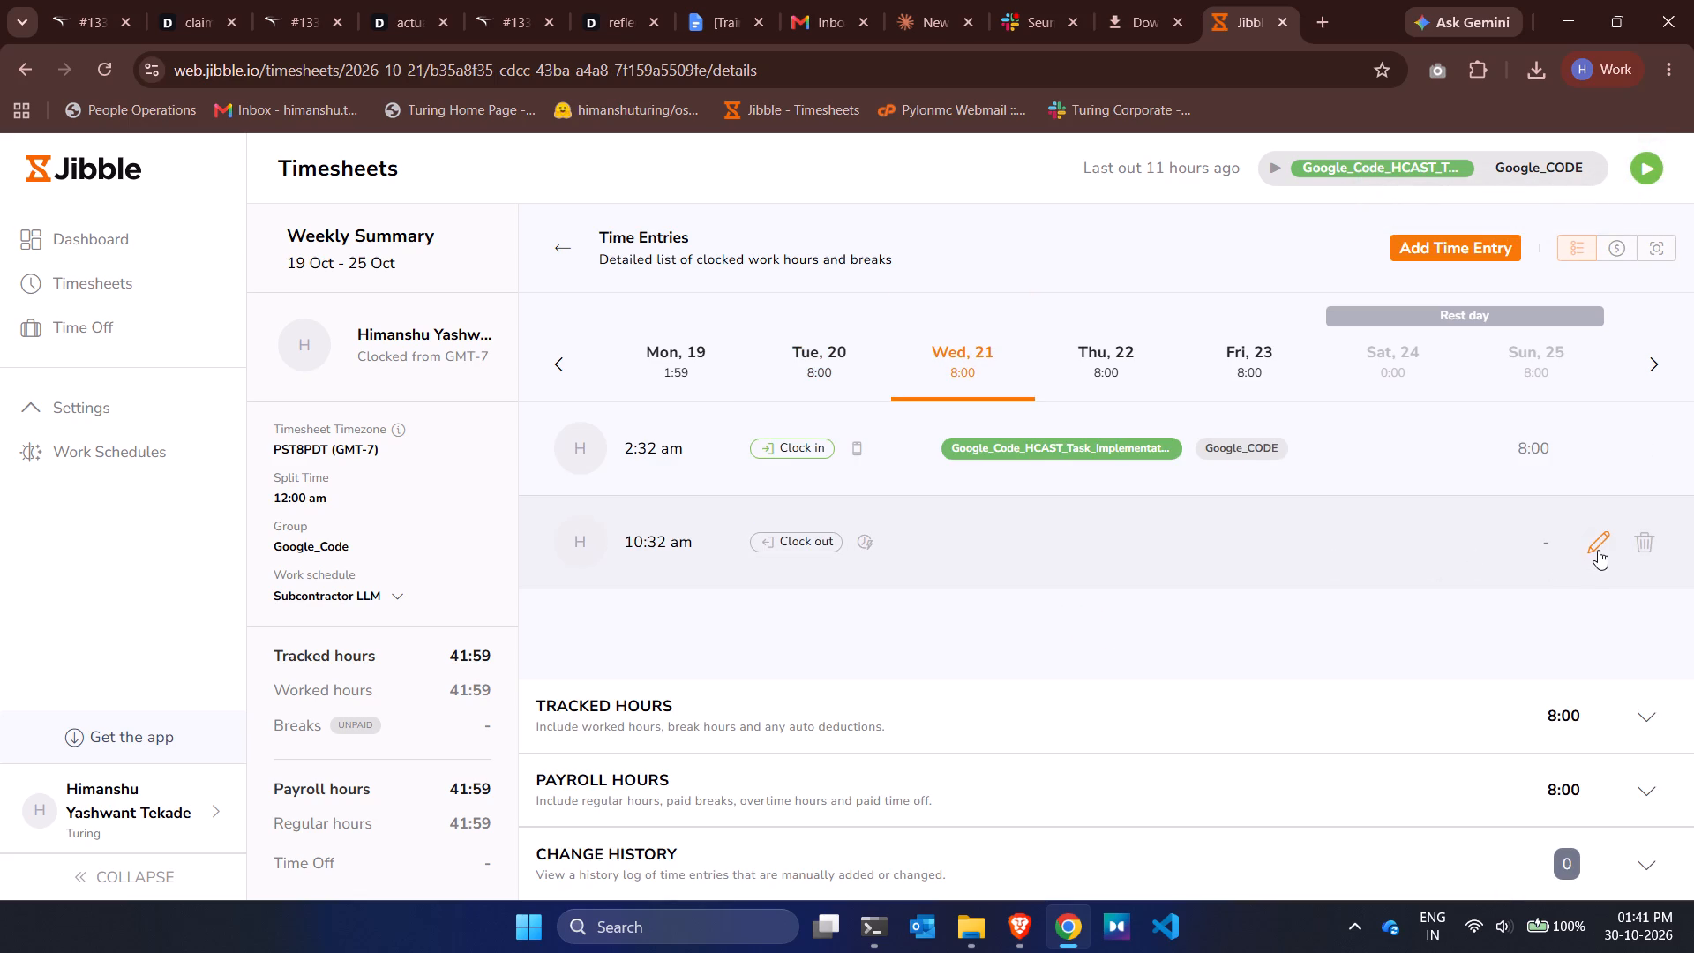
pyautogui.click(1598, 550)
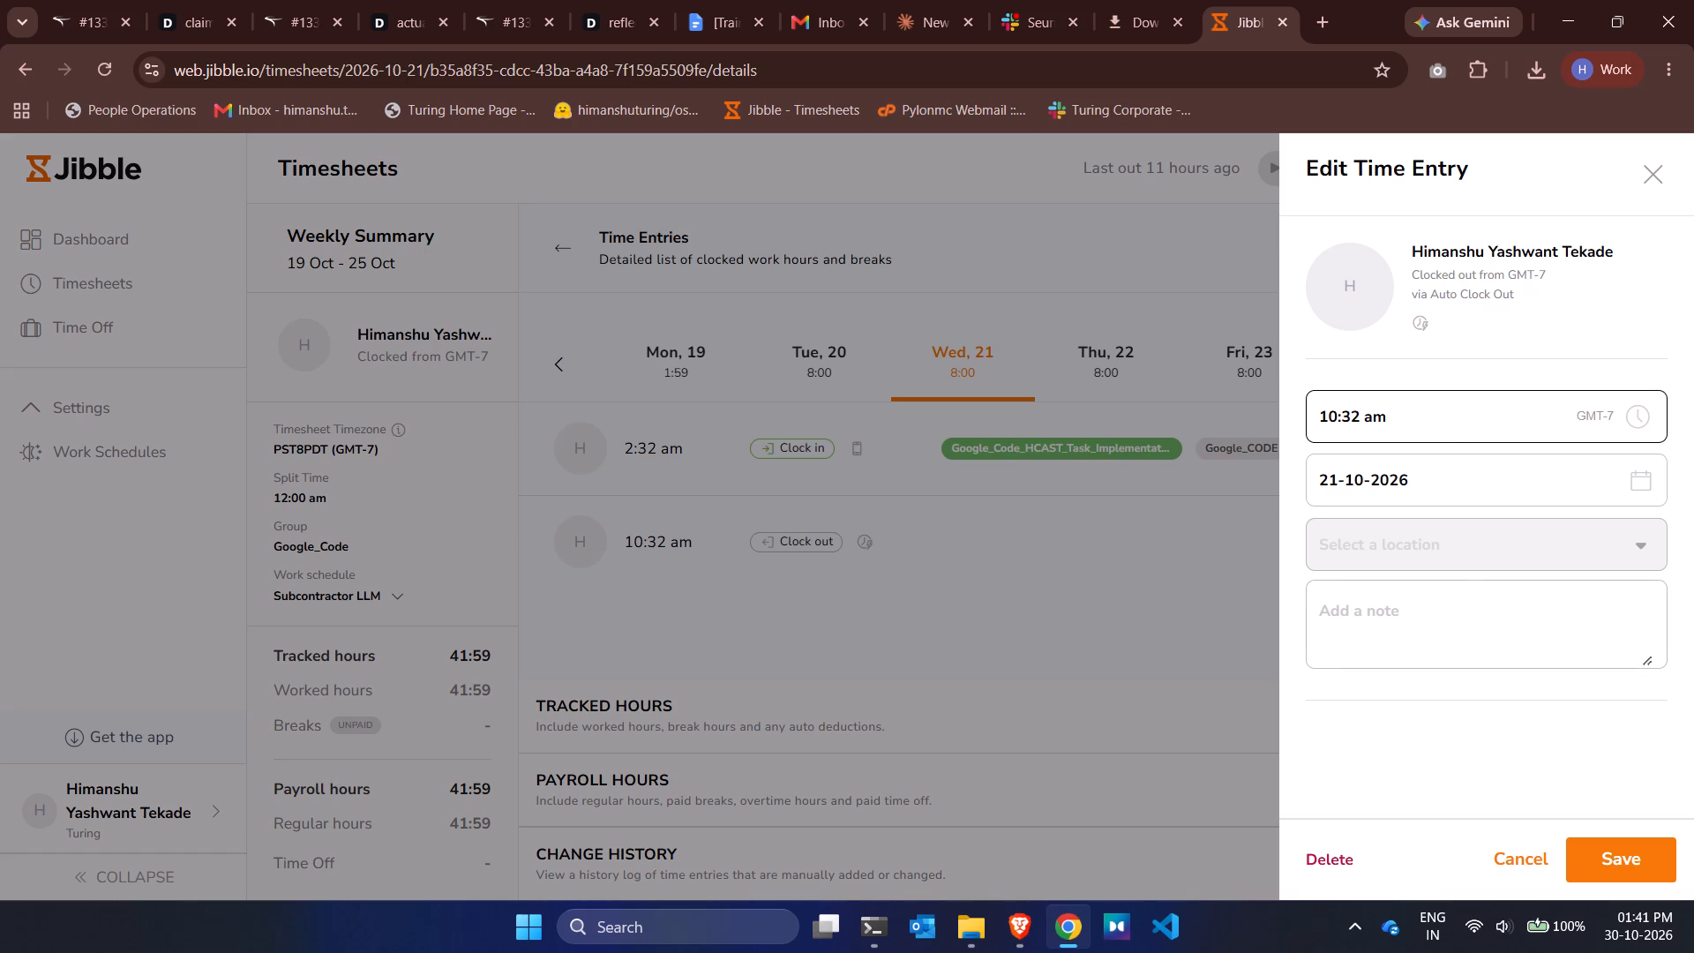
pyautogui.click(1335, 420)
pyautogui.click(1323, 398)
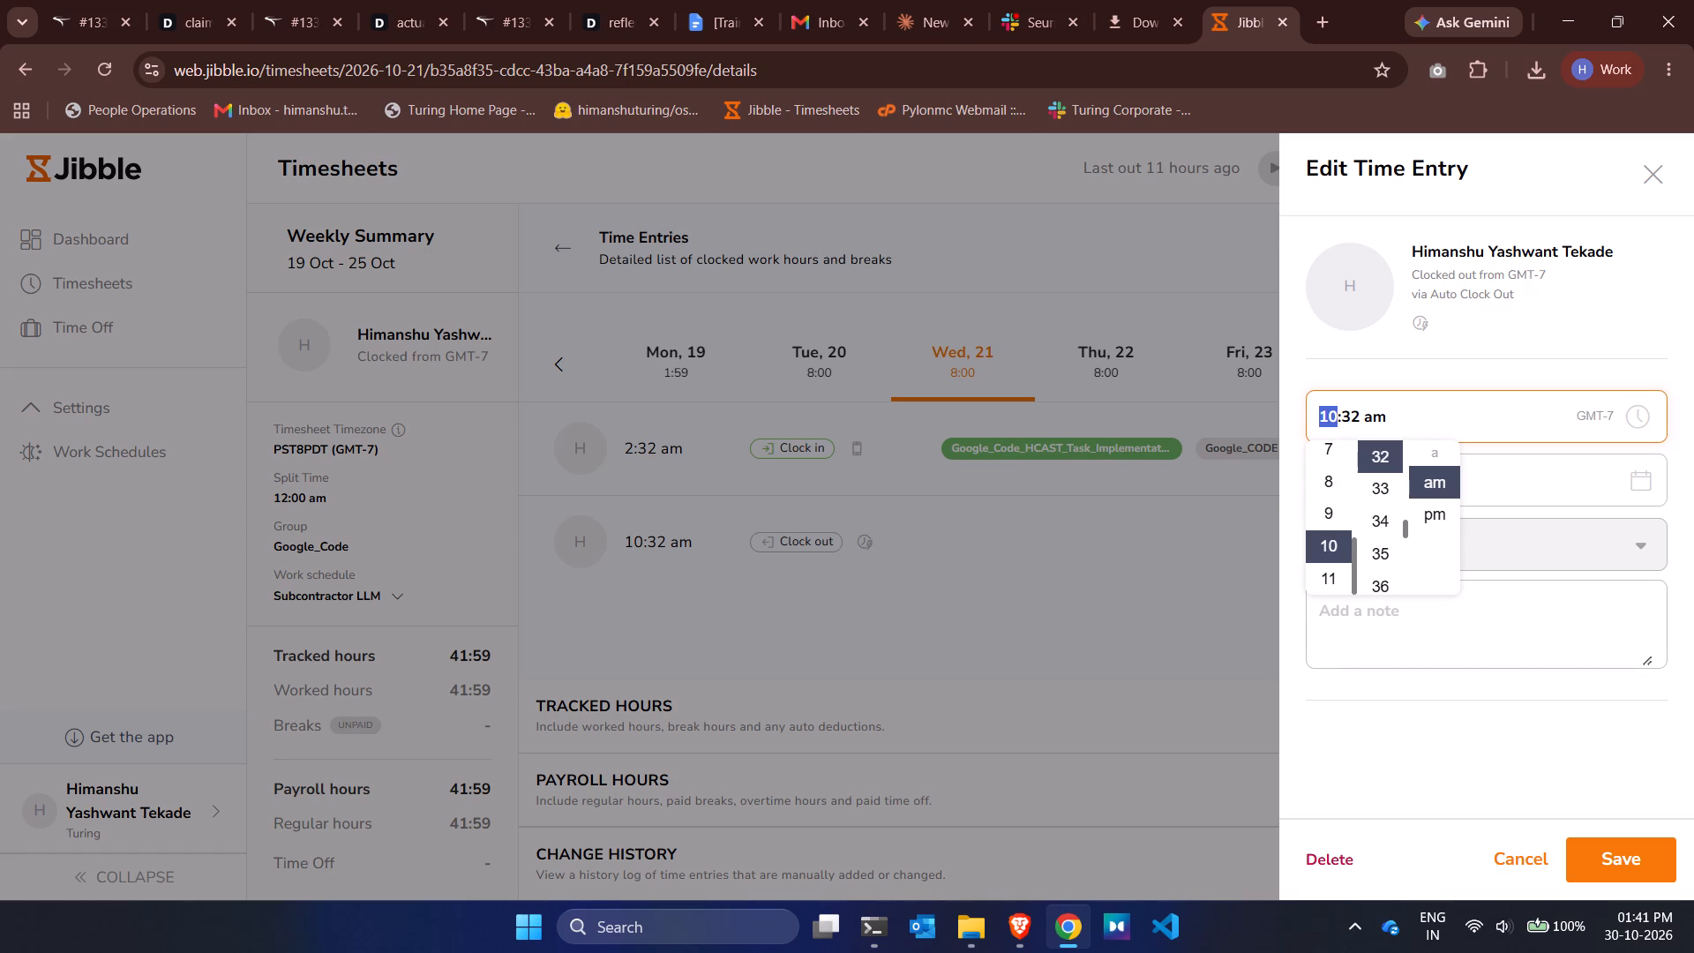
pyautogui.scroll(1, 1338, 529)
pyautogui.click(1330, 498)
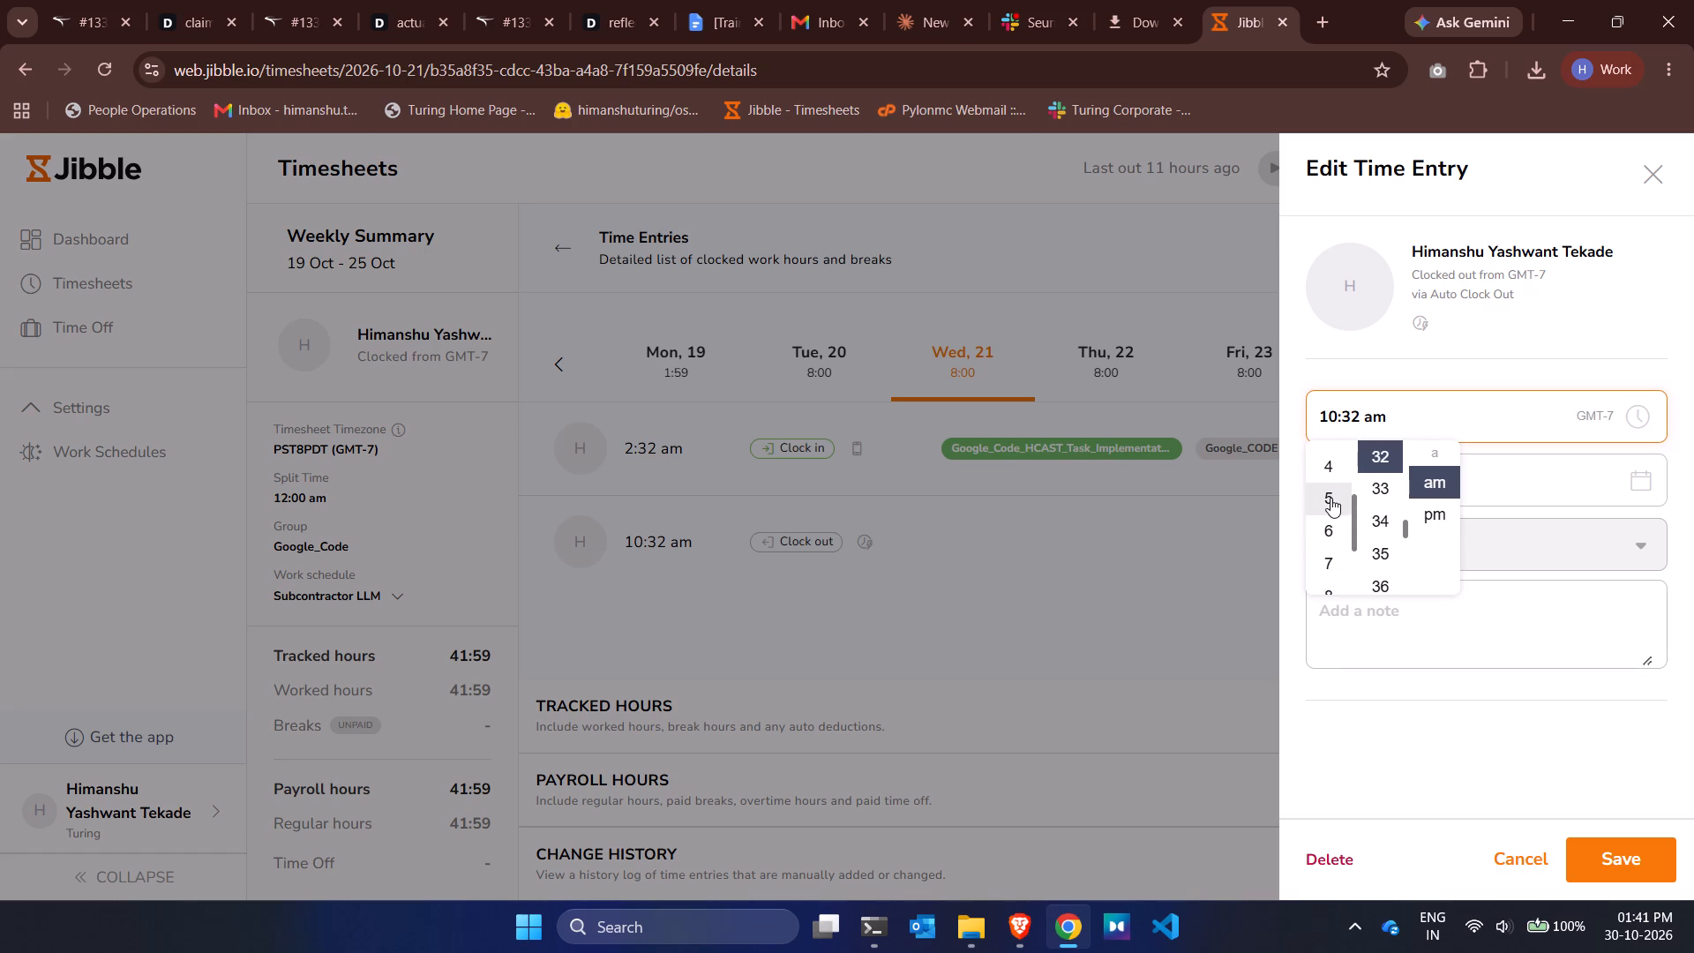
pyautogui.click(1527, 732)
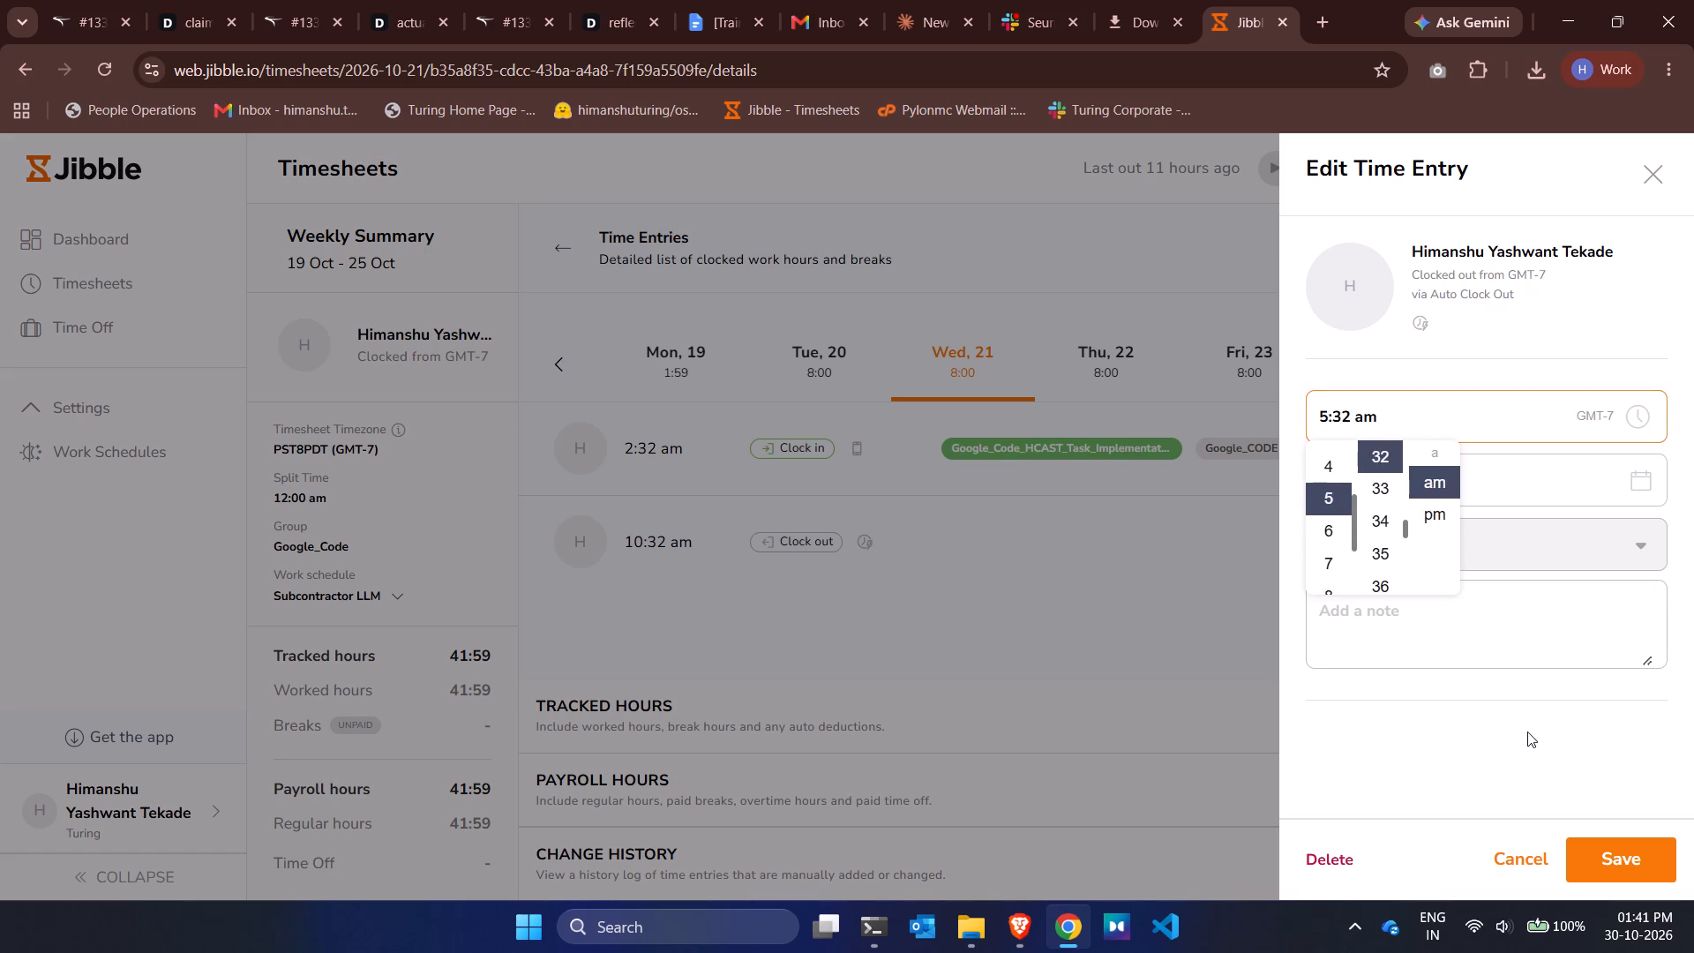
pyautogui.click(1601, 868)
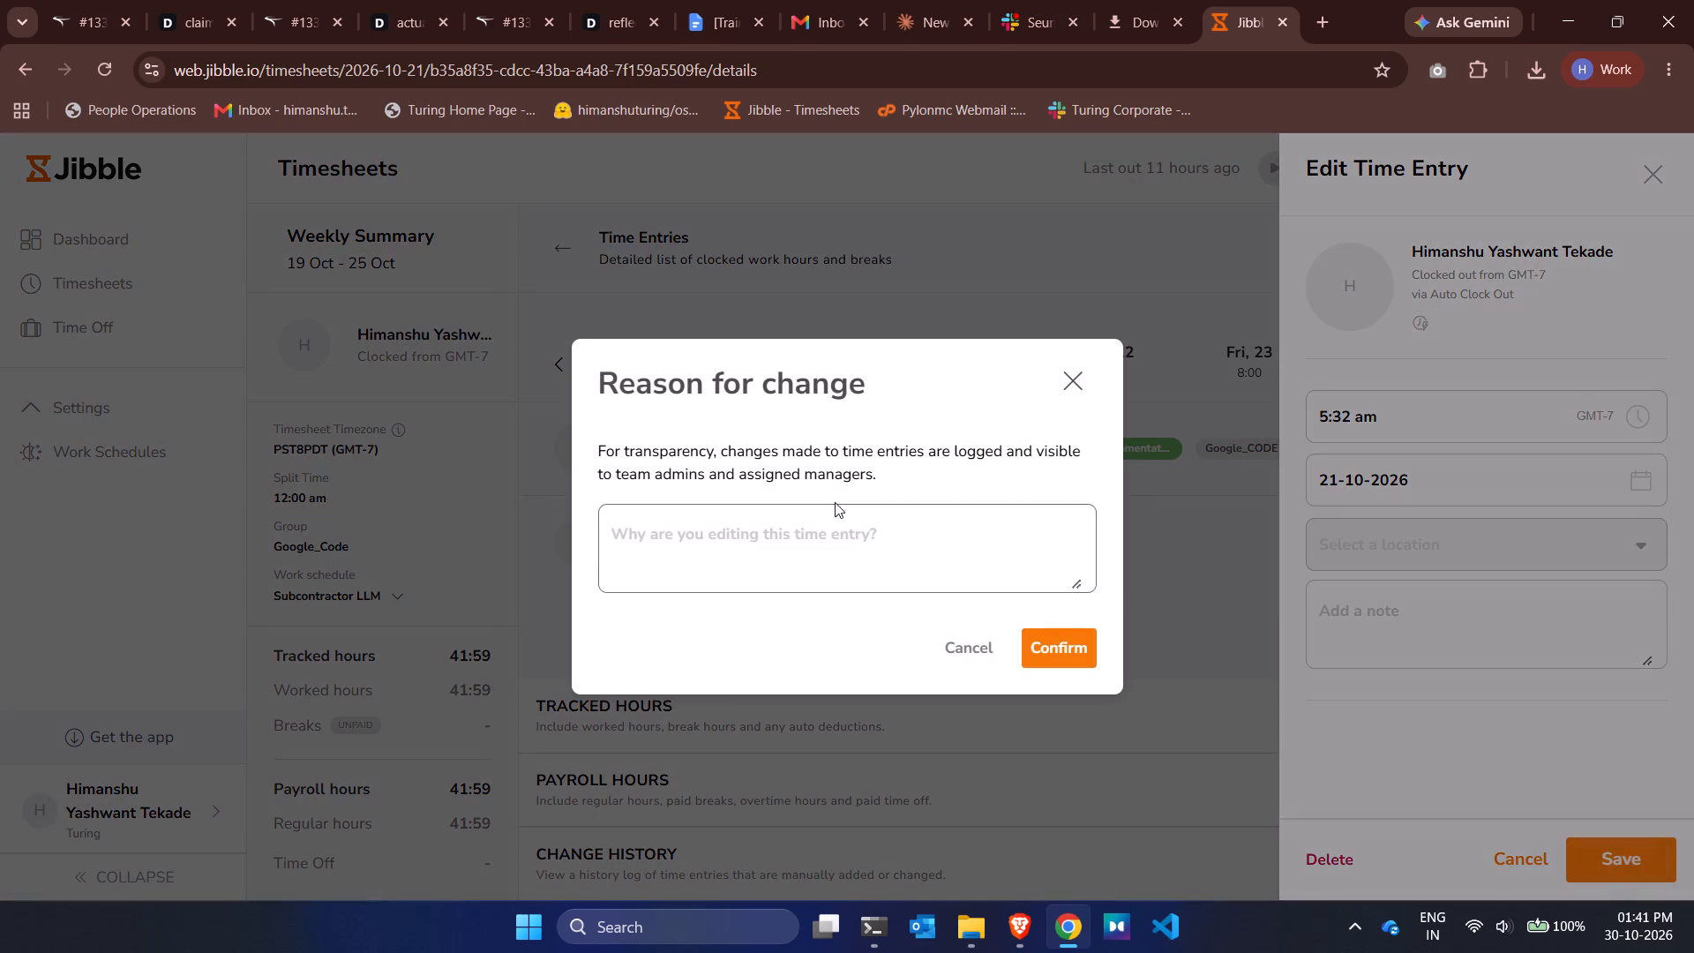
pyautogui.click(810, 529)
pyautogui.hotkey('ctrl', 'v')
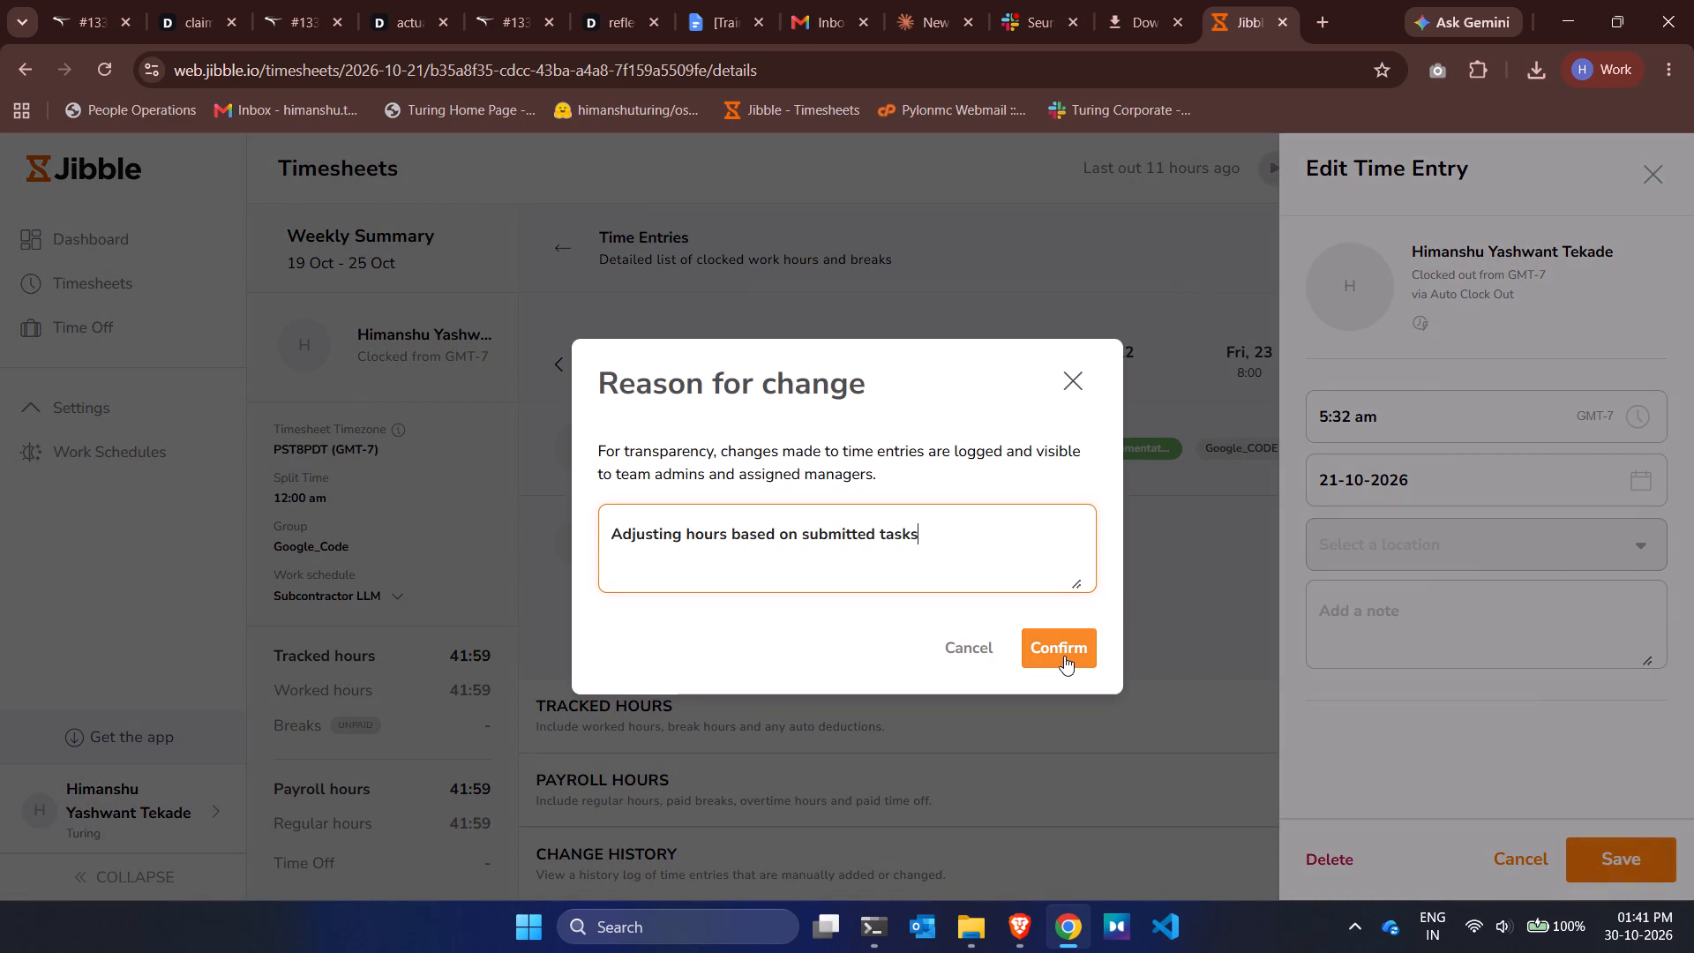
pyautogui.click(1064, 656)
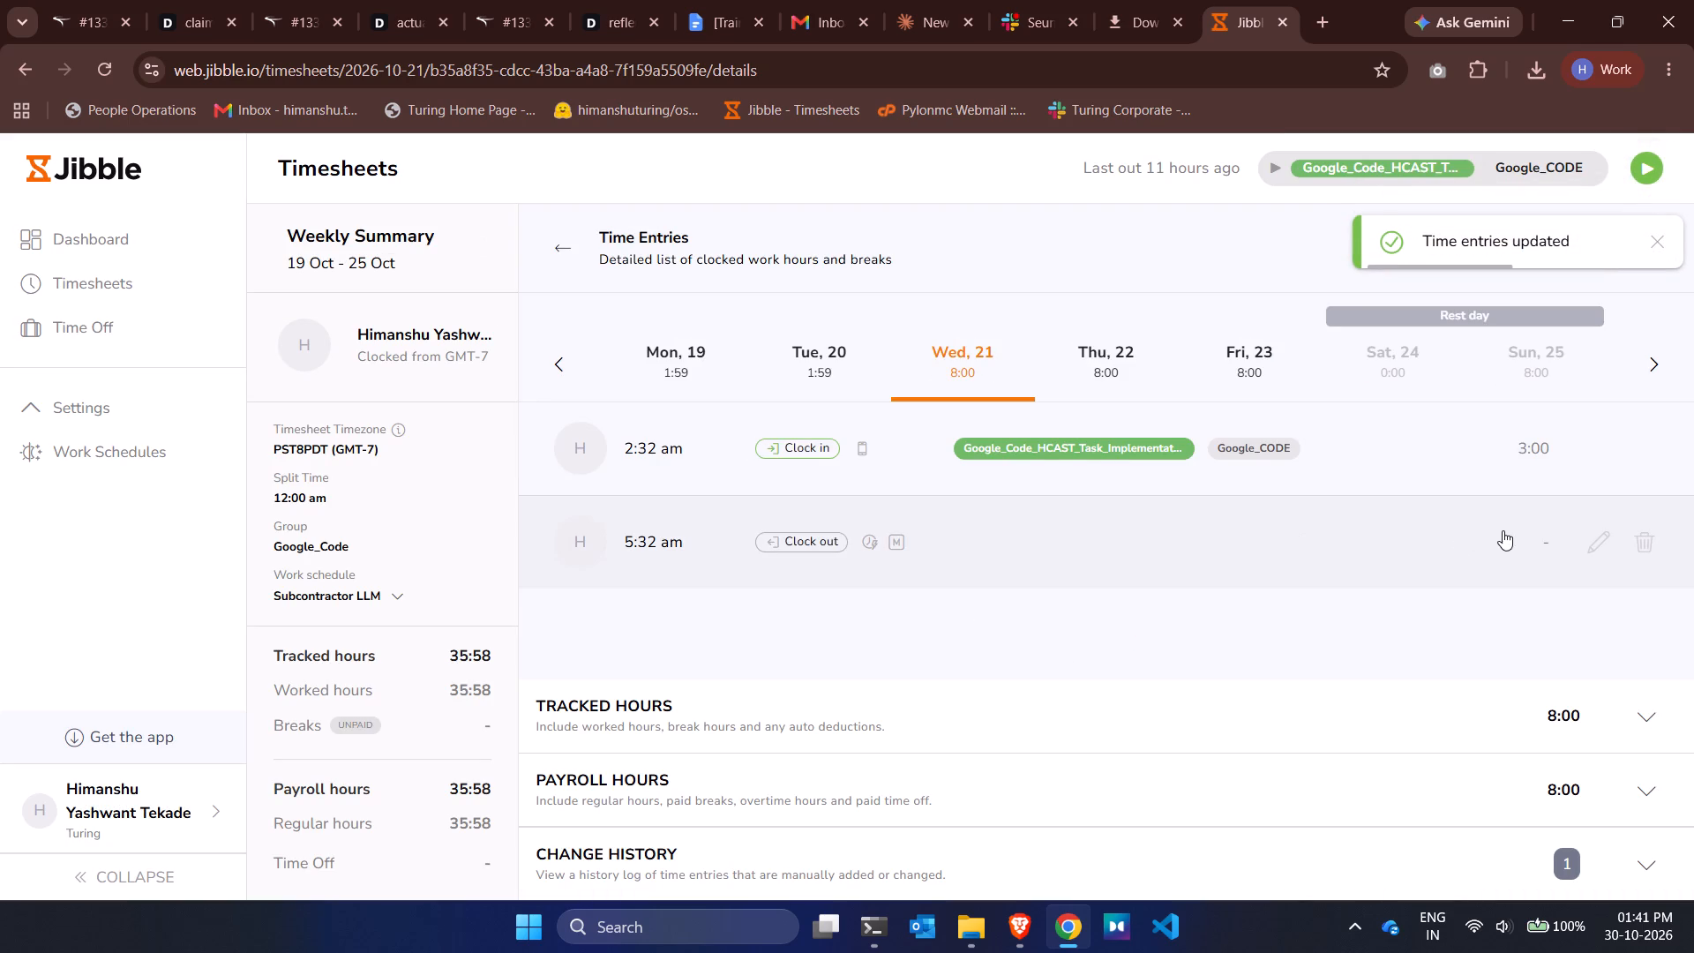
# Change Wednesday 21 October's clock-out time to 4:32 am, giving the reason "Adjusting hours based on submitted tasks".
pyautogui.click(1600, 544)
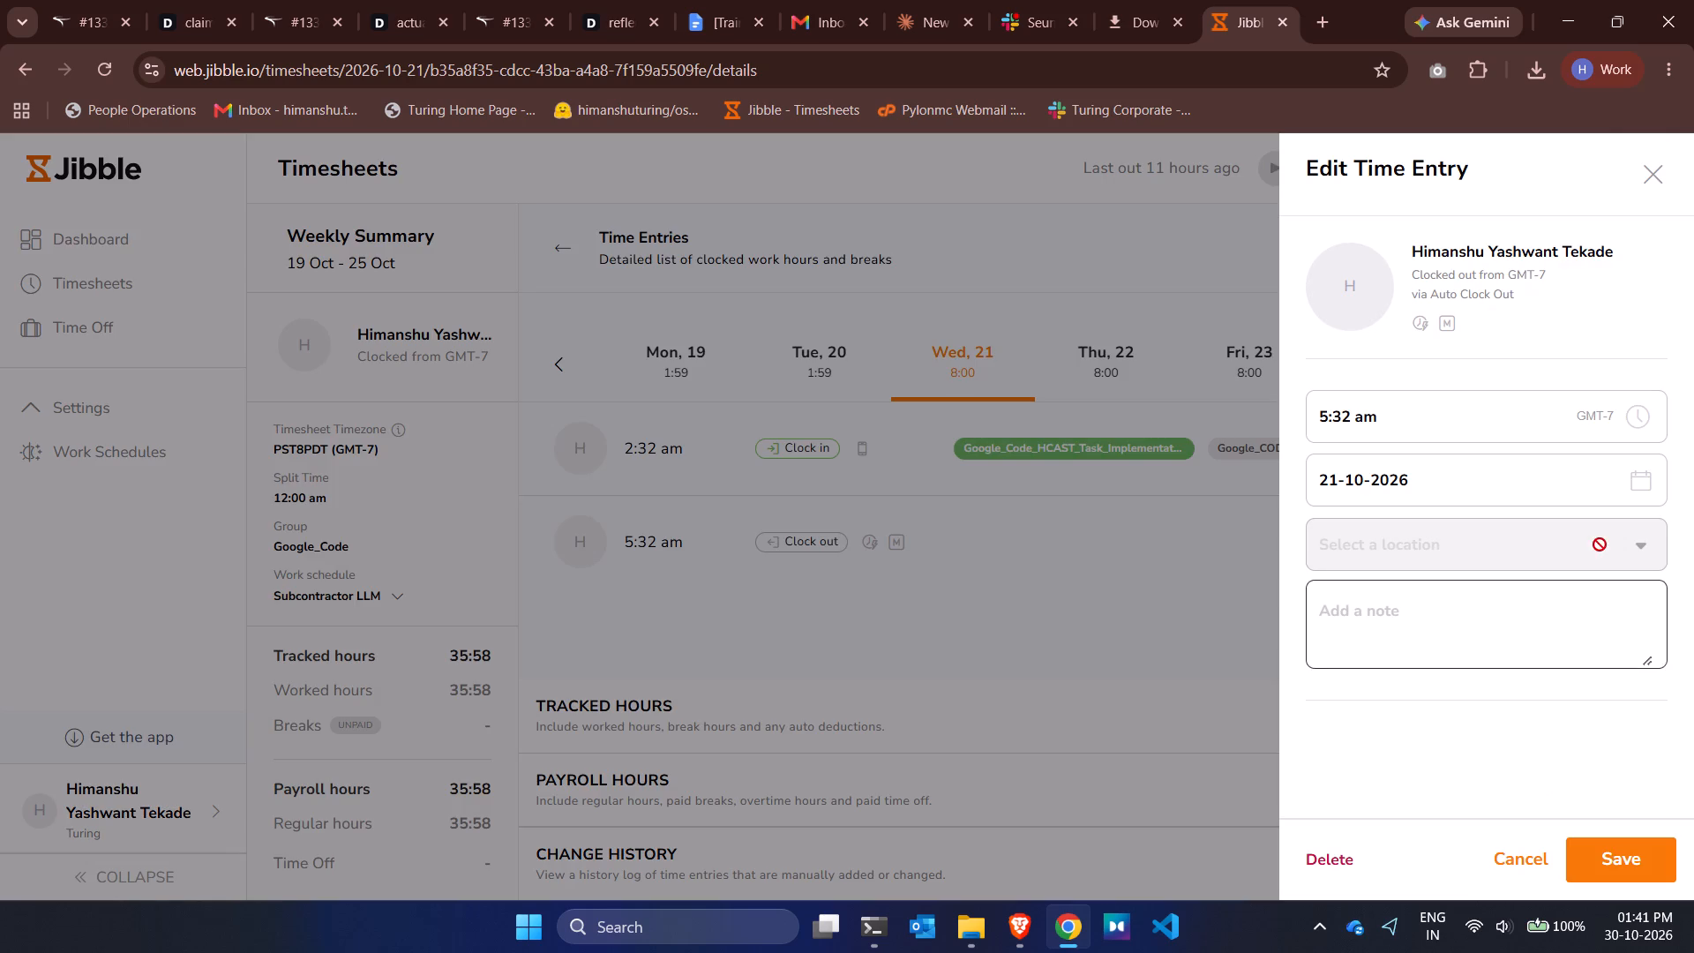
pyautogui.click(1321, 421)
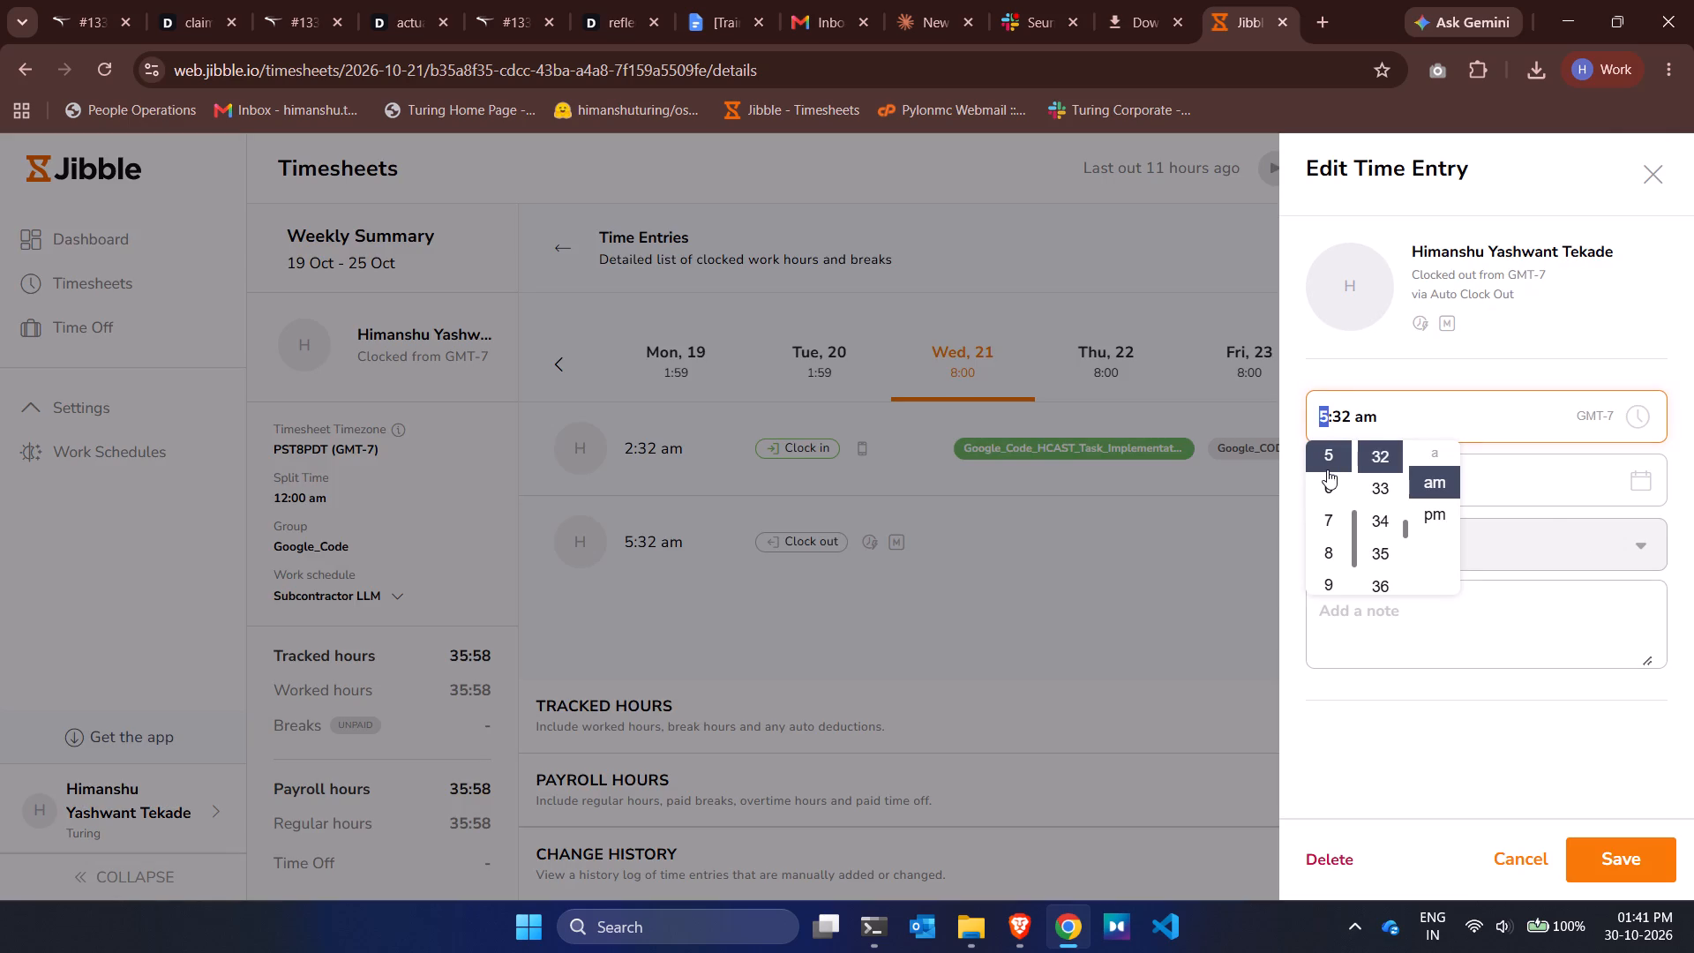
pyautogui.scroll(1, 1327, 469)
pyautogui.click(1327, 469)
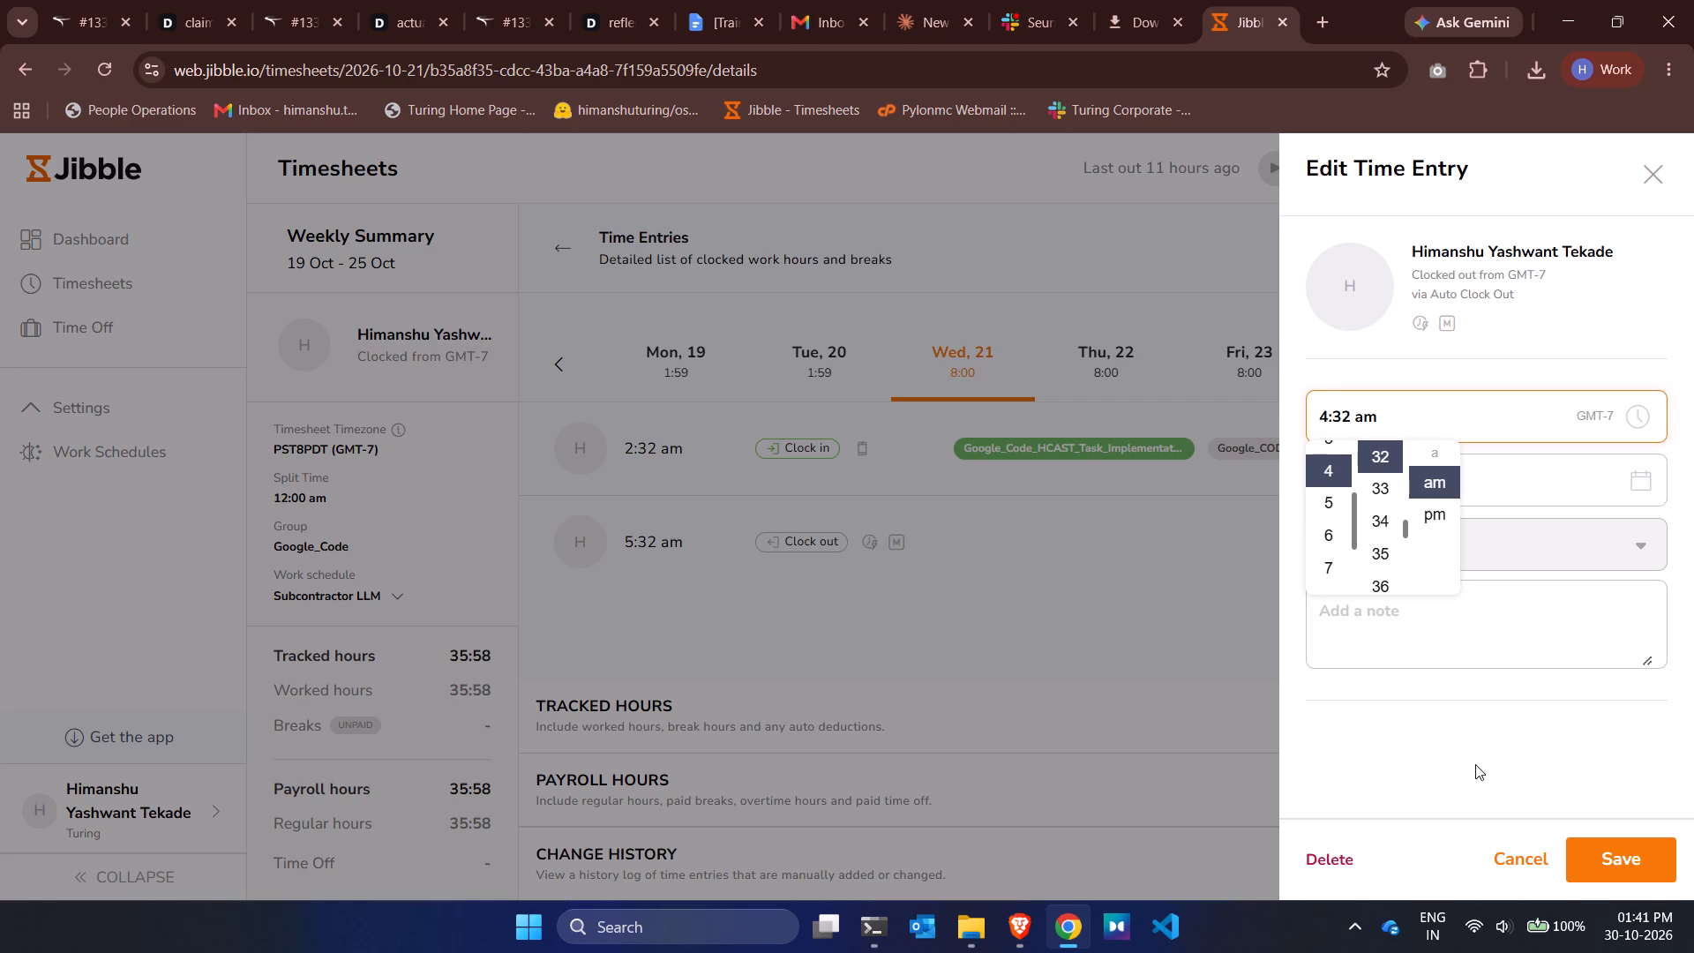
pyautogui.click(1623, 848)
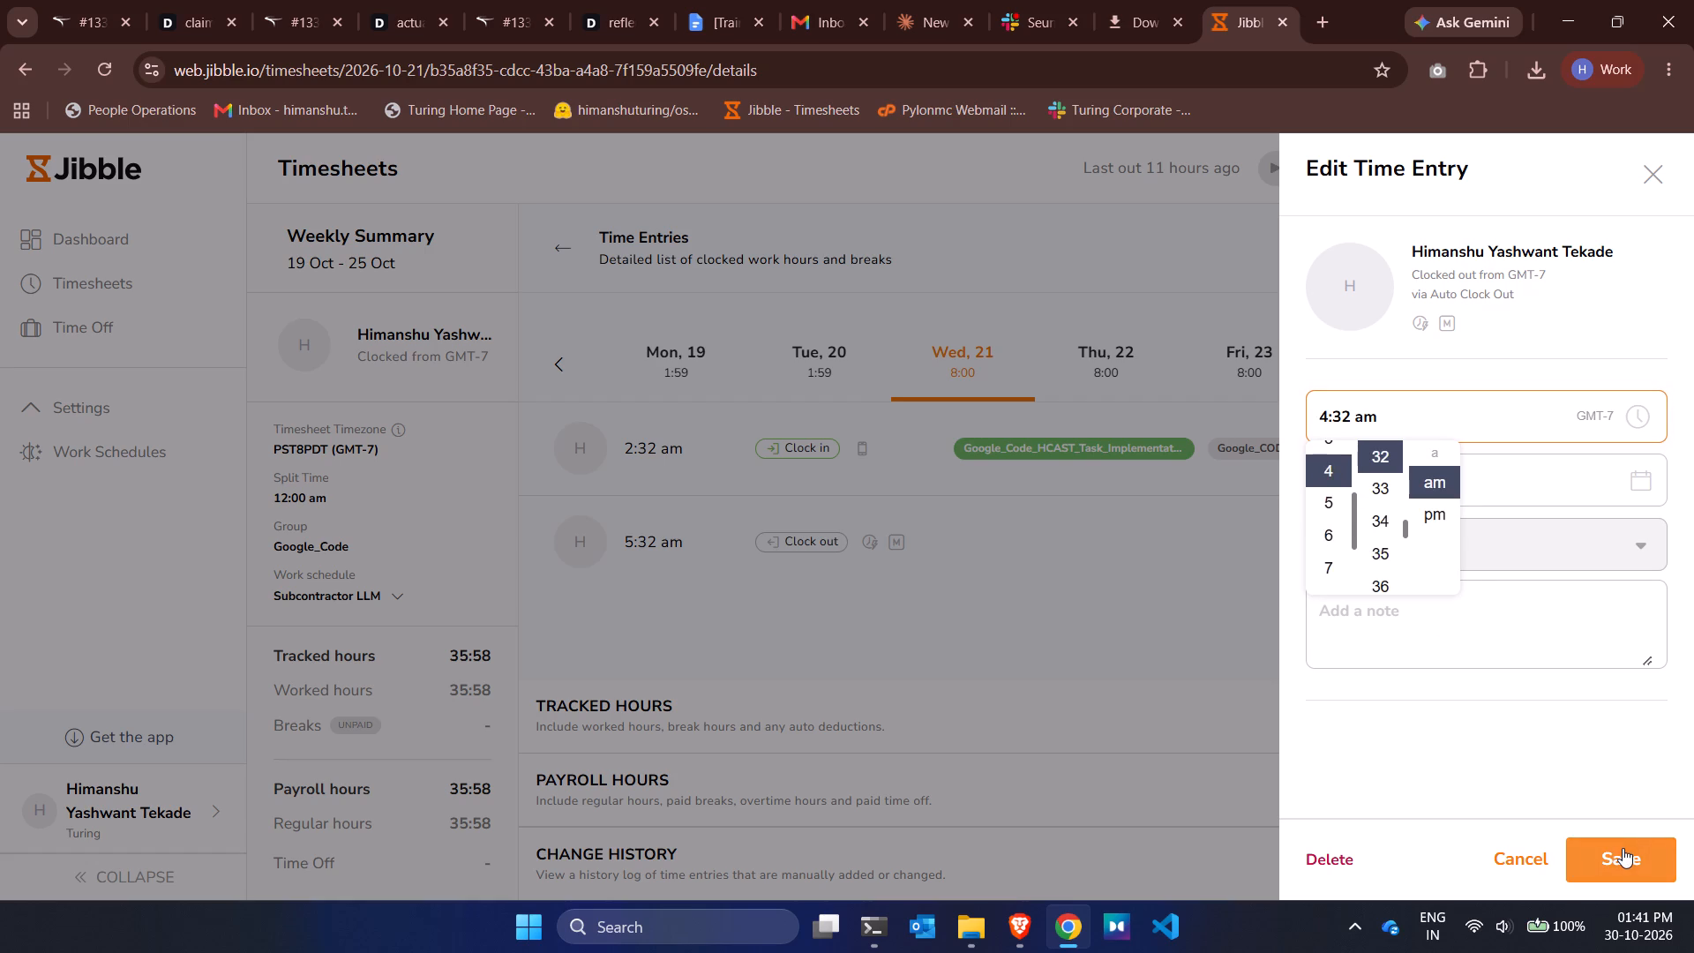
pyautogui.click(920, 573)
pyautogui.hotkey('ctrl', 'v')
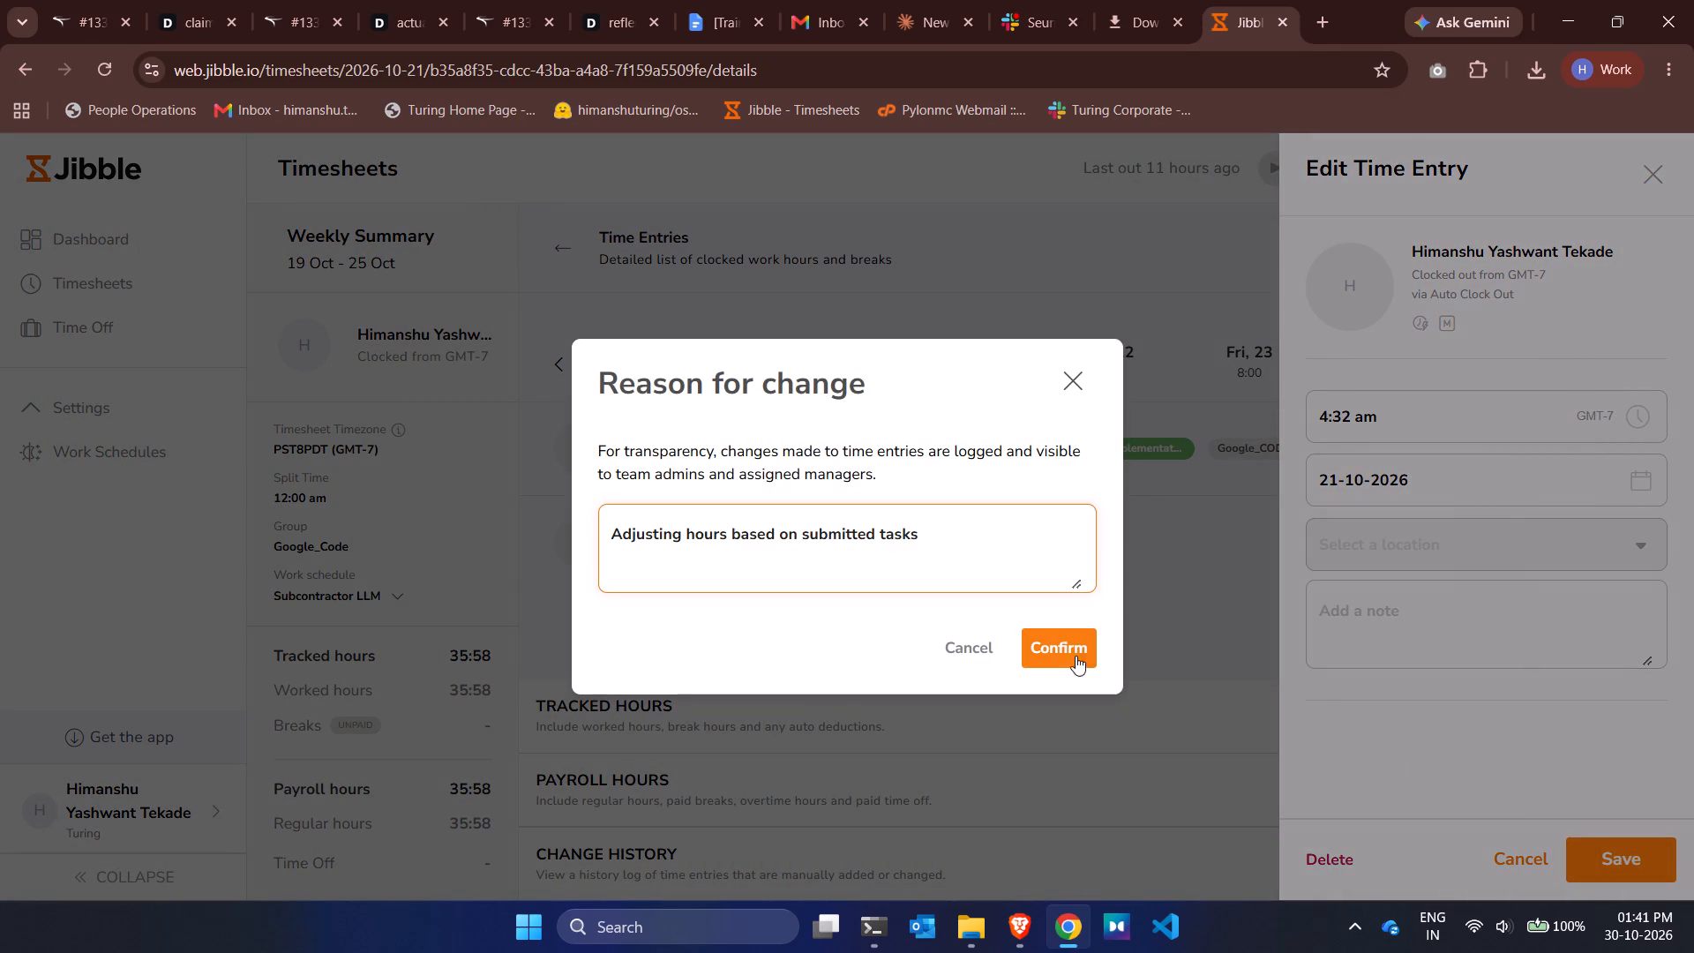
pyautogui.click(1080, 660)
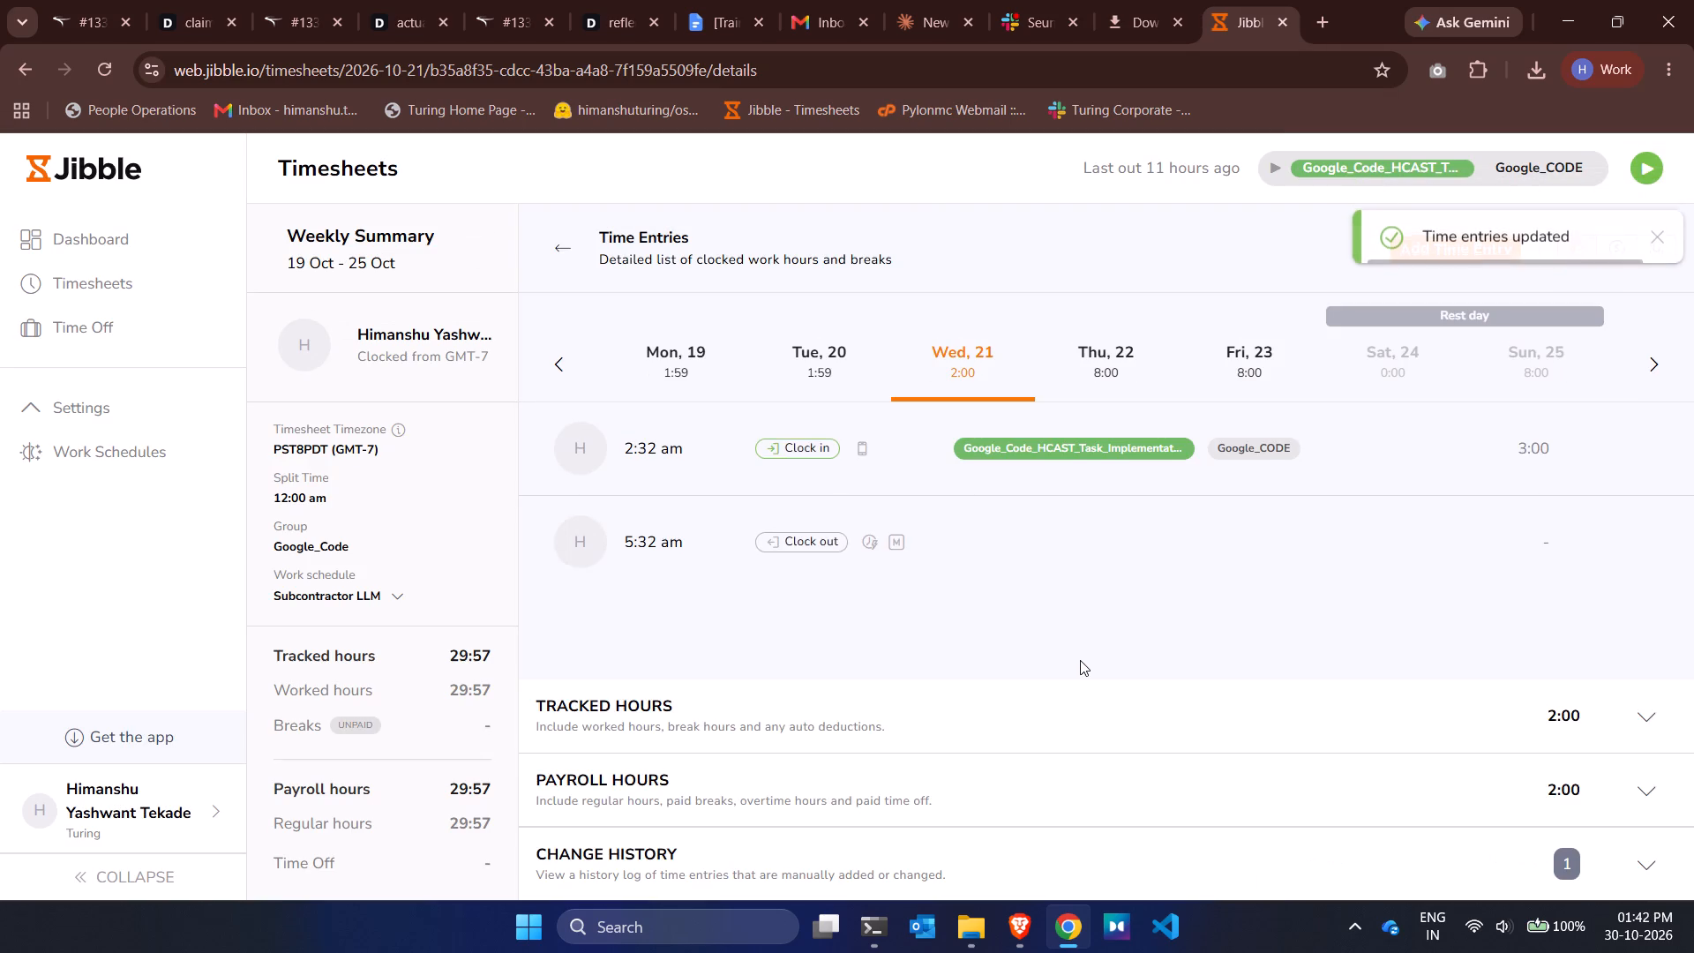
# Set the clock-out time for Thursday 22 October to 4:13 am, giving the reason "Adjusting hours based on submitted tasks".
pyautogui.click(1106, 362)
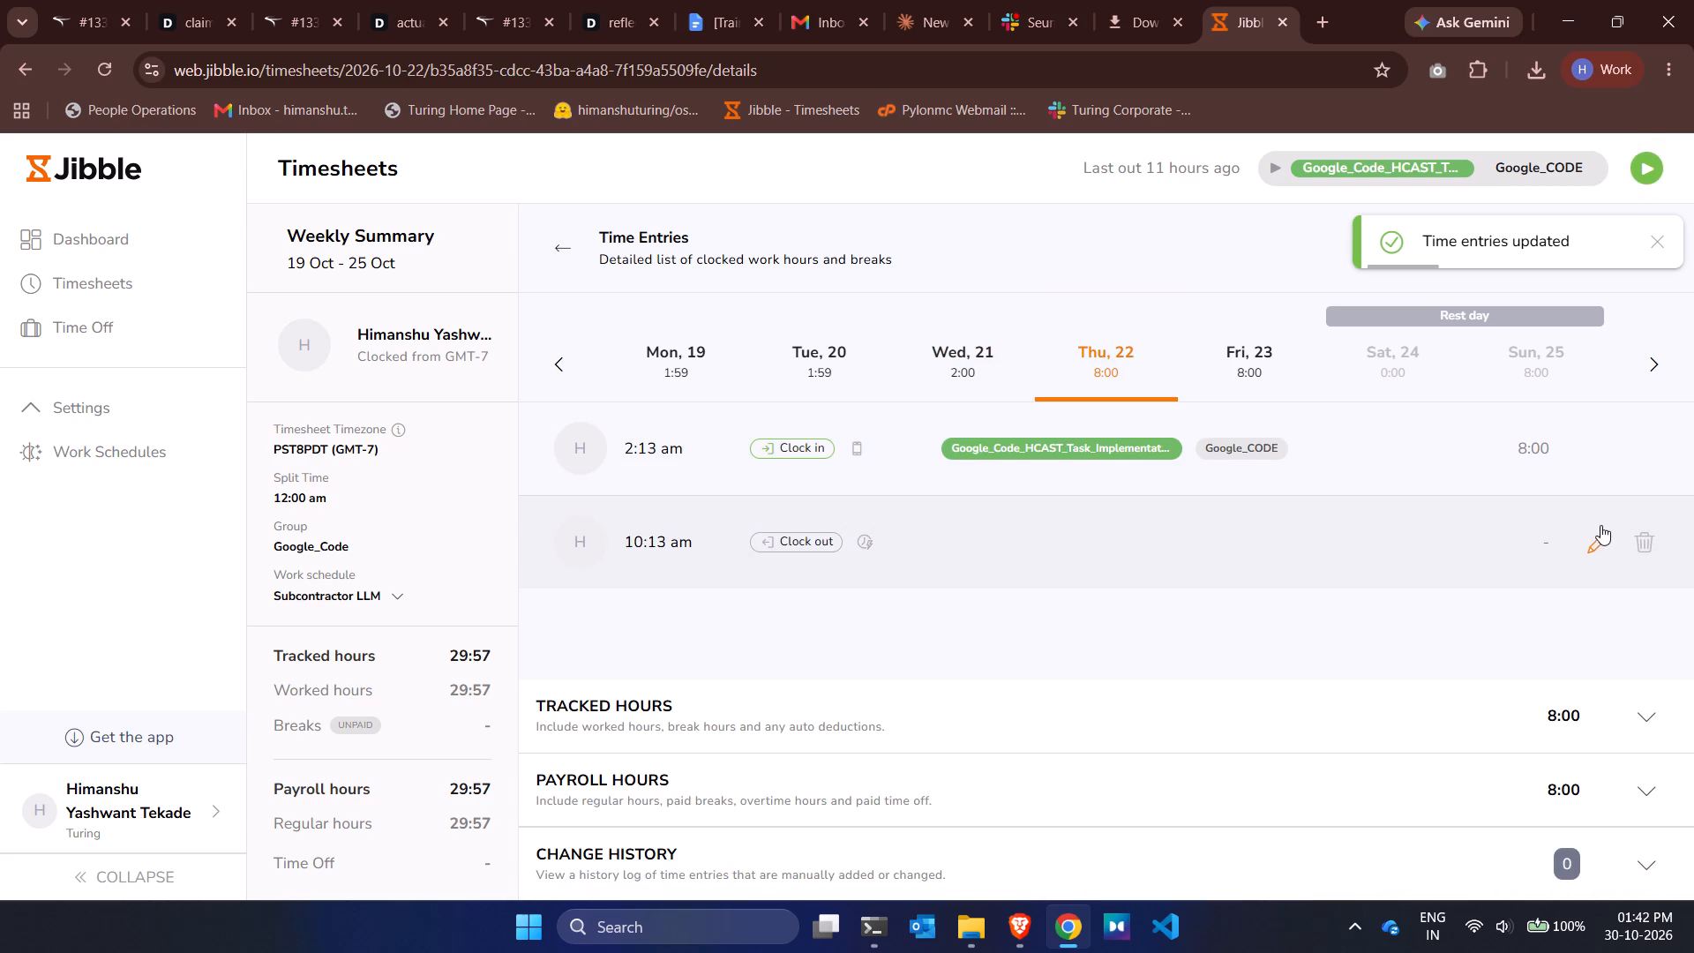
pyautogui.click(1599, 530)
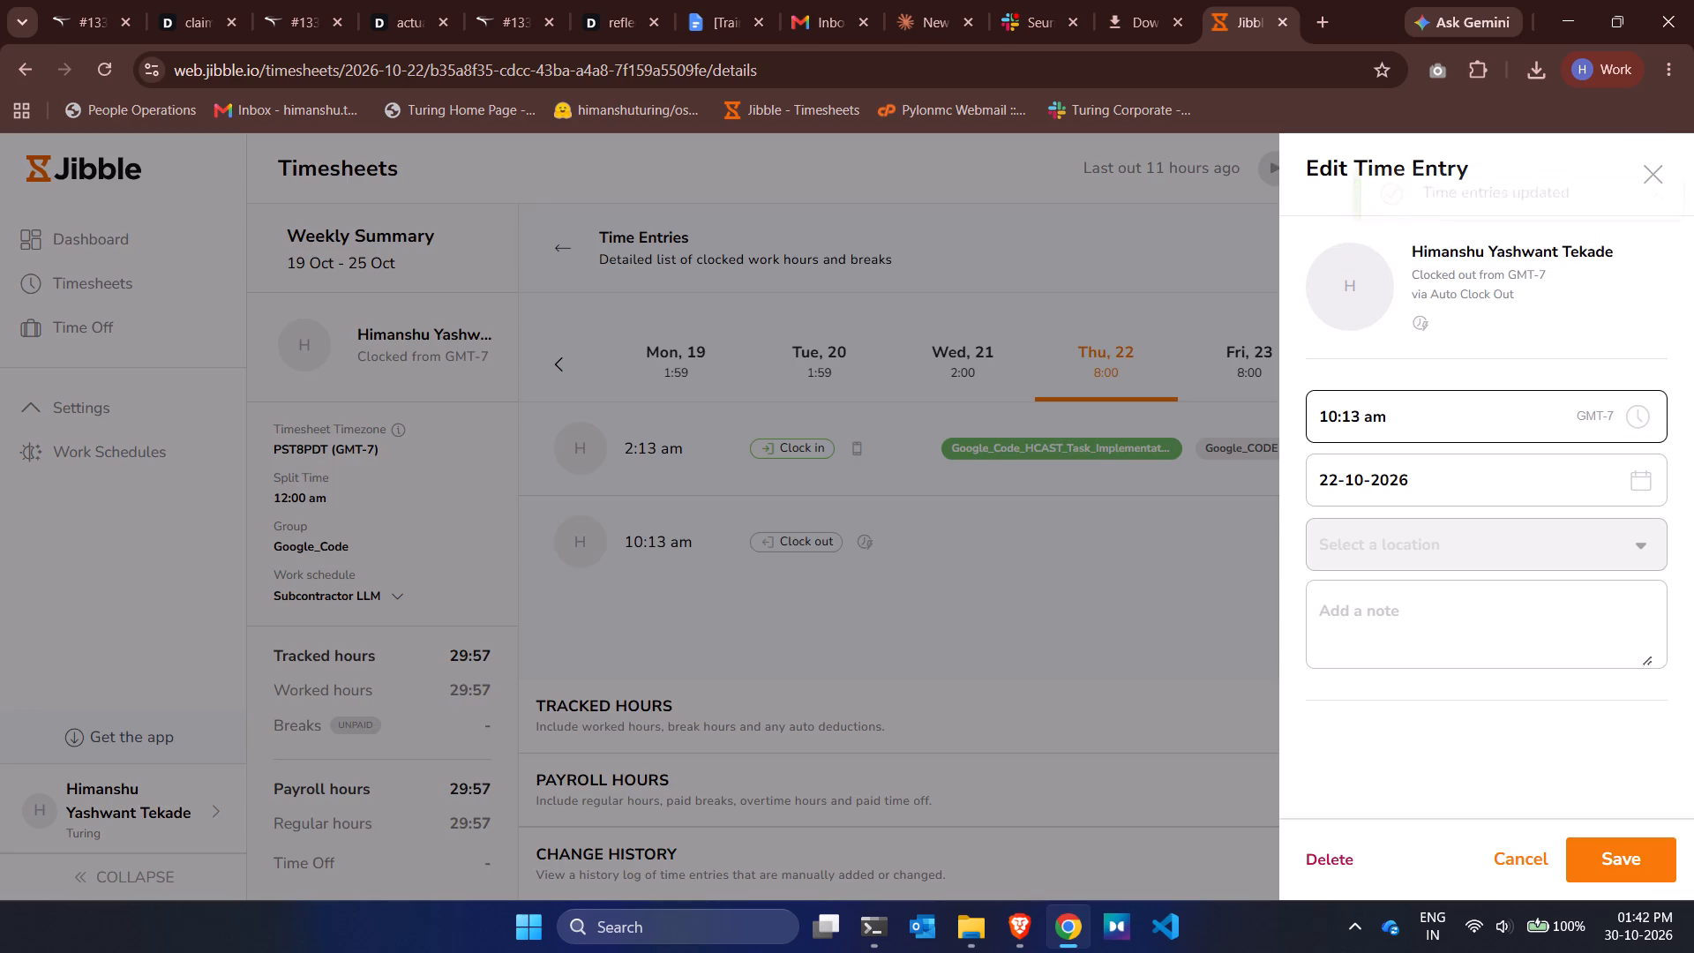
pyautogui.click(1330, 417)
pyautogui.scroll(1, 1340, 486)
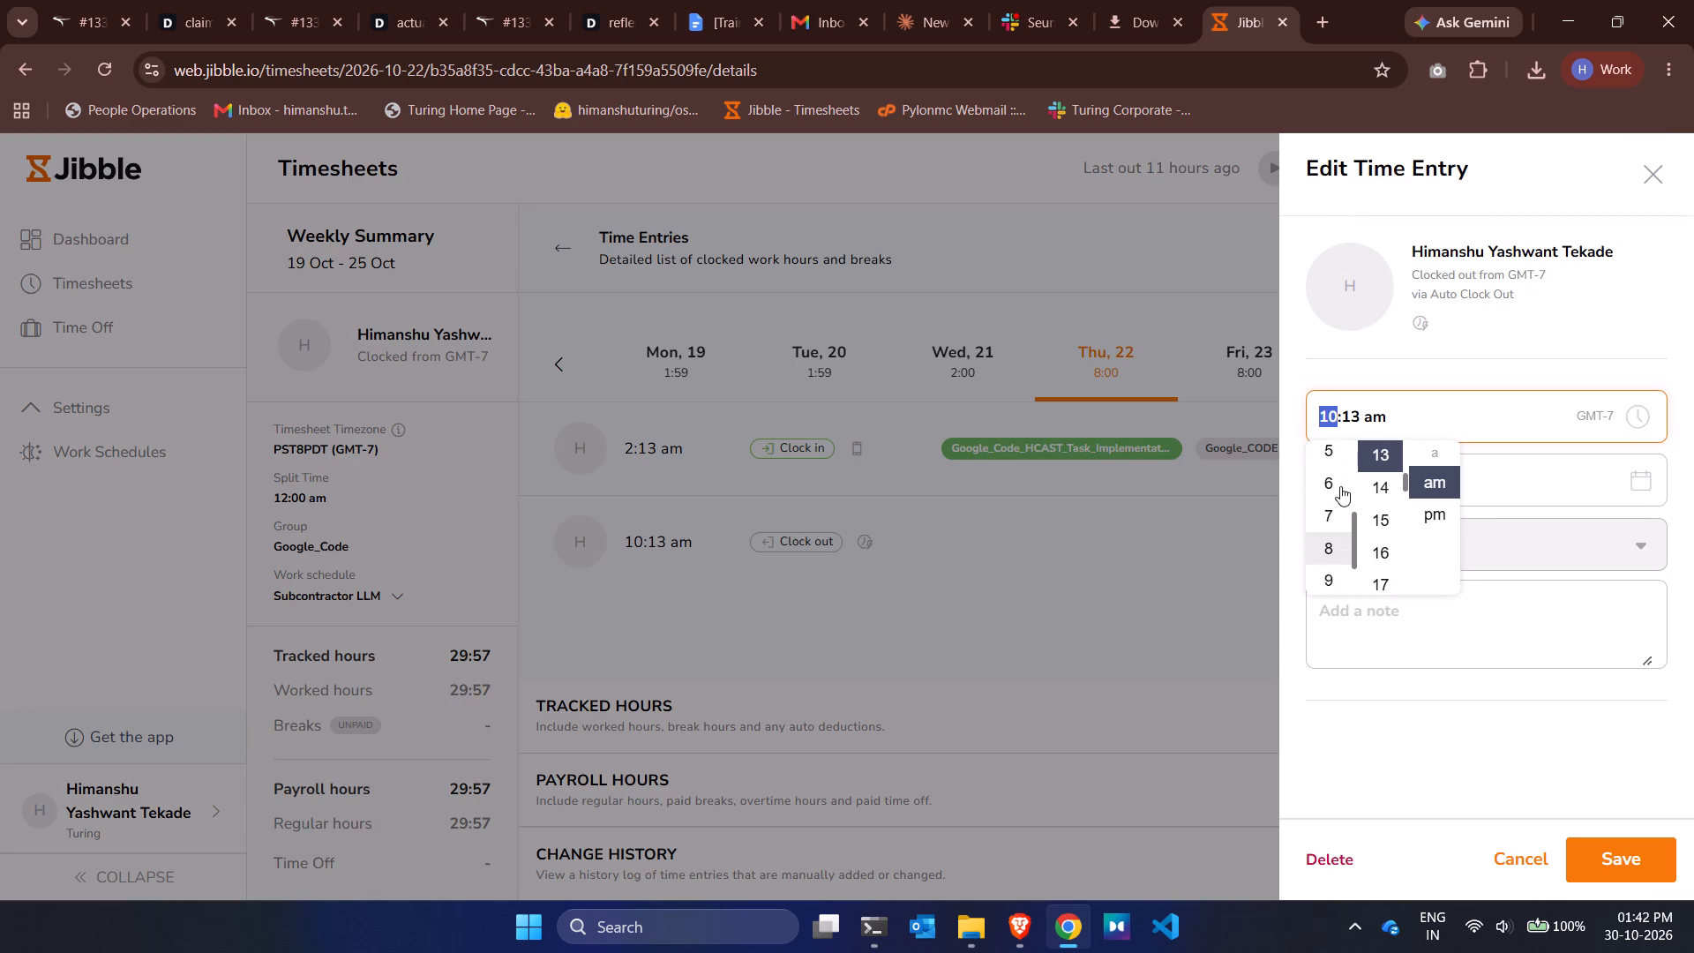
pyautogui.scroll(1, 1340, 486)
pyautogui.click(1336, 474)
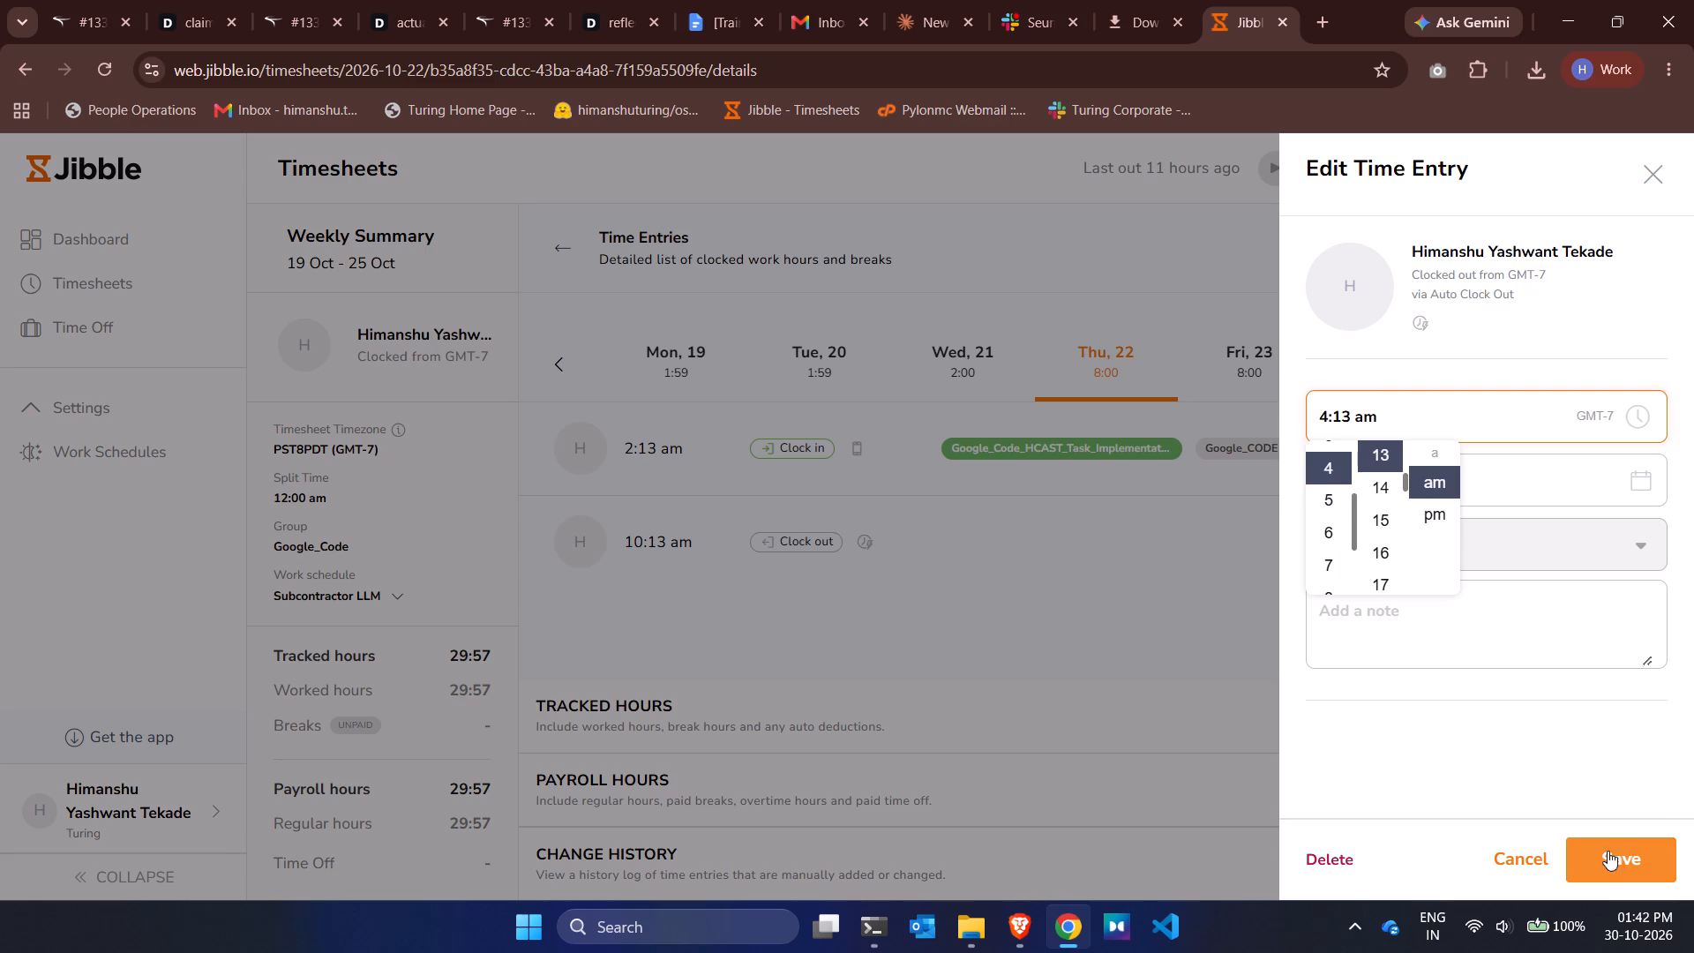
pyautogui.click(1614, 857)
pyautogui.click(836, 568)
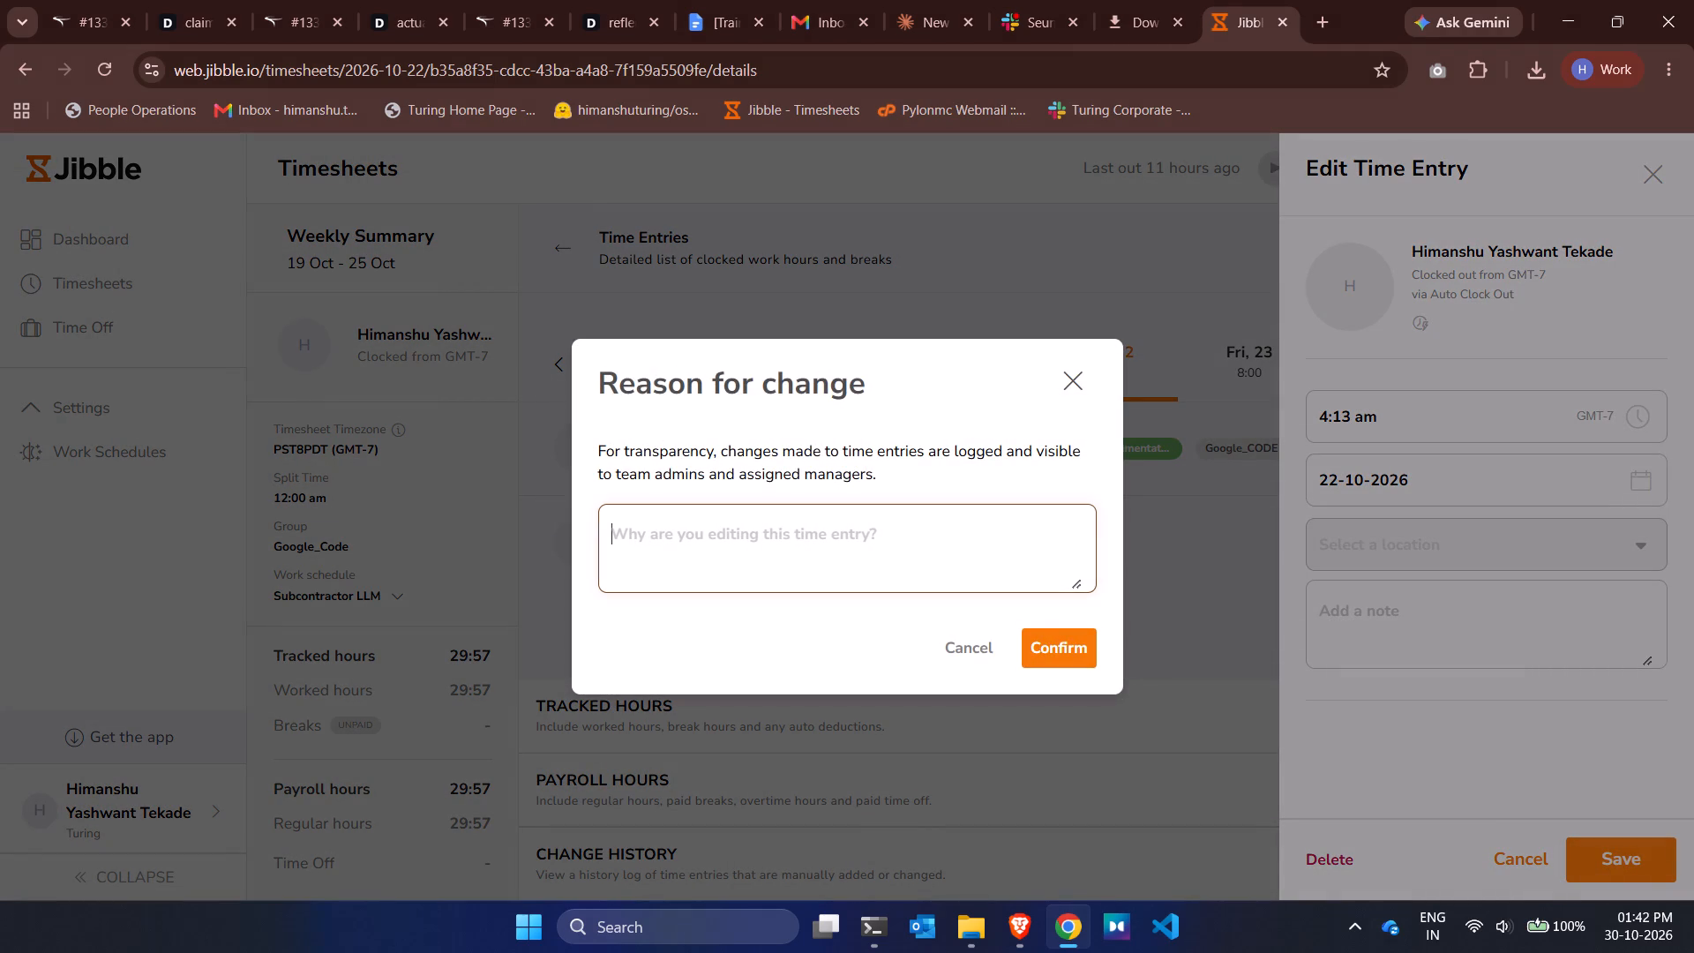
pyautogui.hotkey('ctrl', 'v')
pyautogui.click(1050, 640)
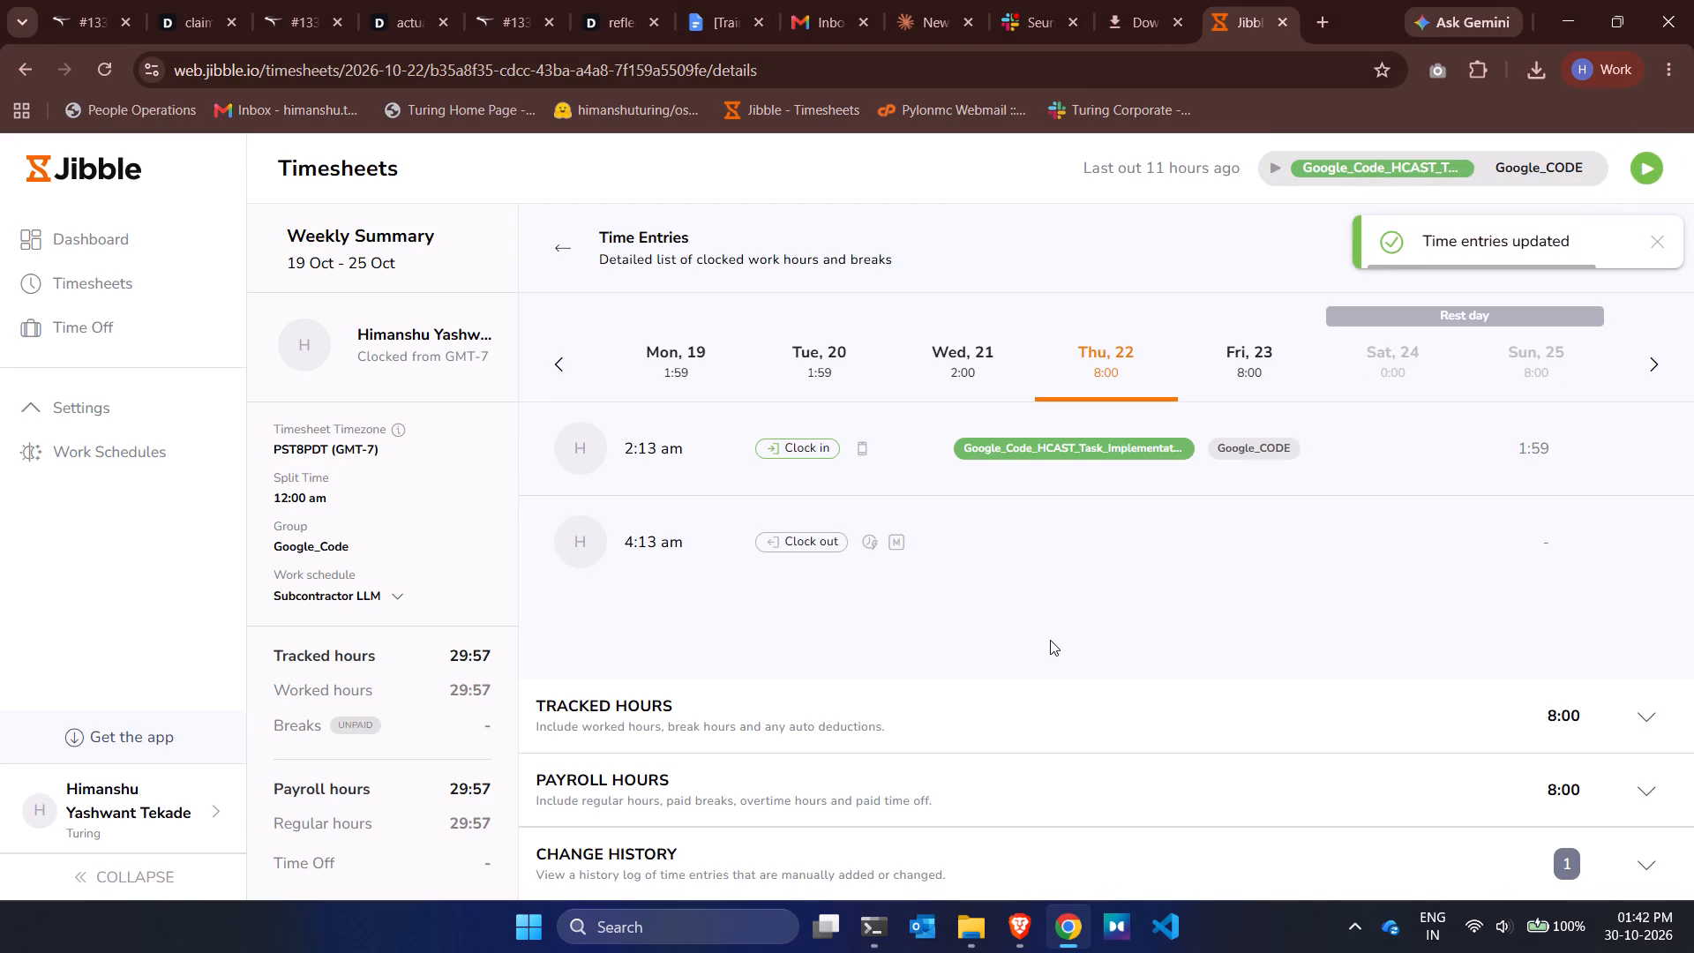
# Set the clock-out time for Friday 23 October to 2:01 am, giving the reason "Adjusting hours based on submitted tasks".
pyautogui.click(1241, 349)
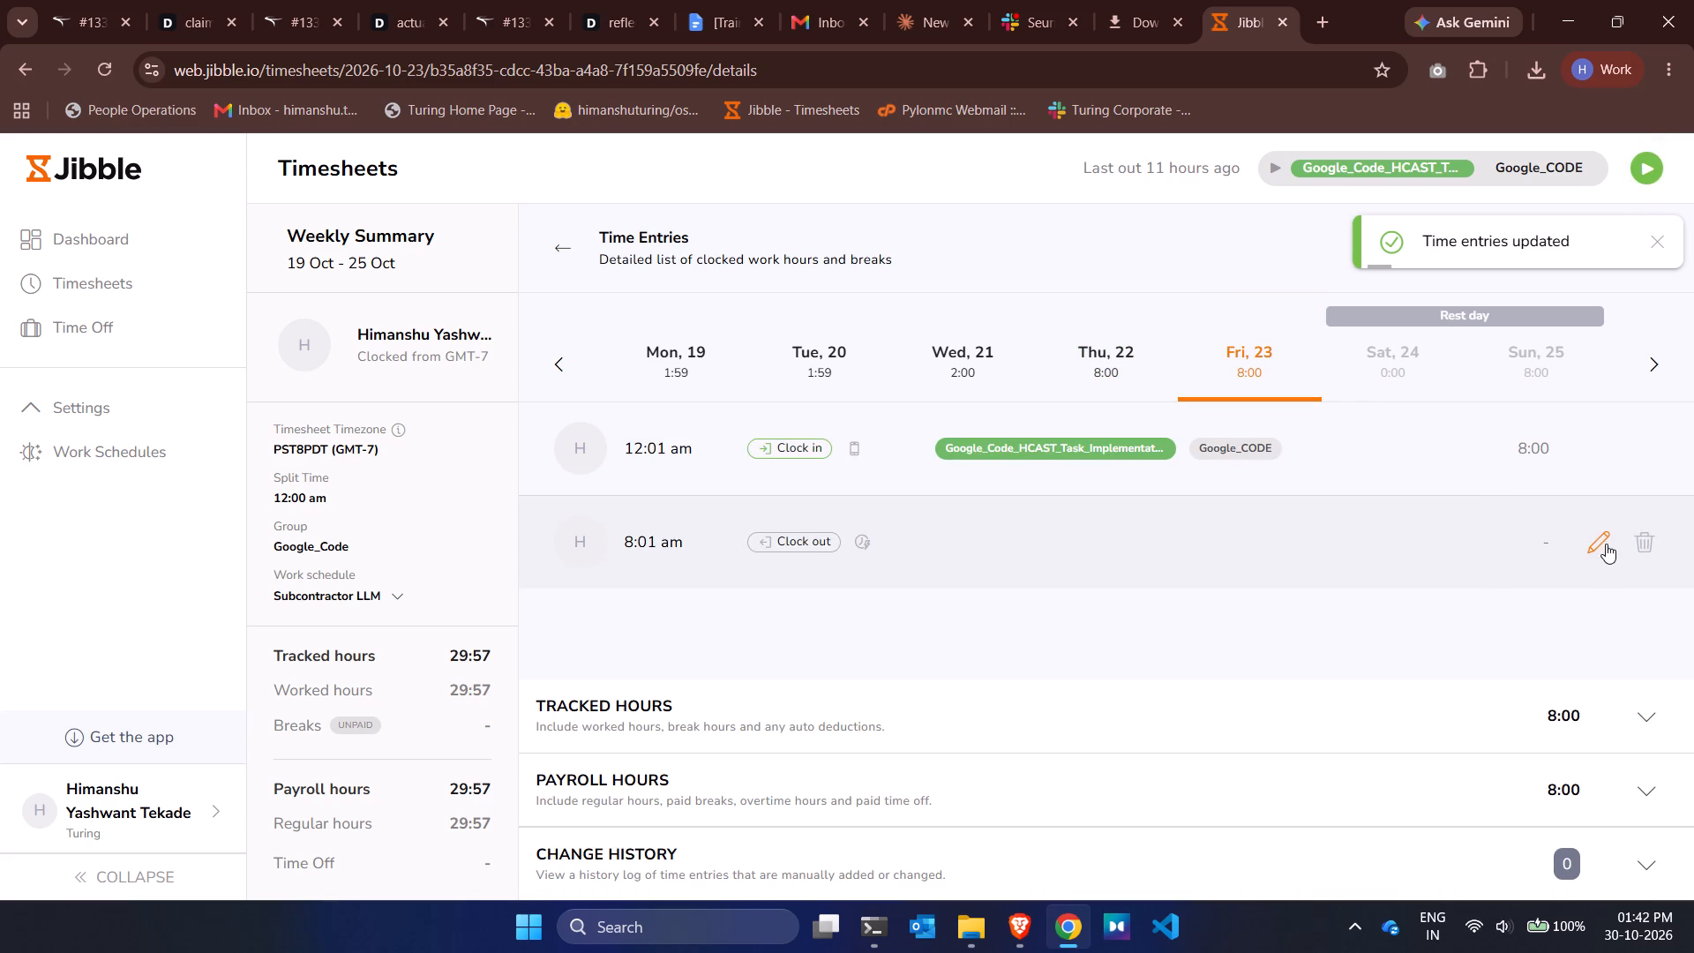
pyautogui.click(1608, 544)
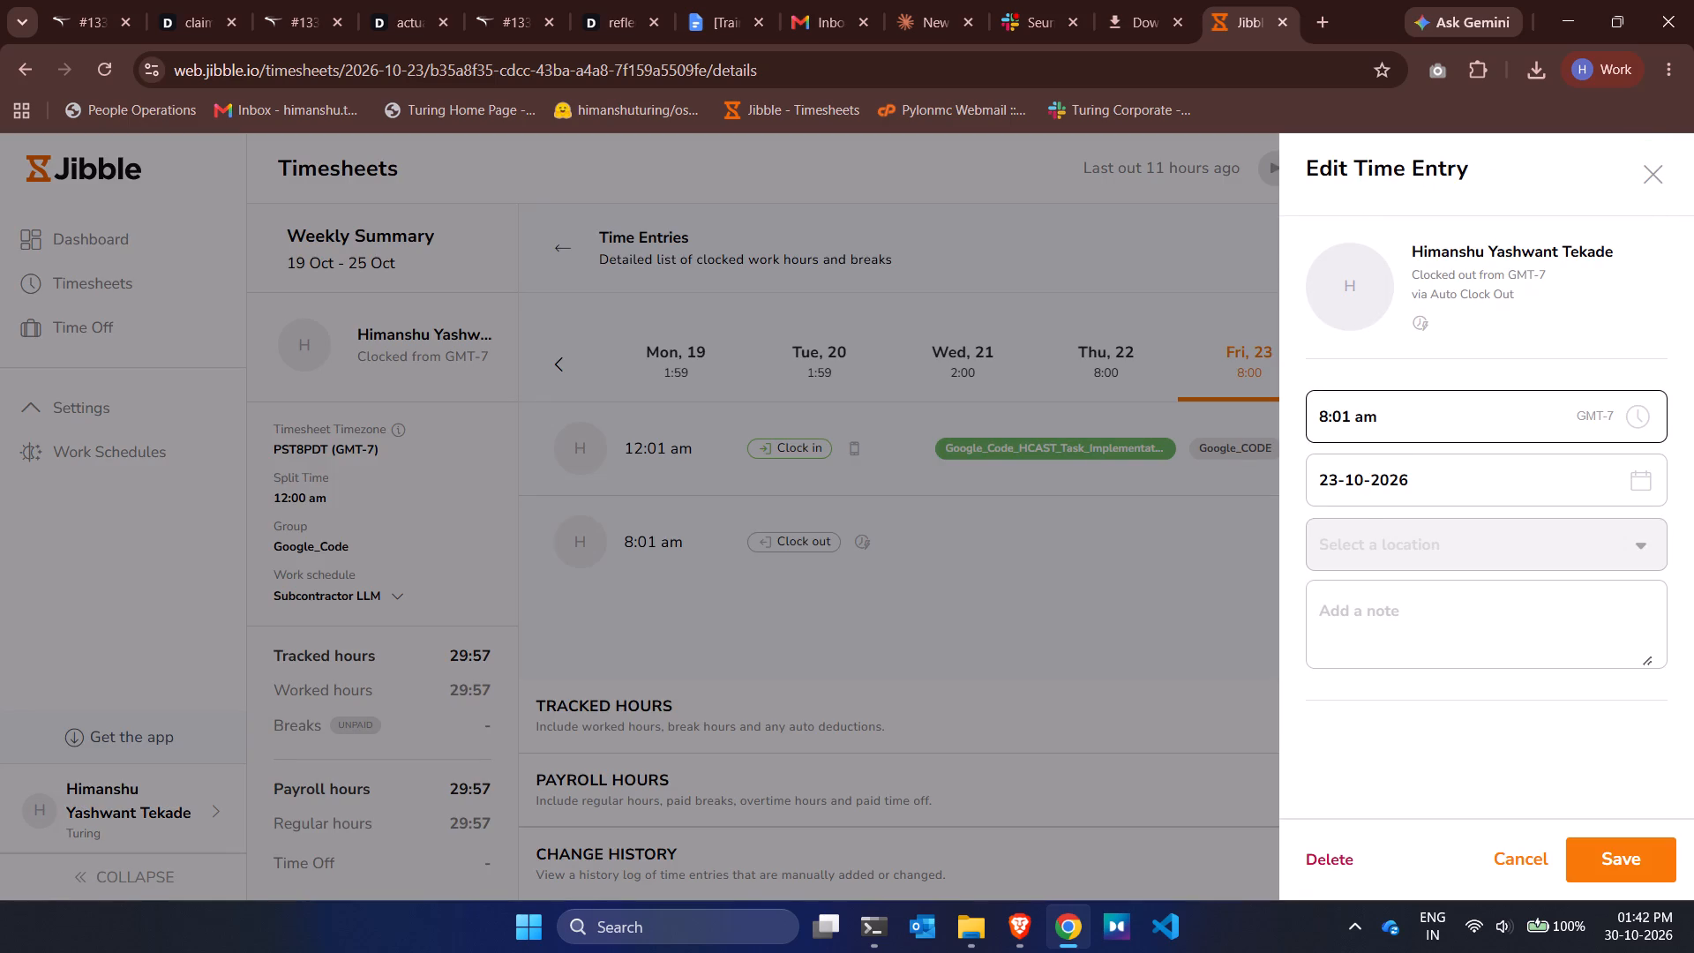
pyautogui.click(1323, 420)
pyautogui.scroll(1, 1351, 519)
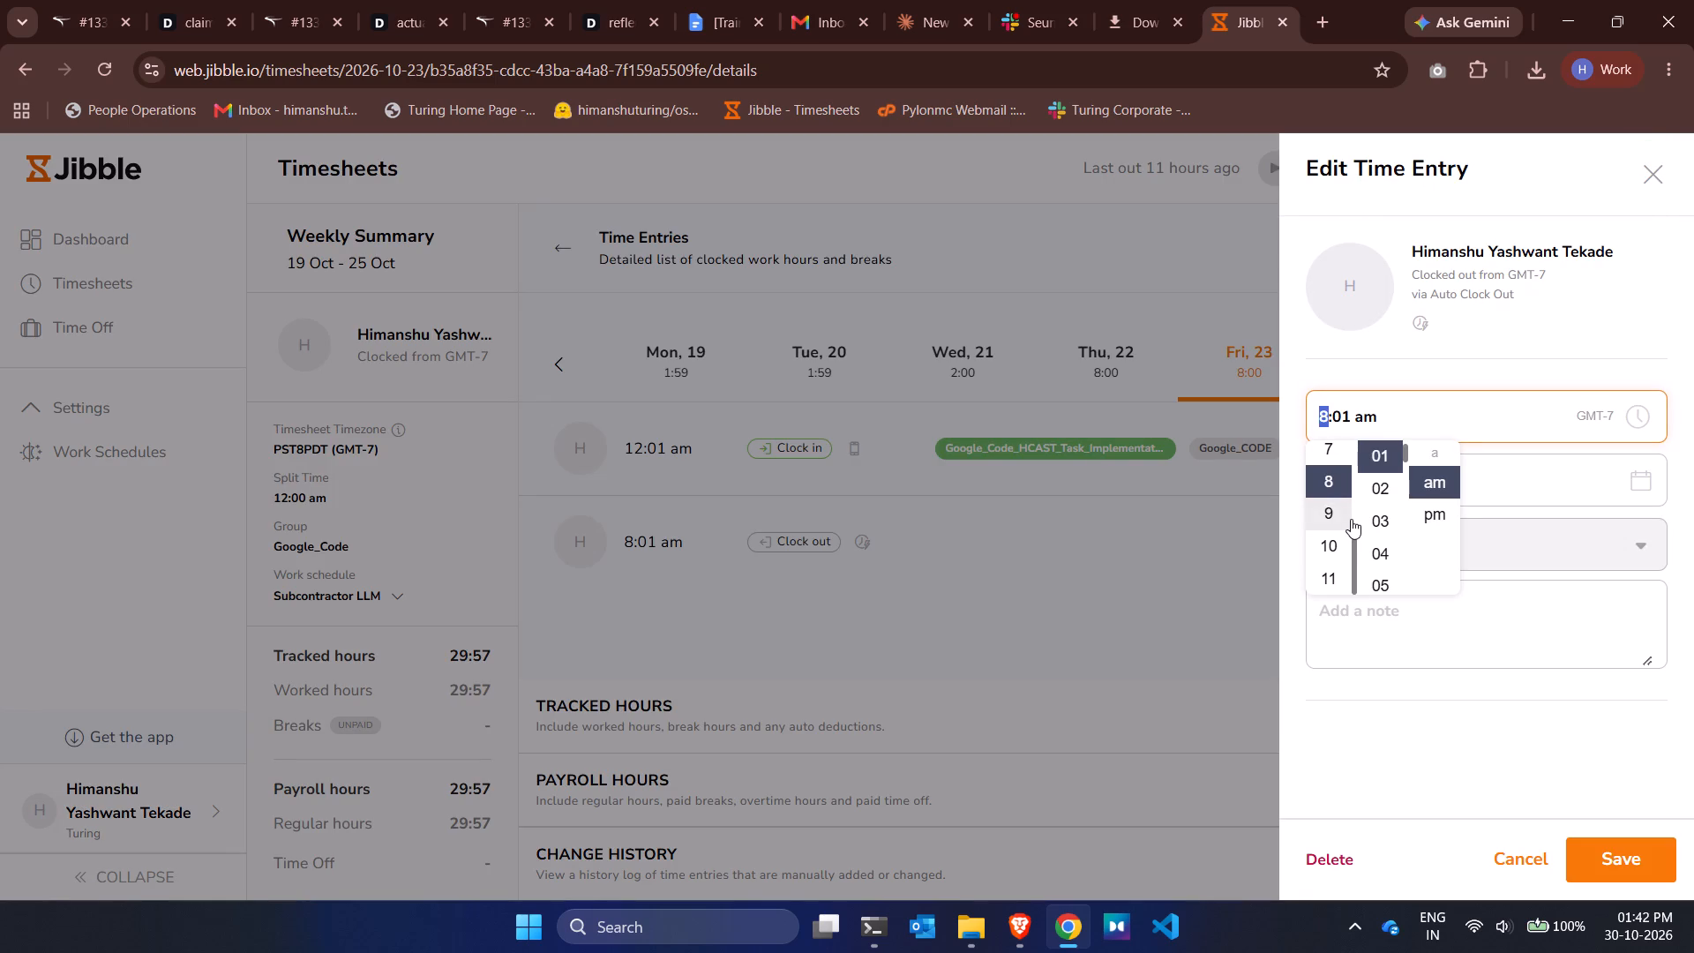
pyautogui.scroll(3, 1351, 519)
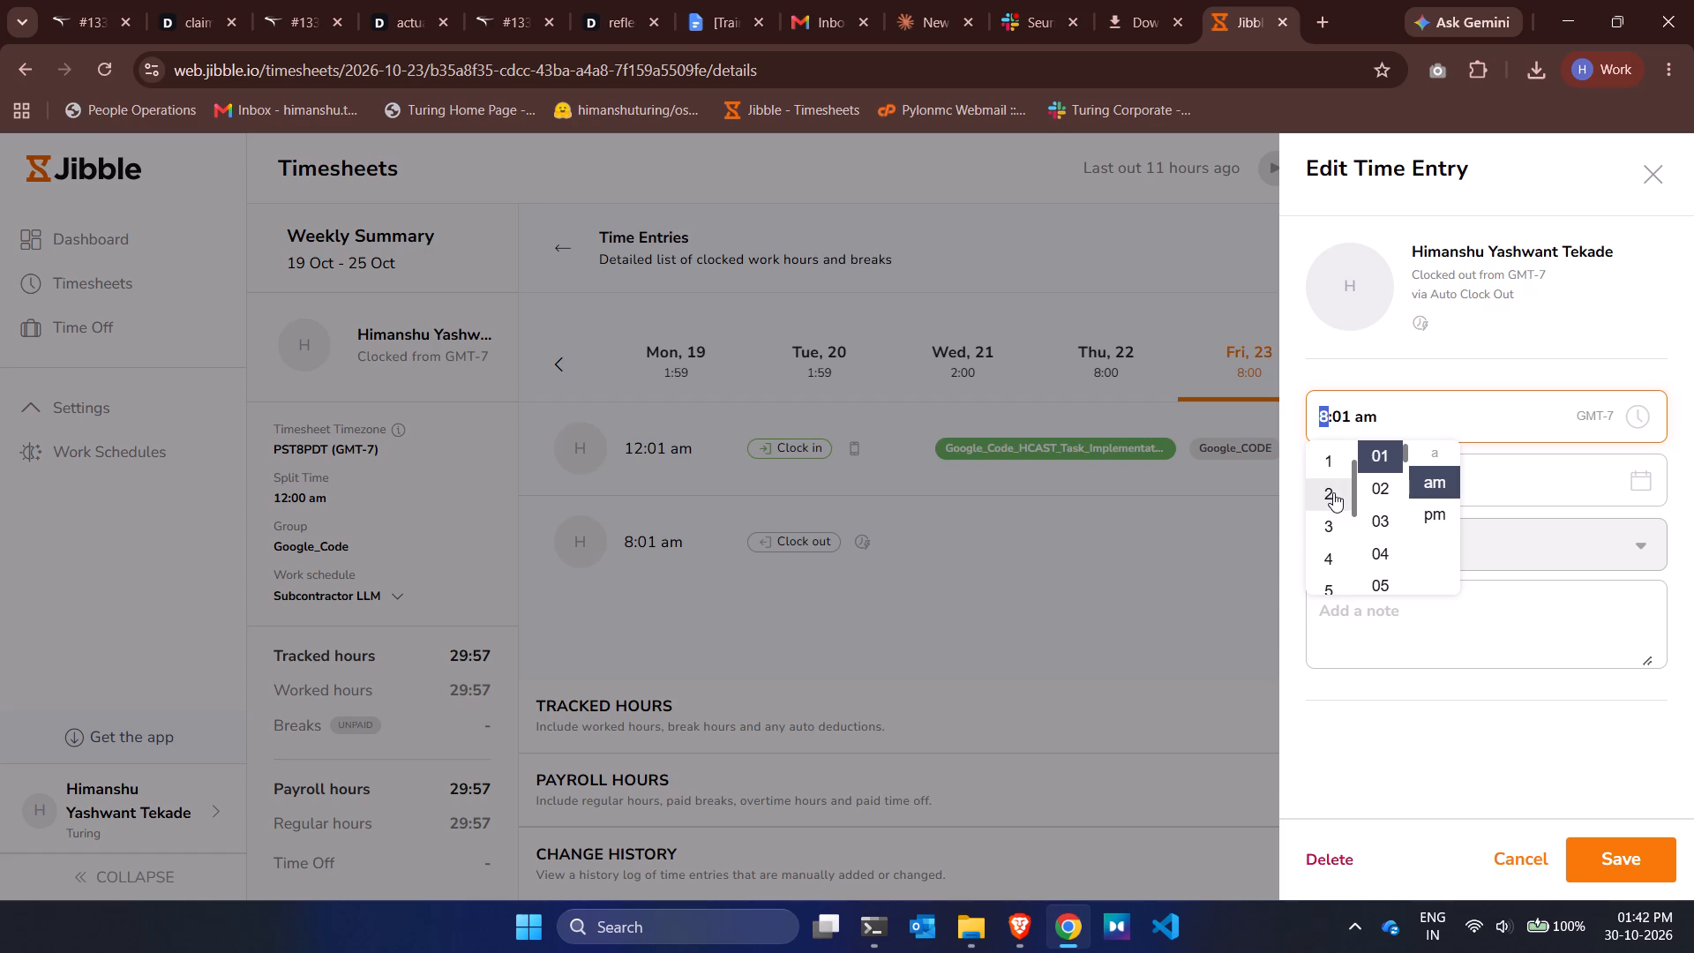
pyautogui.click(1333, 492)
pyautogui.click(1622, 865)
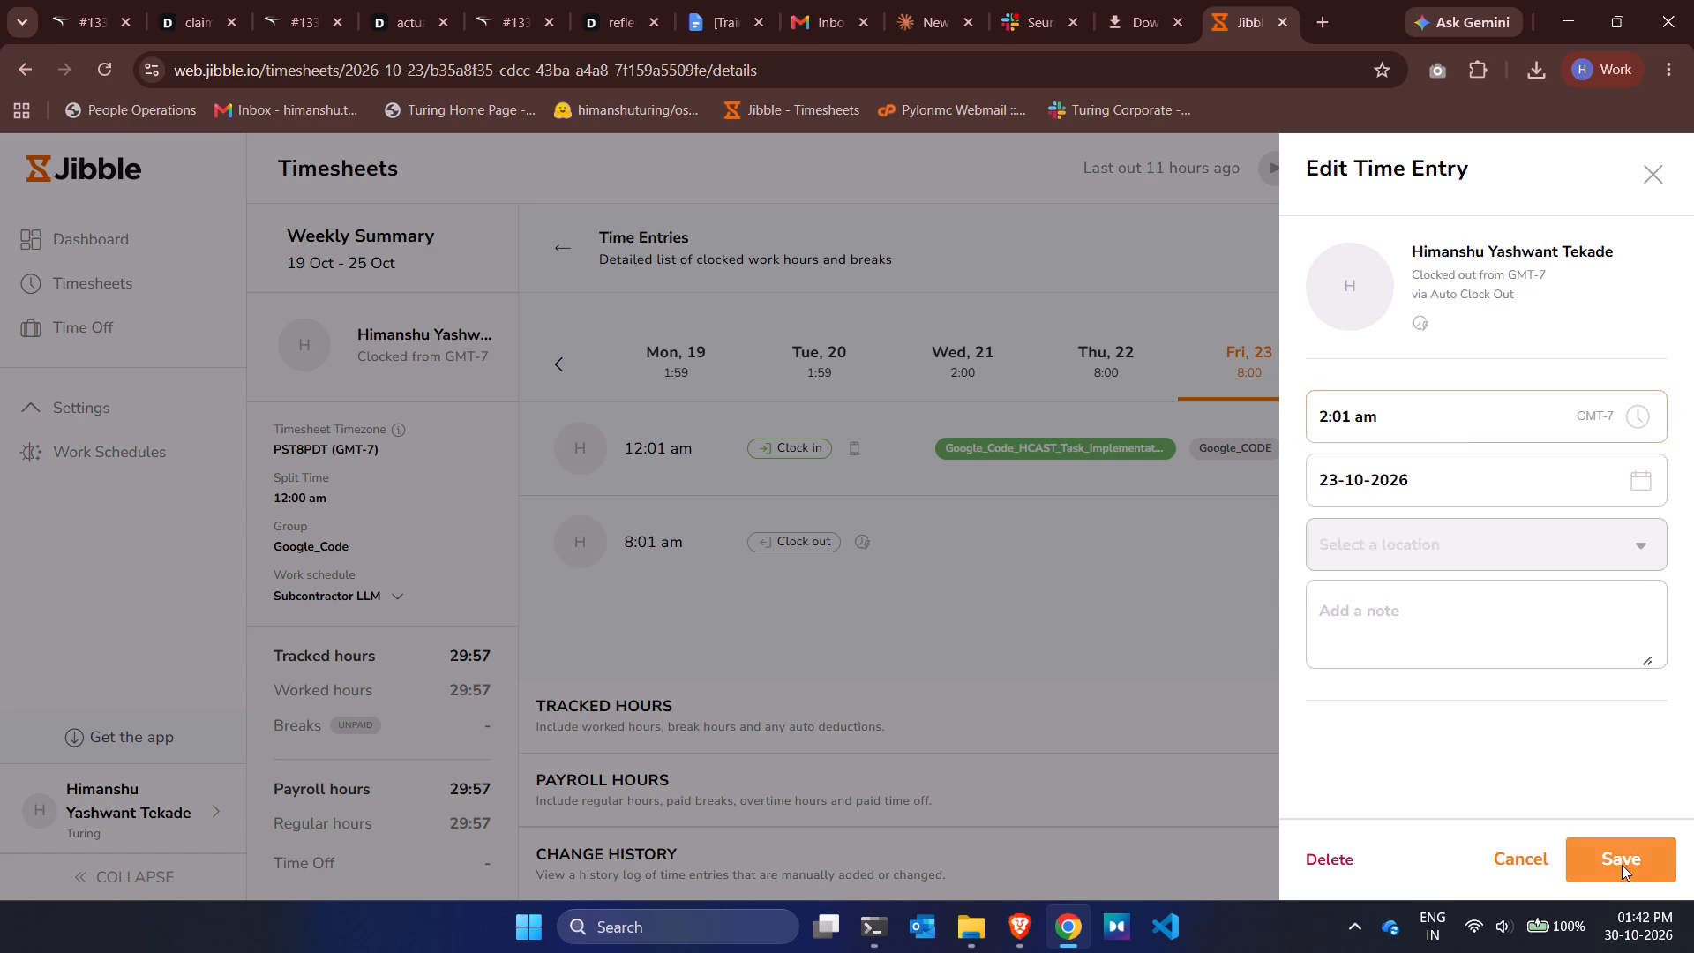
pyautogui.click(1020, 562)
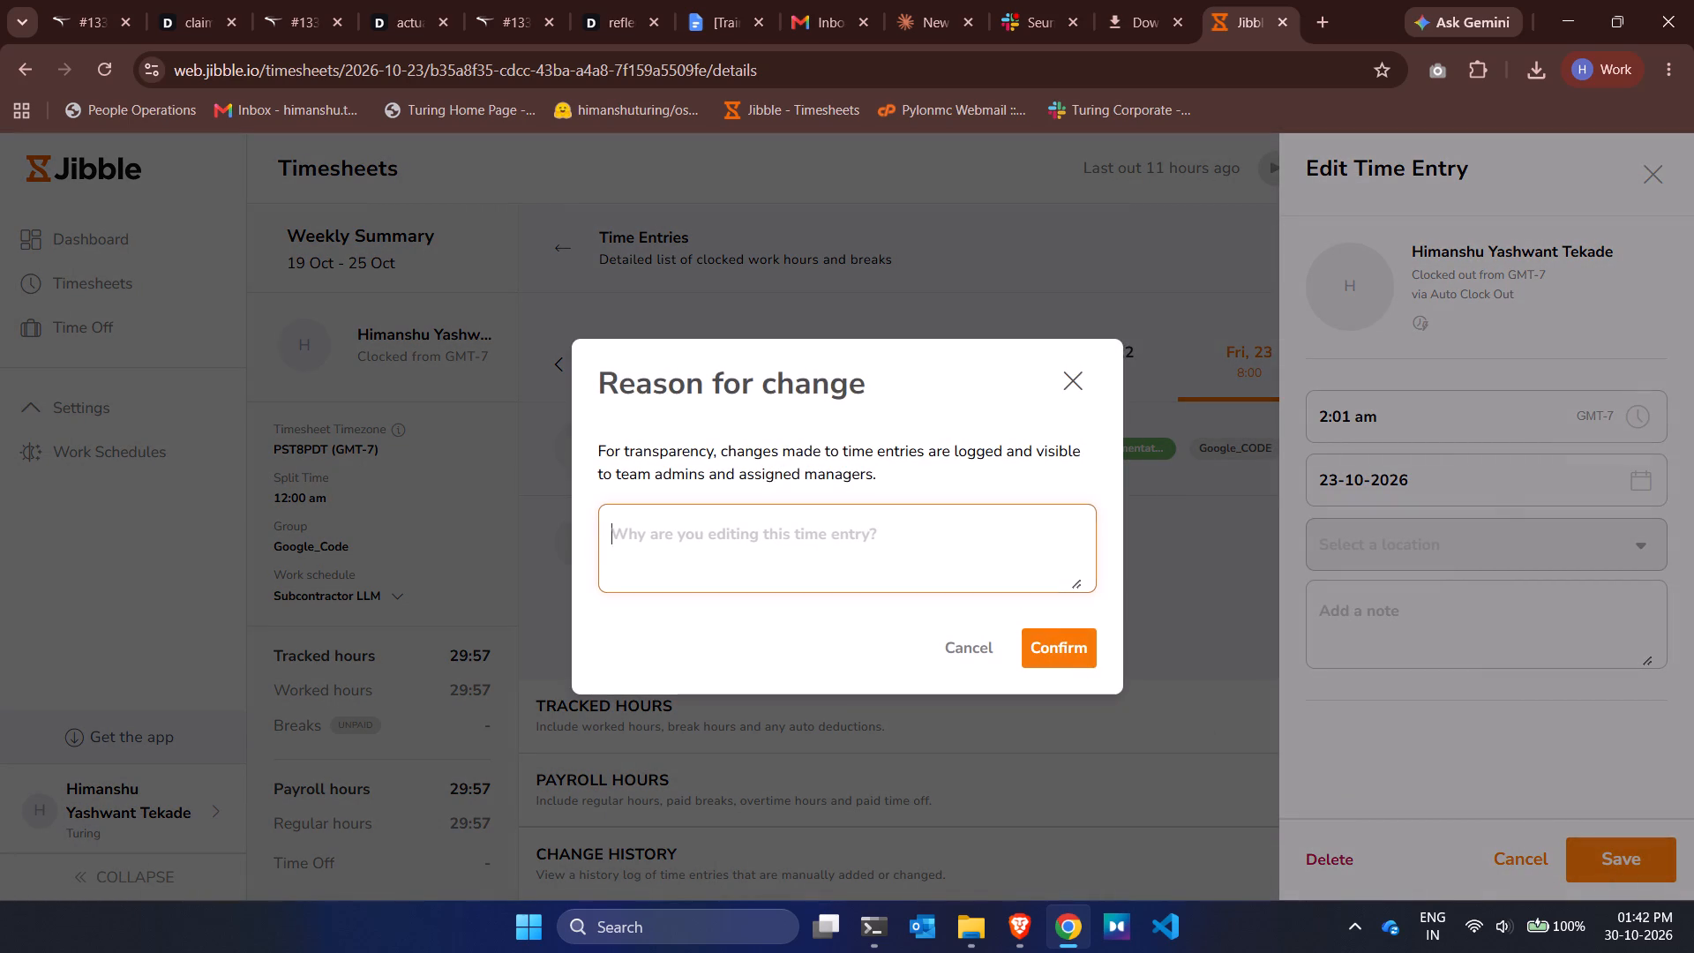
pyautogui.hotkey('ctrl', 'v')
pyautogui.click(1070, 655)
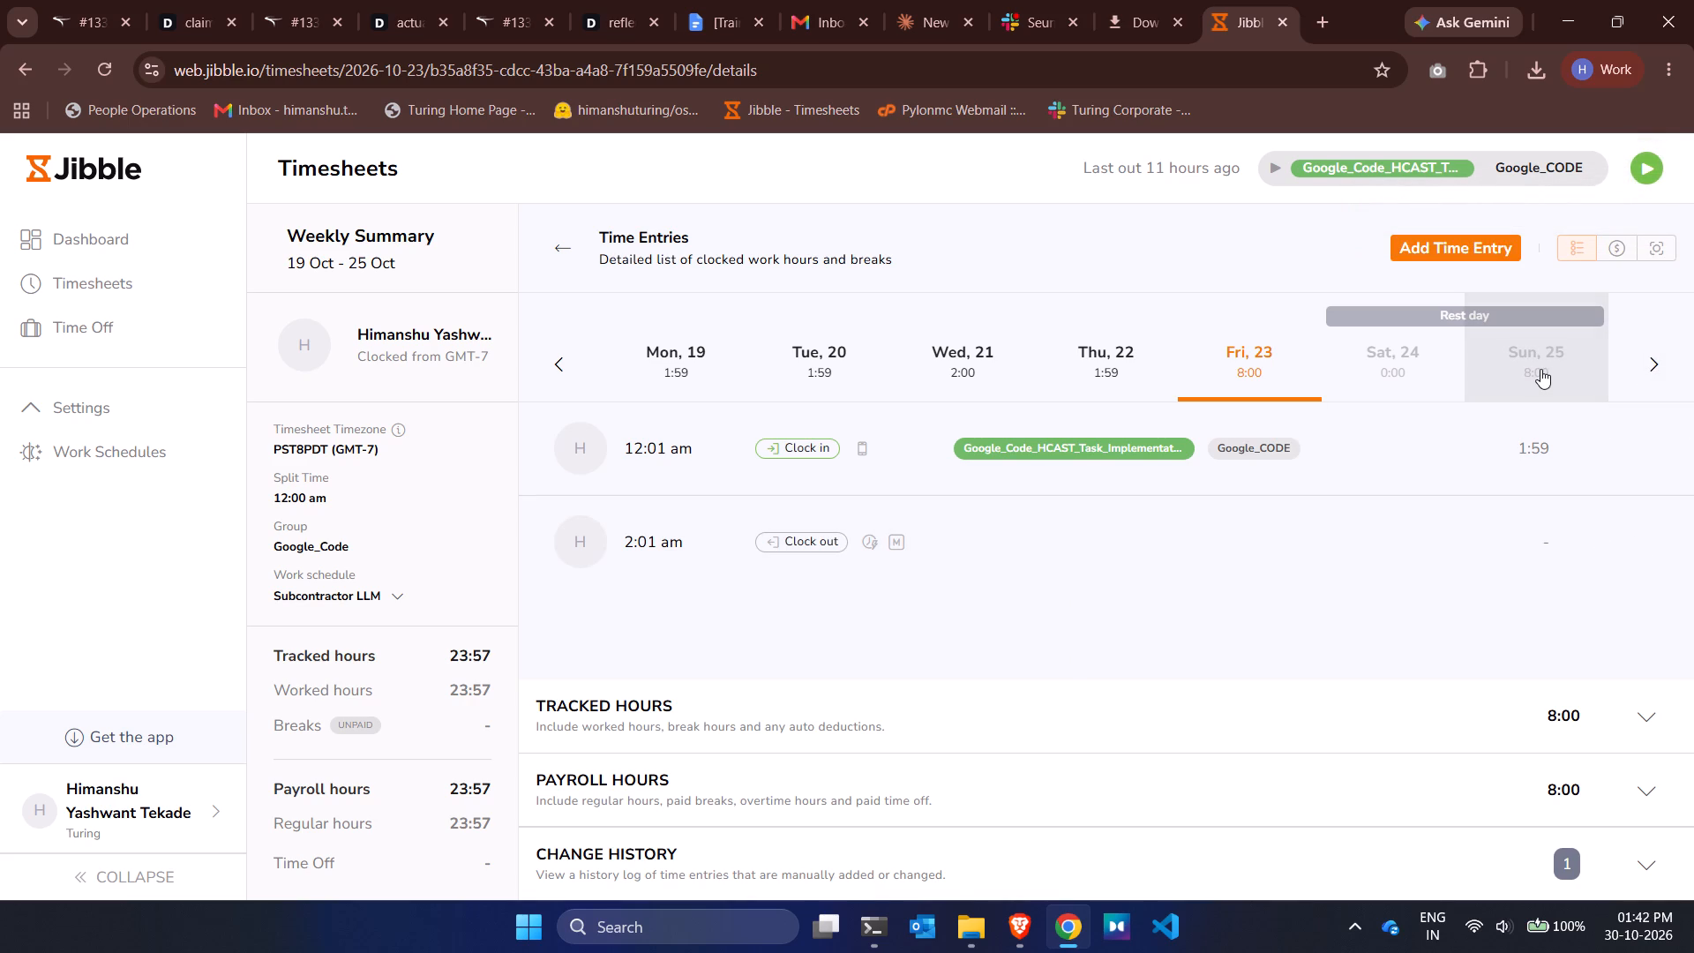
# Review the daily and weekly tracked hours for the weeks starting 5, 12 and 19 October.
pyautogui.click(1655, 371)
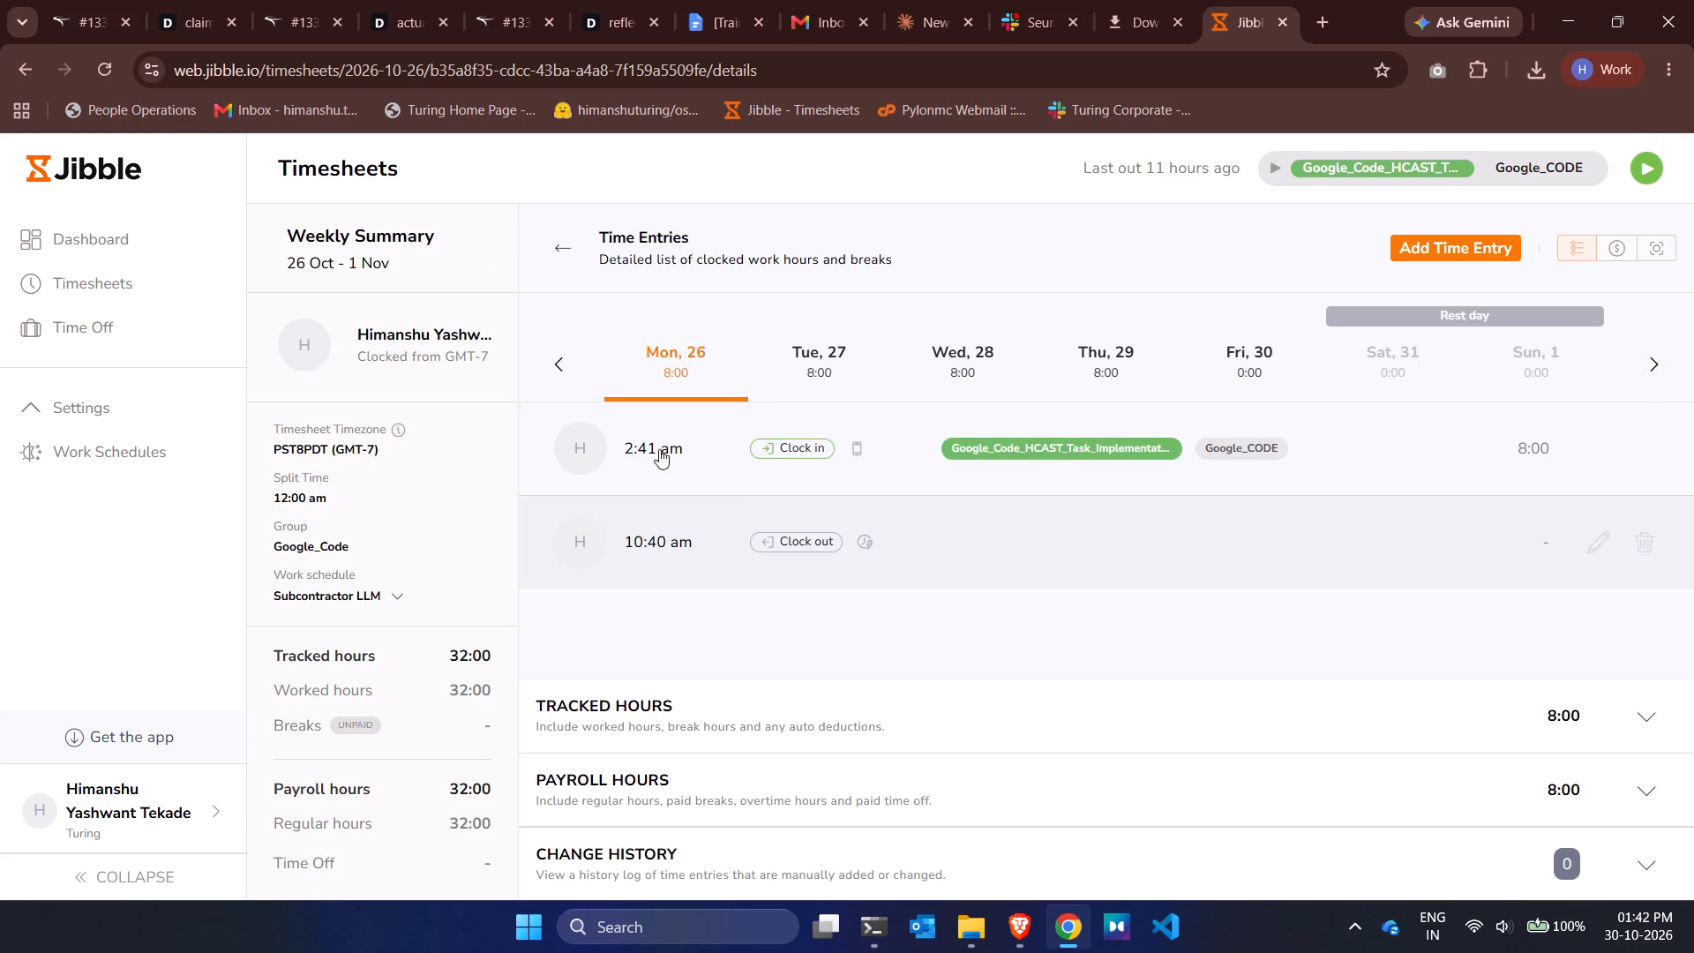
pyautogui.click(546, 373)
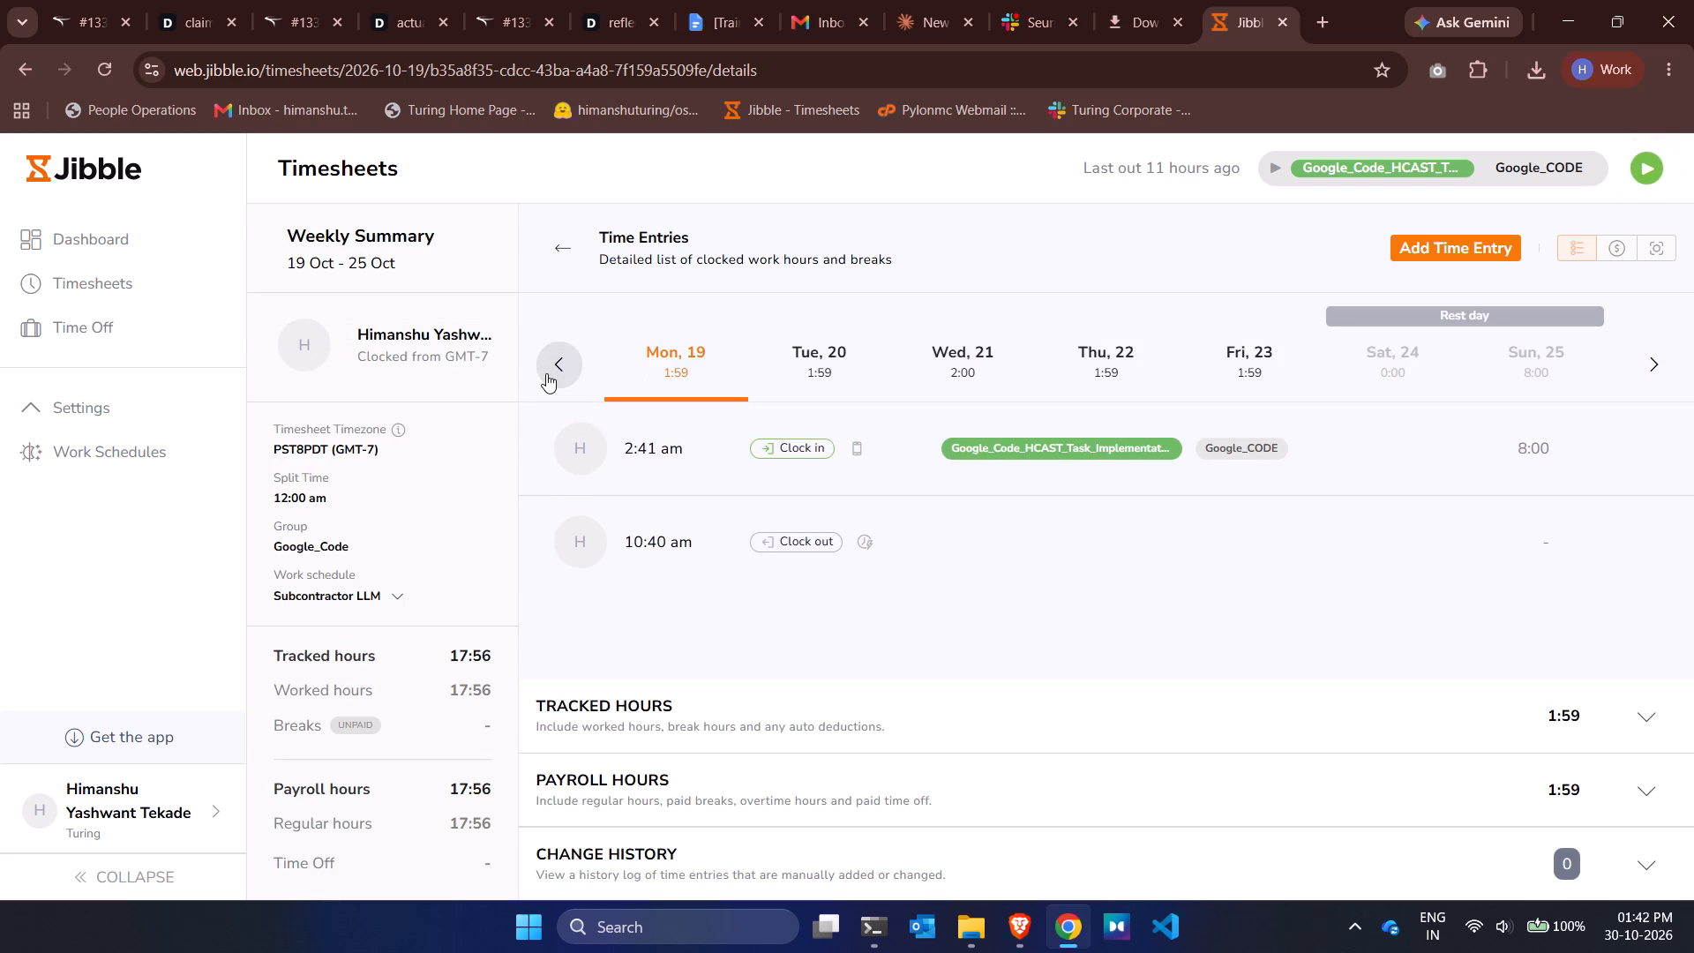
pyautogui.click(546, 373)
pyautogui.click(546, 373)
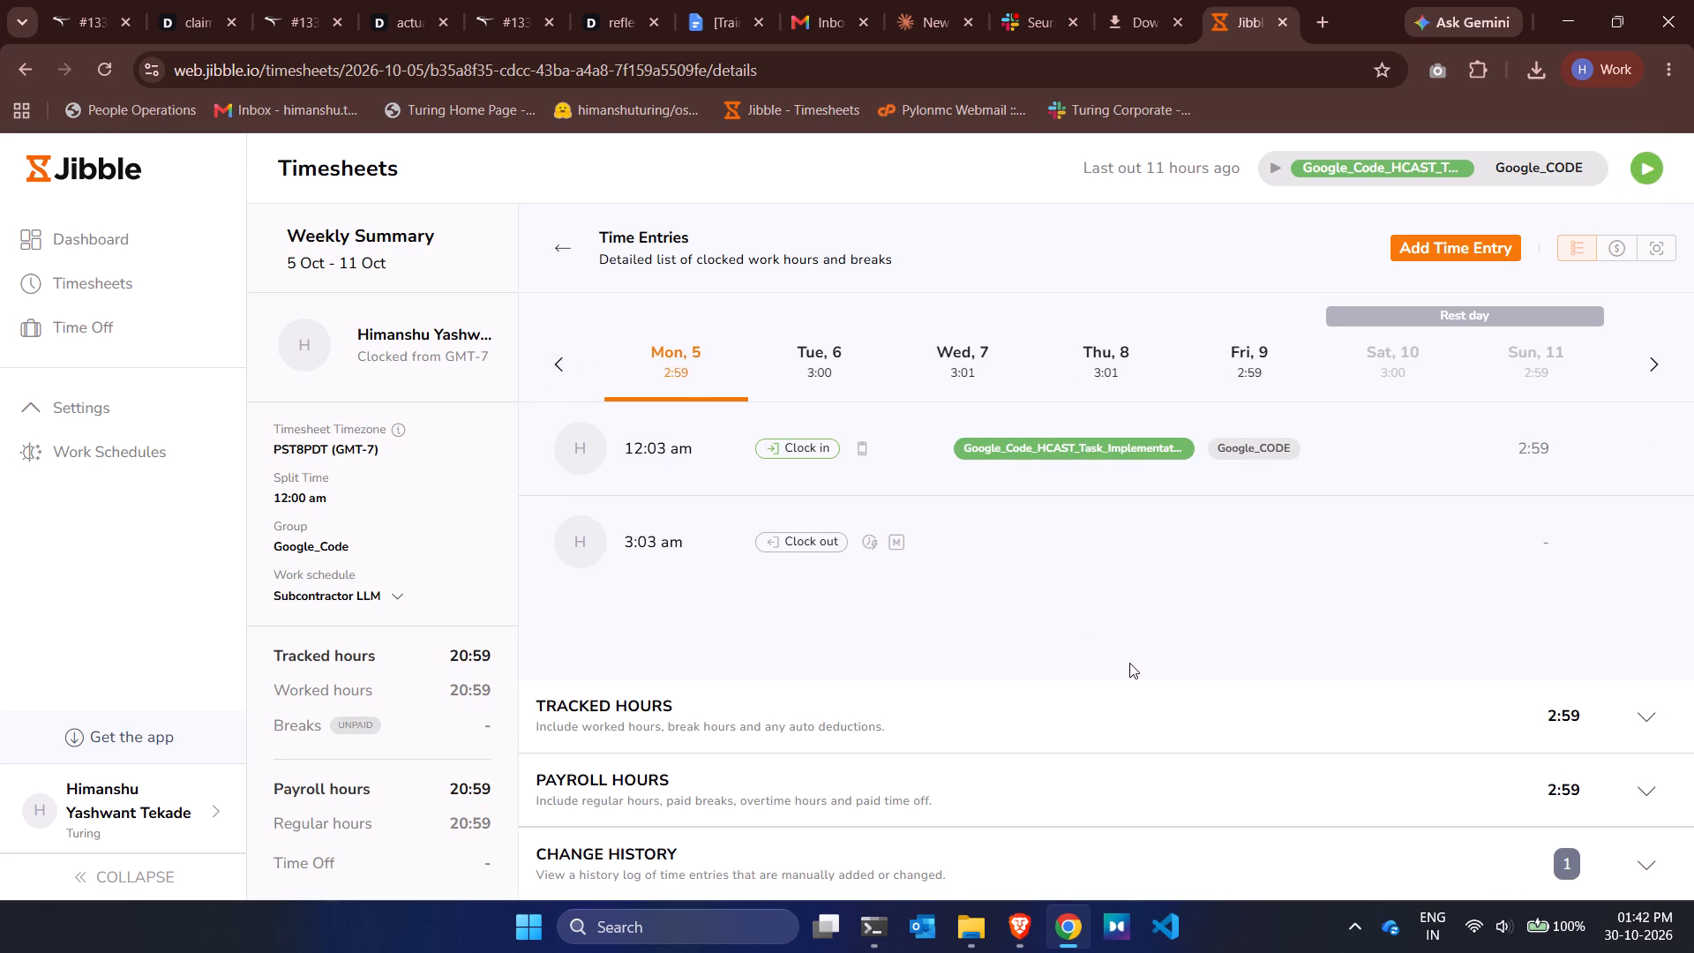
pyautogui.click(1659, 363)
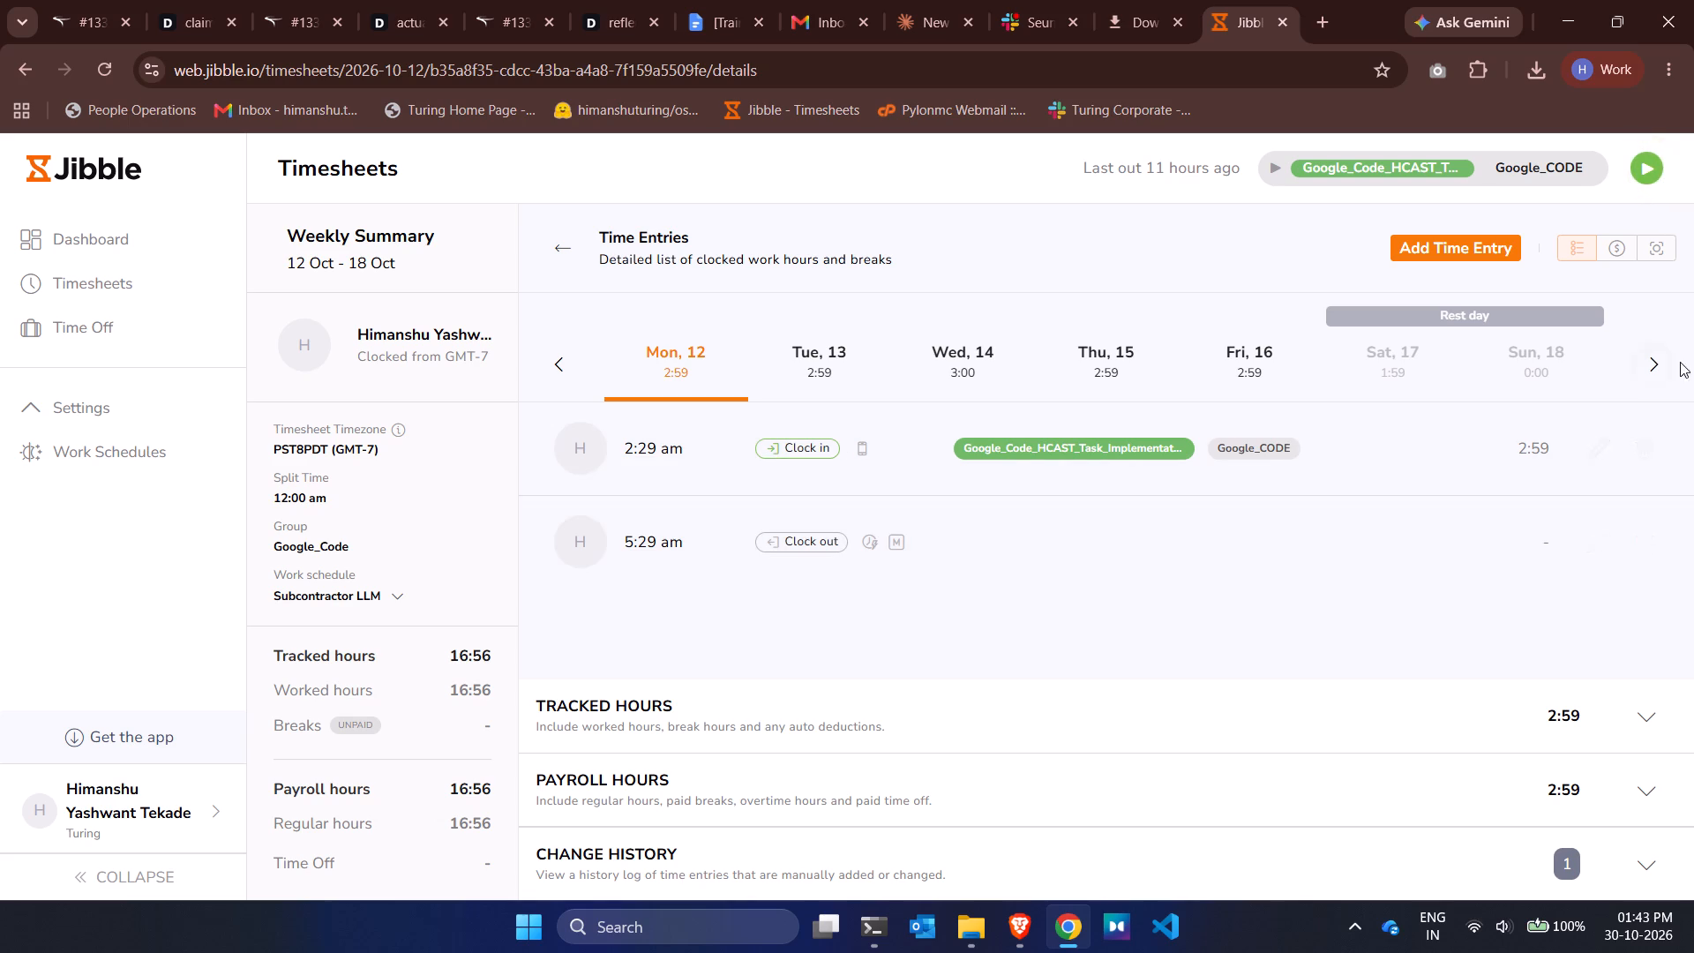
pyautogui.click(1645, 366)
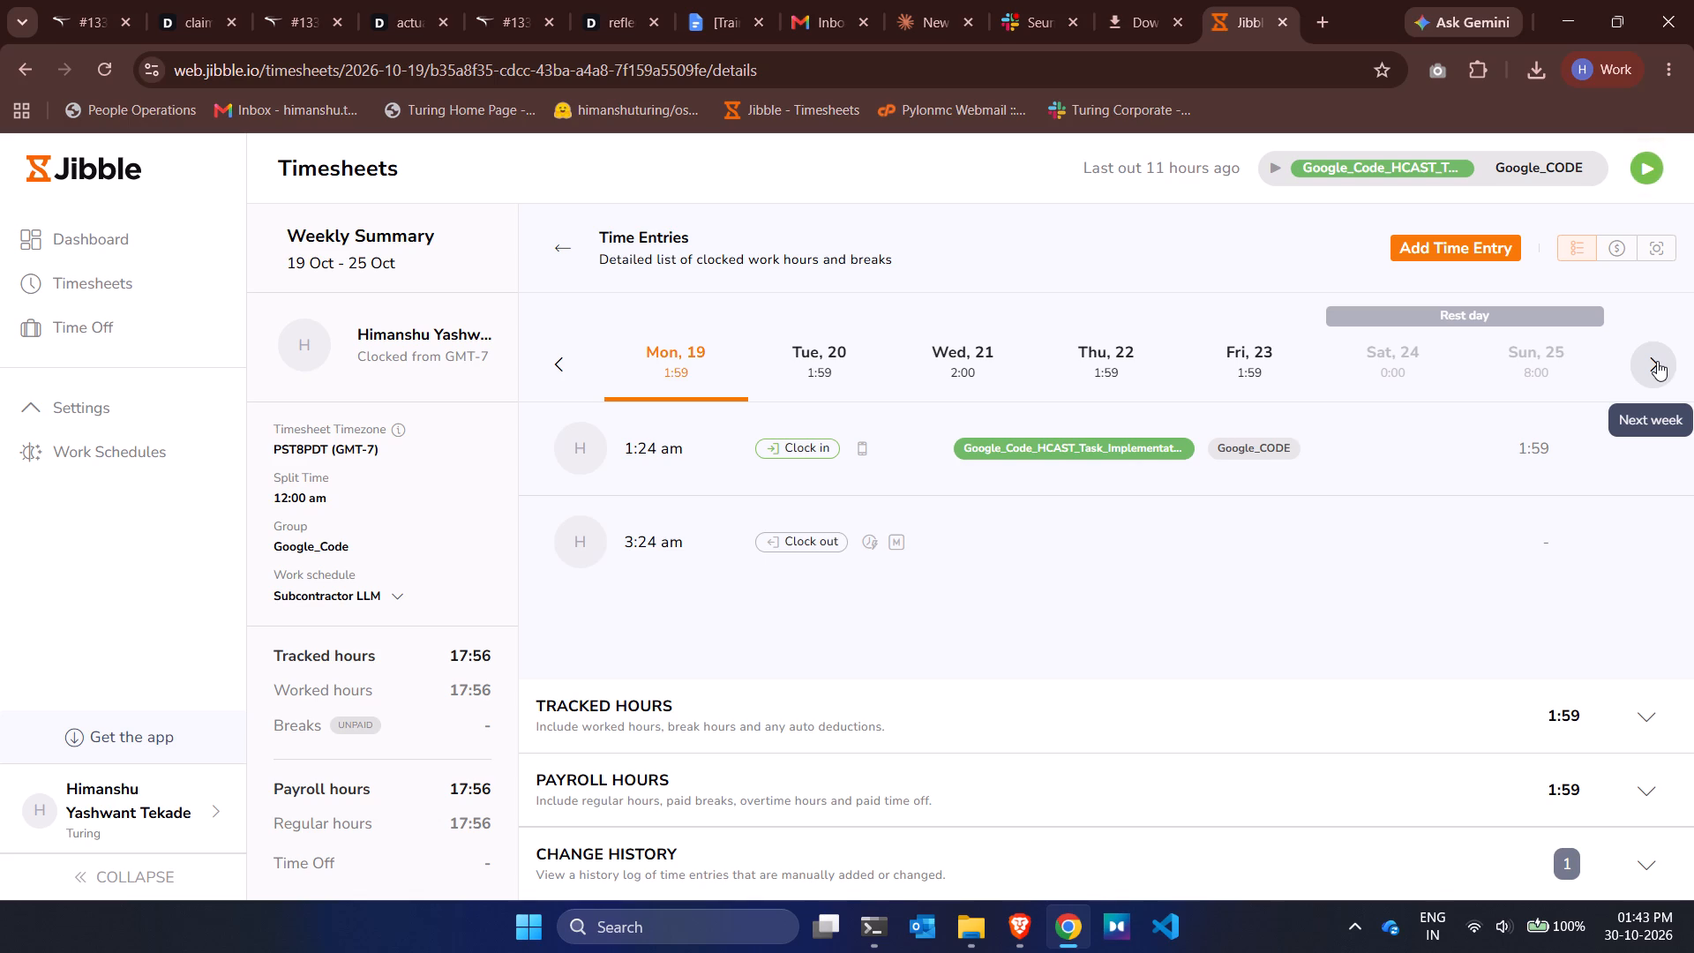
# Set the clock-out time for Monday 26 October to 4:41 am, giving the reason "Adjusting hours based on submitted tasks".
pyautogui.click(1657, 361)
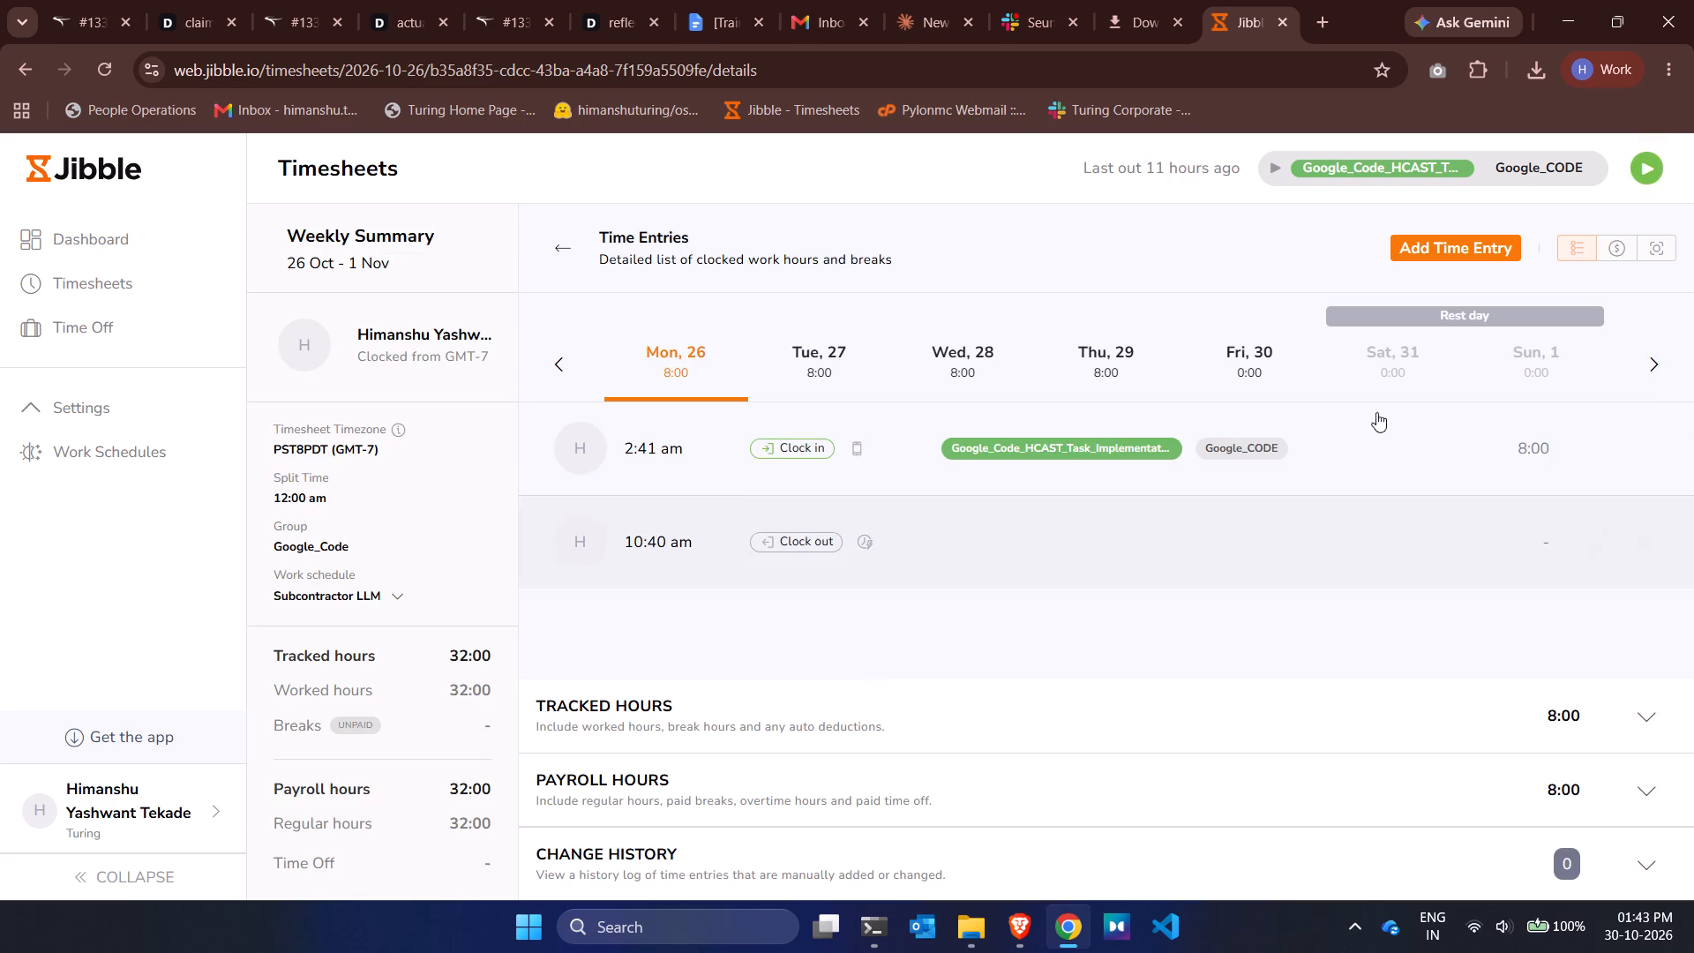
pyautogui.click(1604, 549)
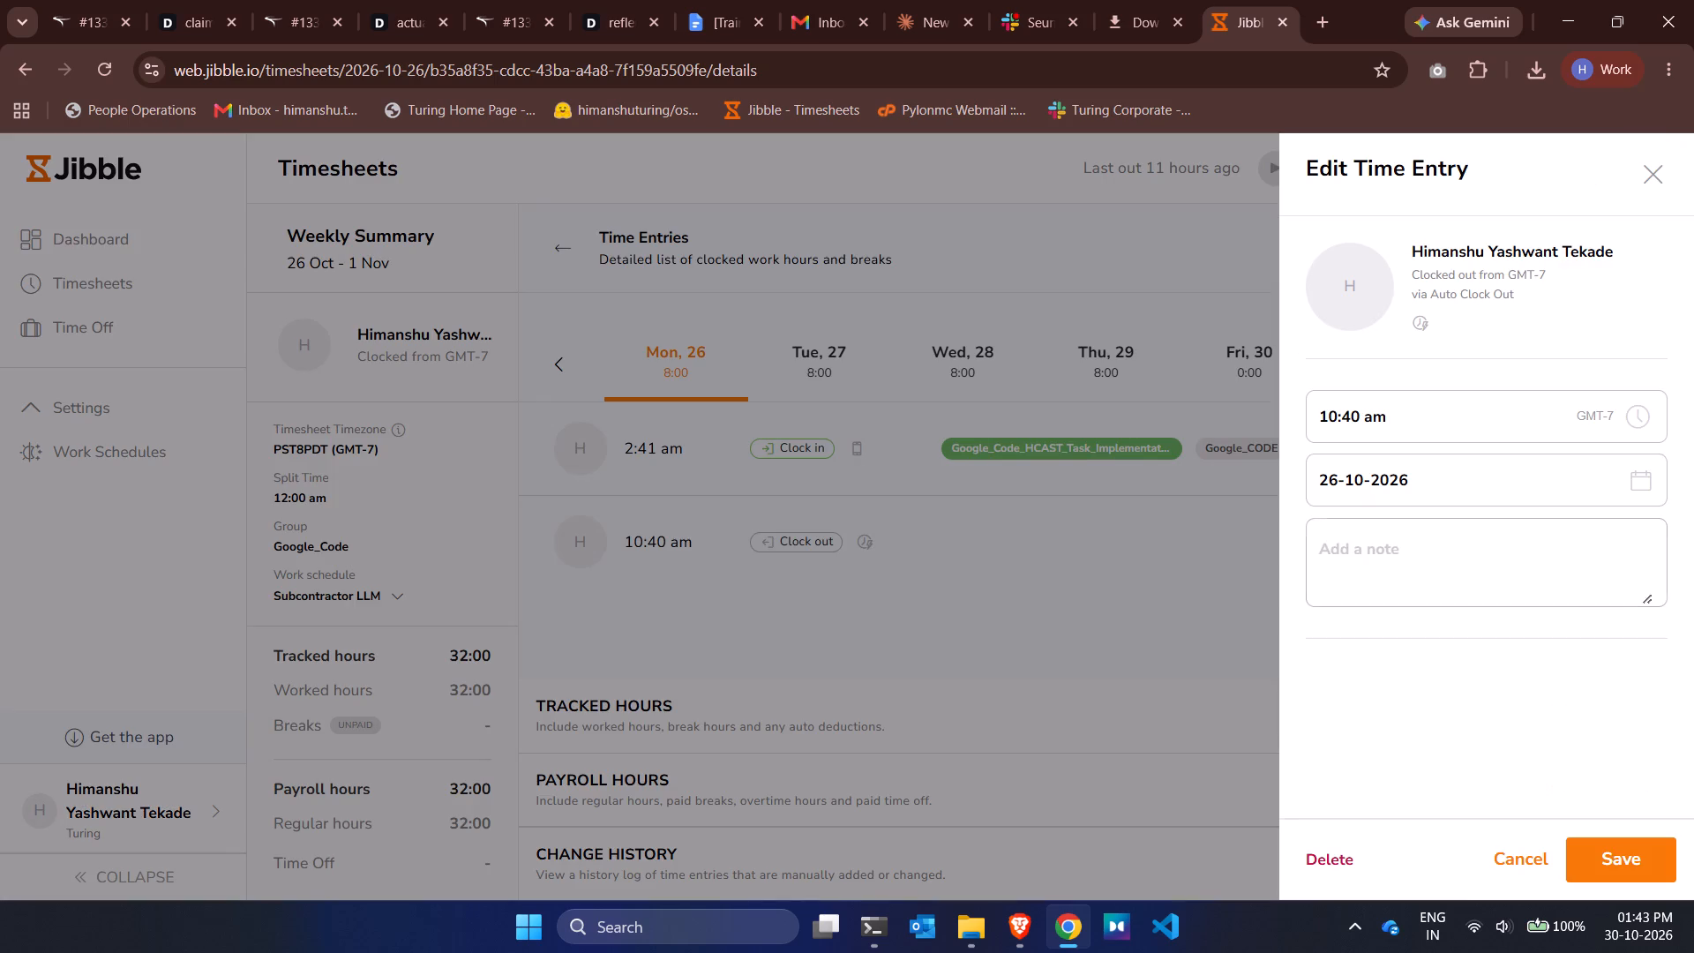
pyautogui.click(1330, 418)
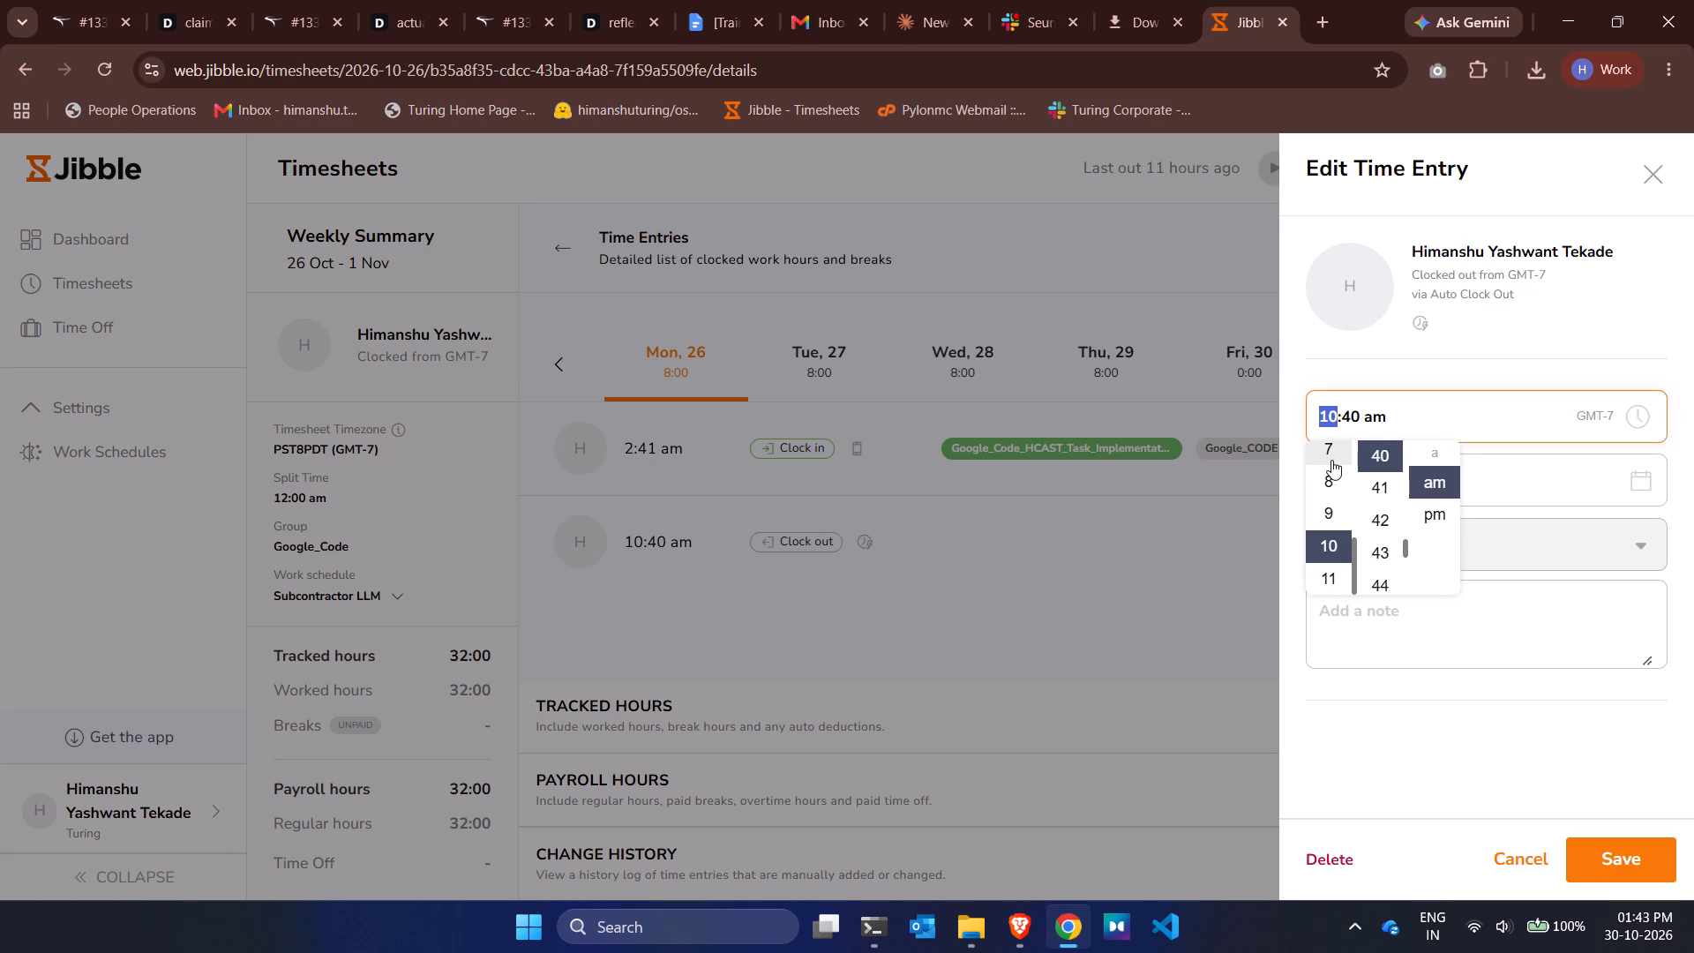
pyautogui.scroll(3, 1331, 460)
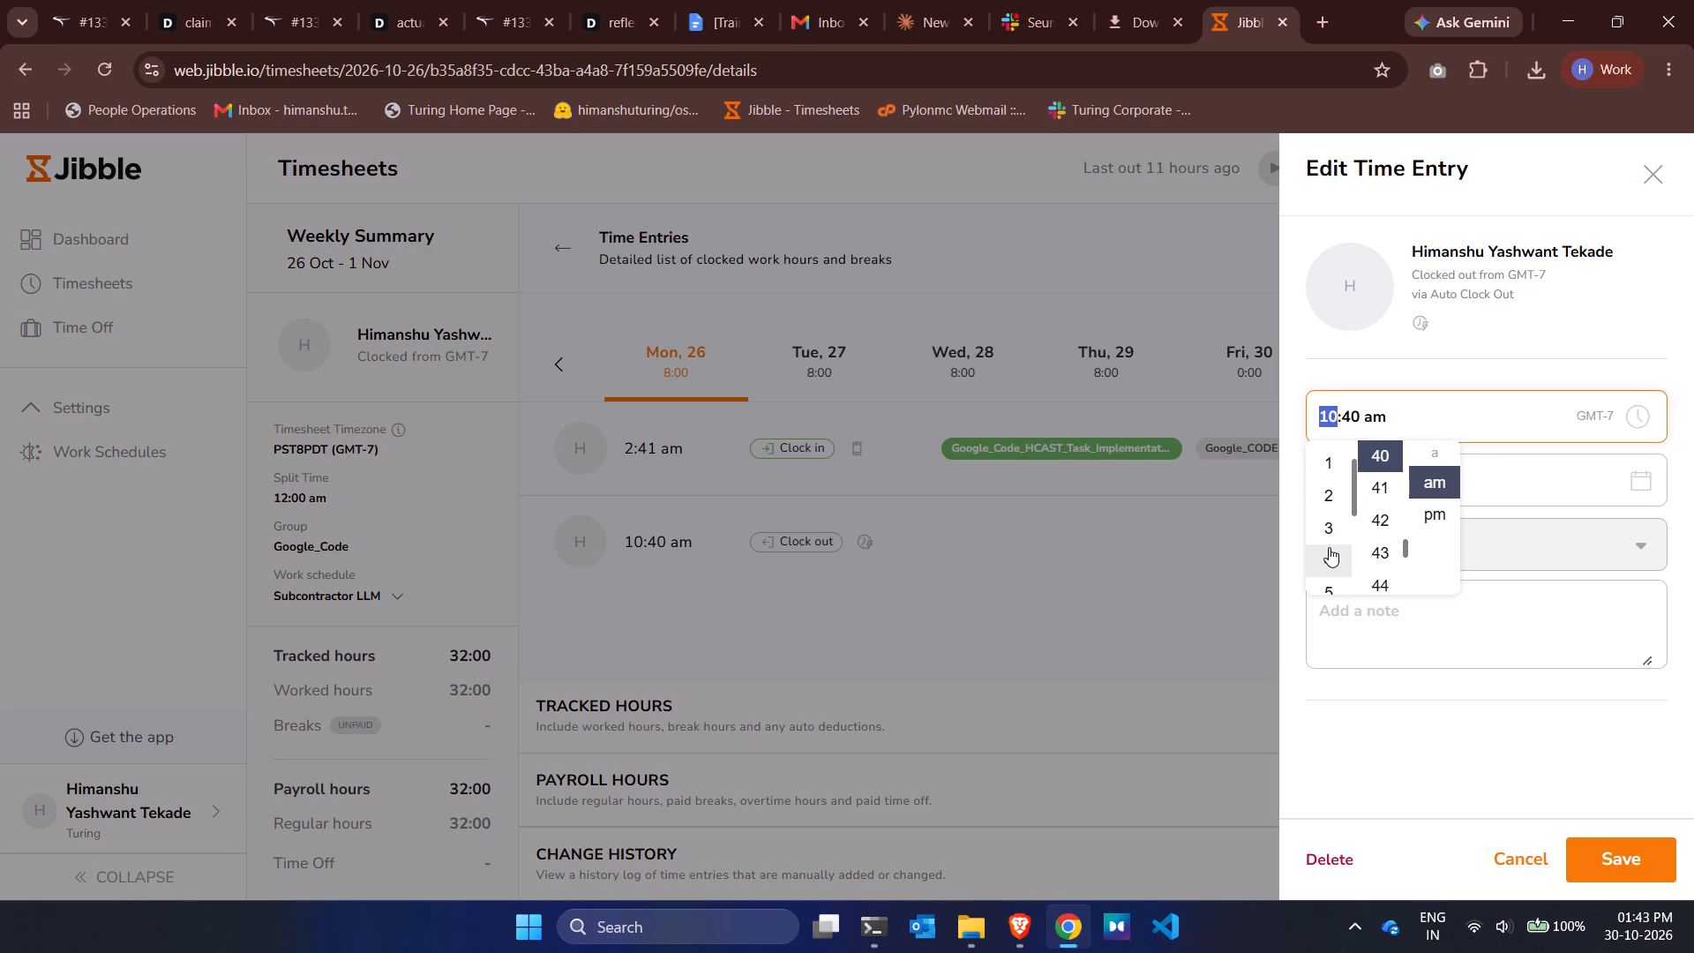
pyautogui.click(1331, 567)
pyautogui.click(1383, 484)
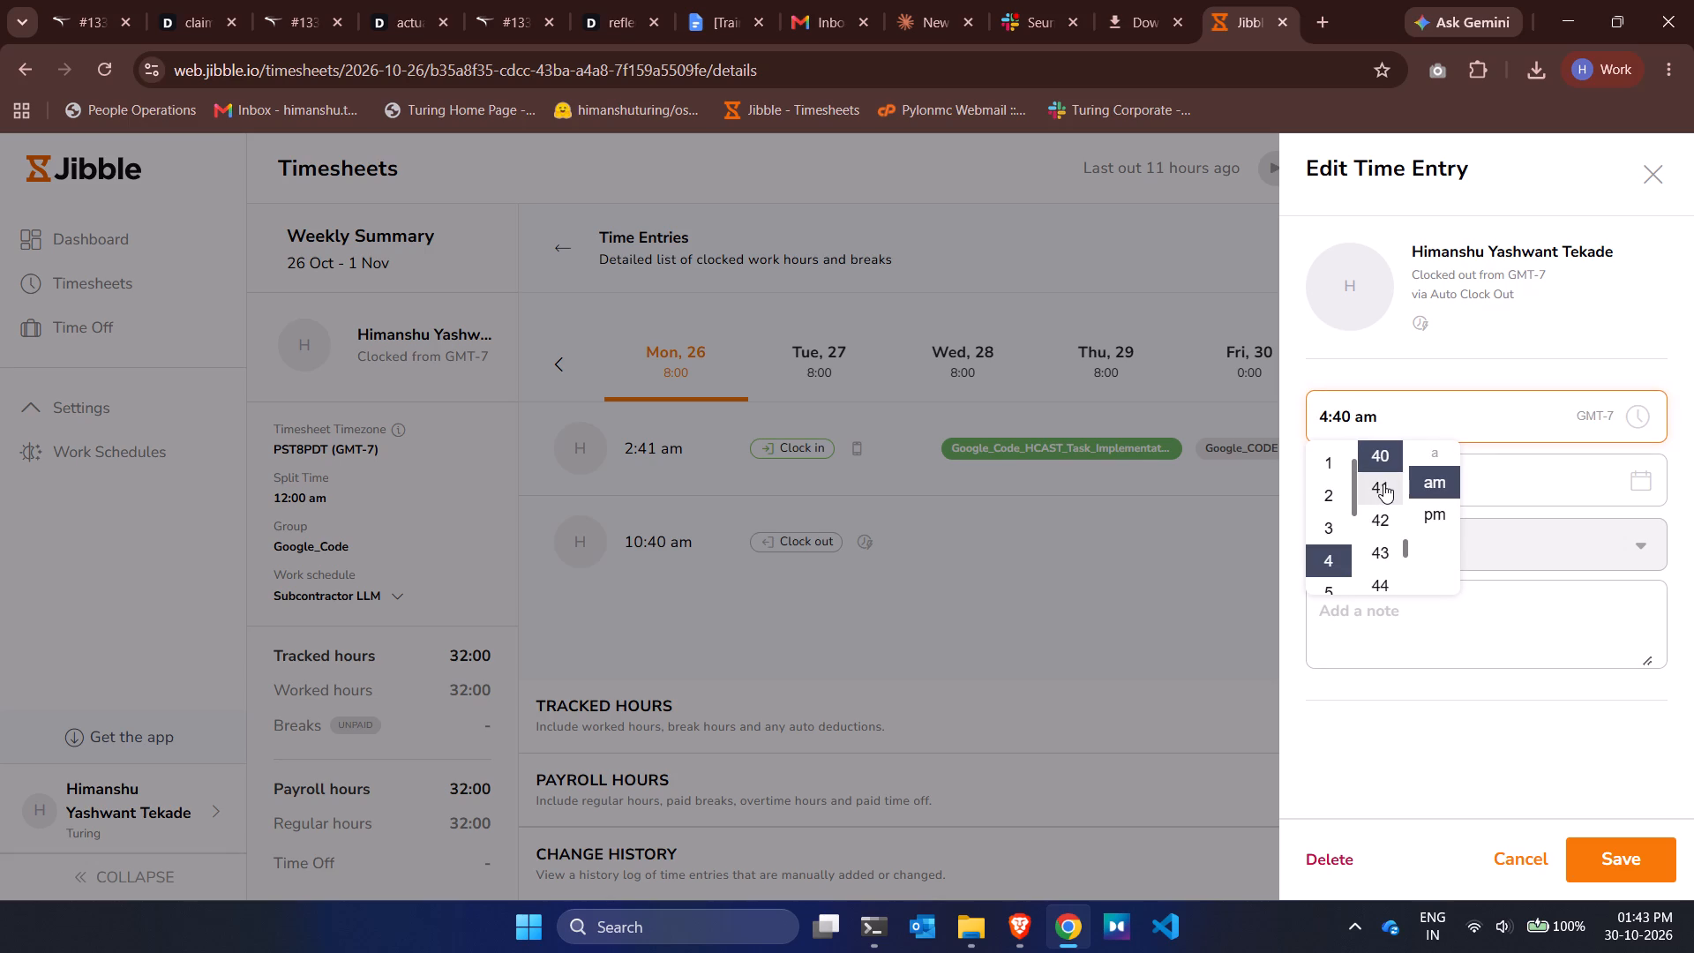
pyautogui.click(1597, 865)
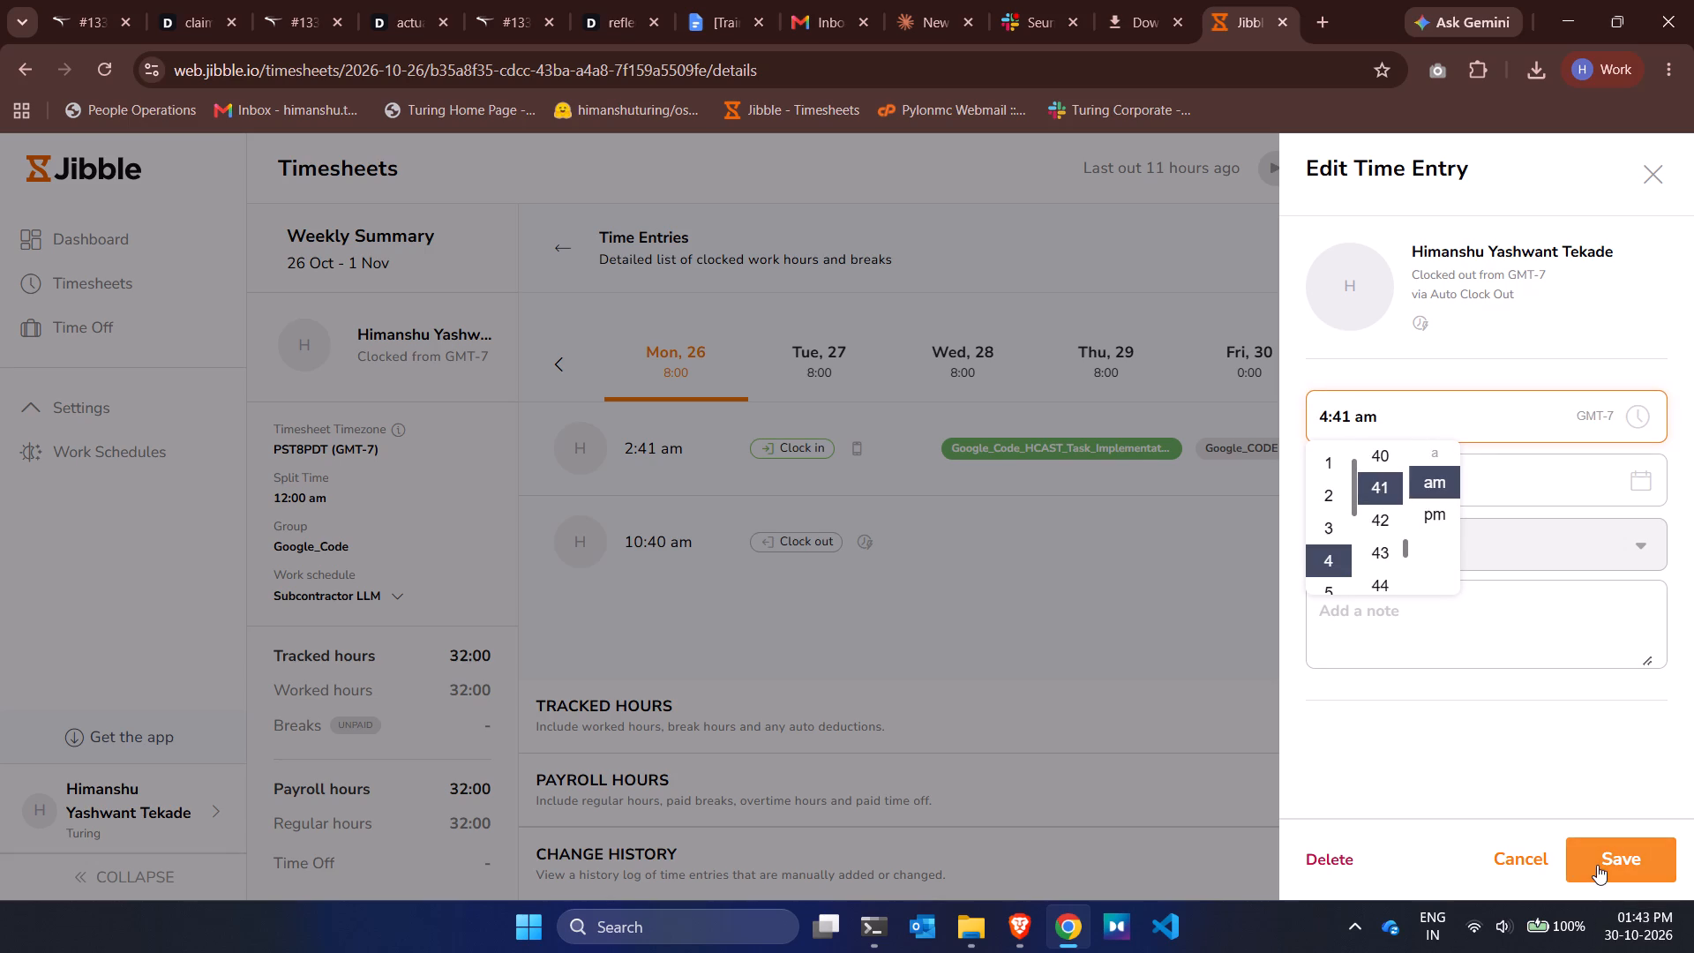
pyautogui.click(911, 549)
pyautogui.hotkey('ctrl', 'v')
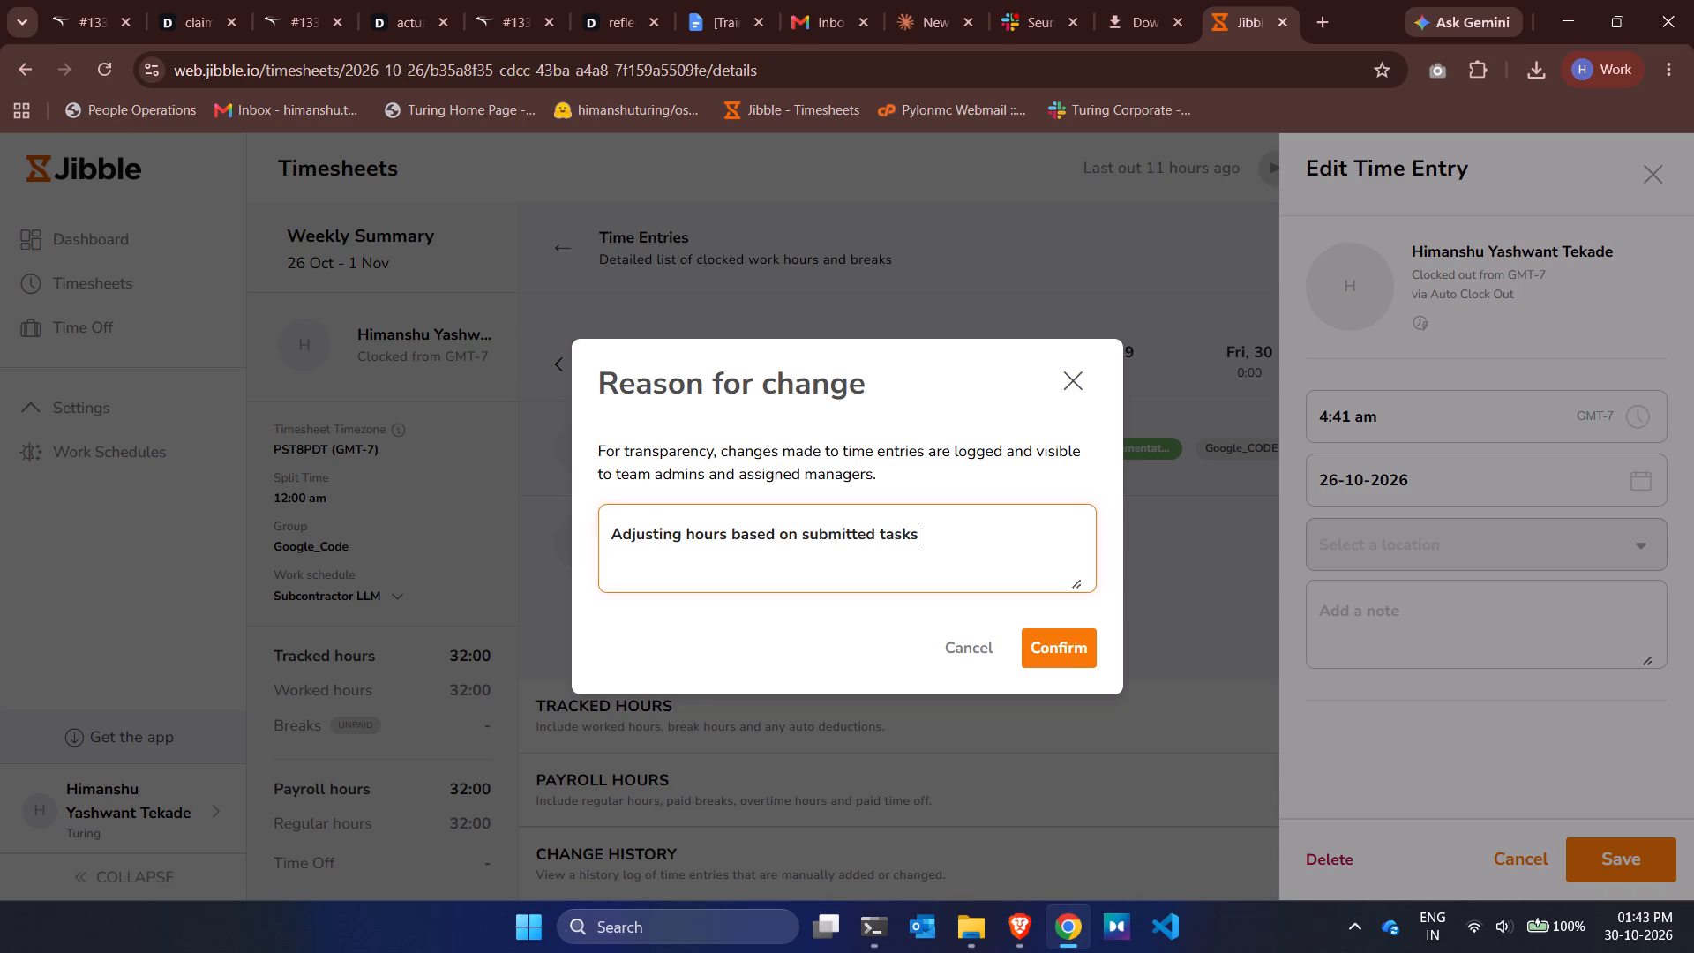
pyautogui.click(1063, 652)
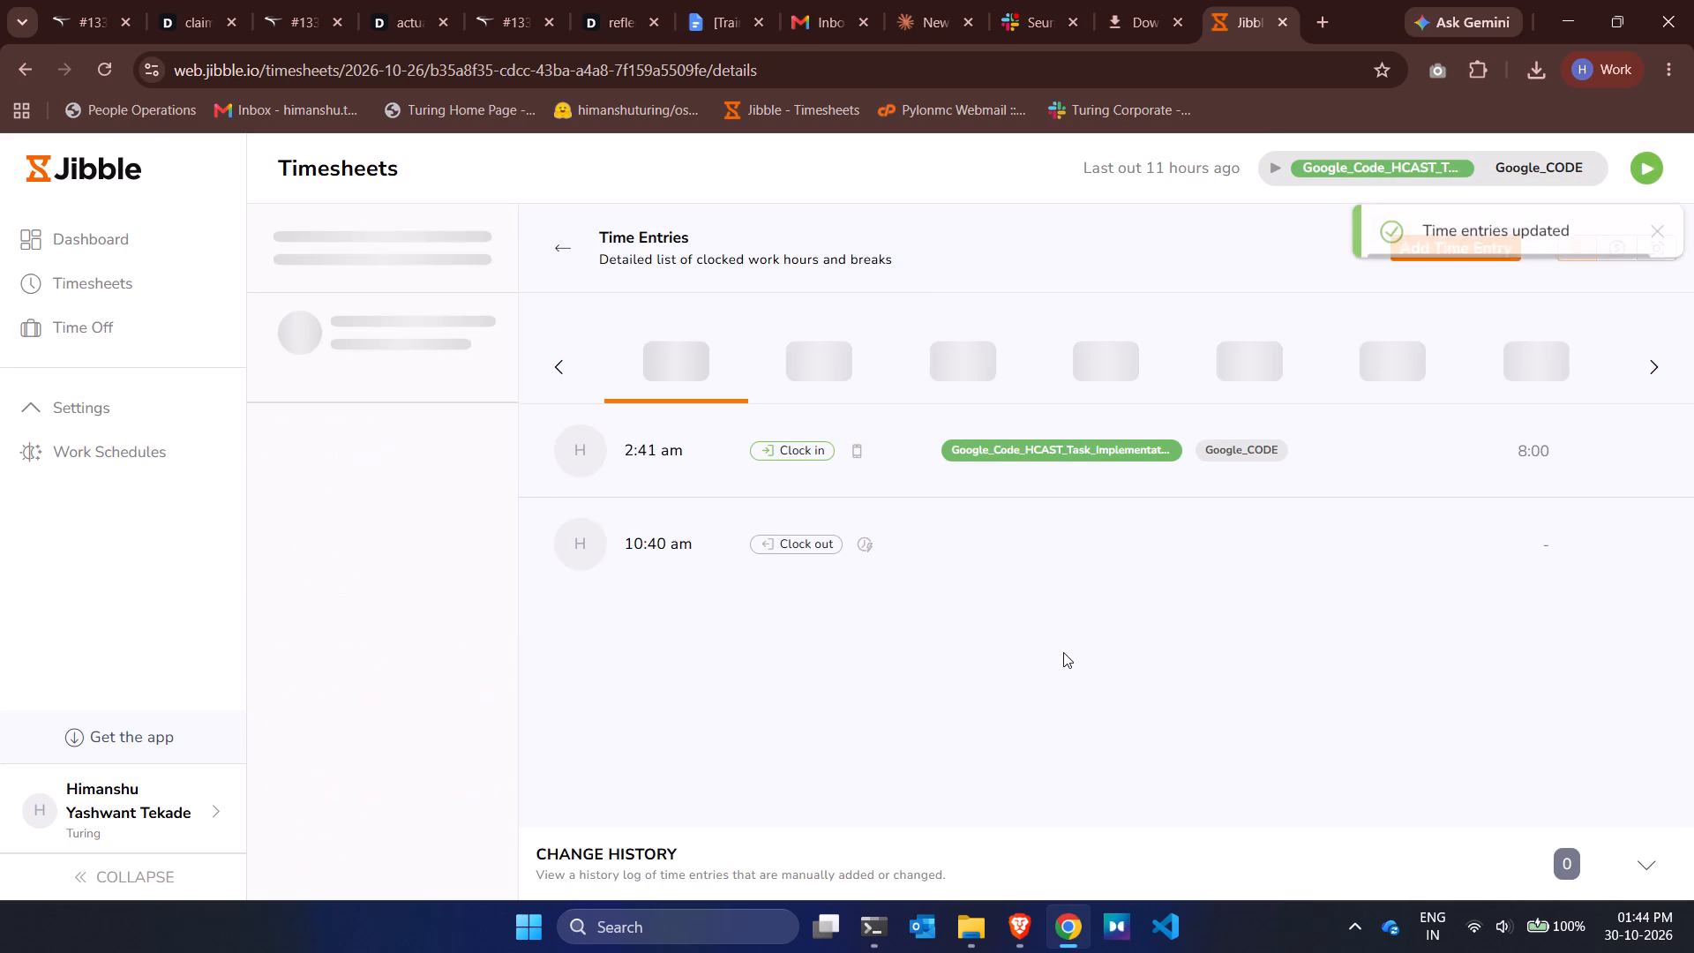
# Delete the clock-out and clock-in entries for Tuesday 27 October, giving the reason "Adjusting hours based on submitted tasks" for each.
pyautogui.click(833, 376)
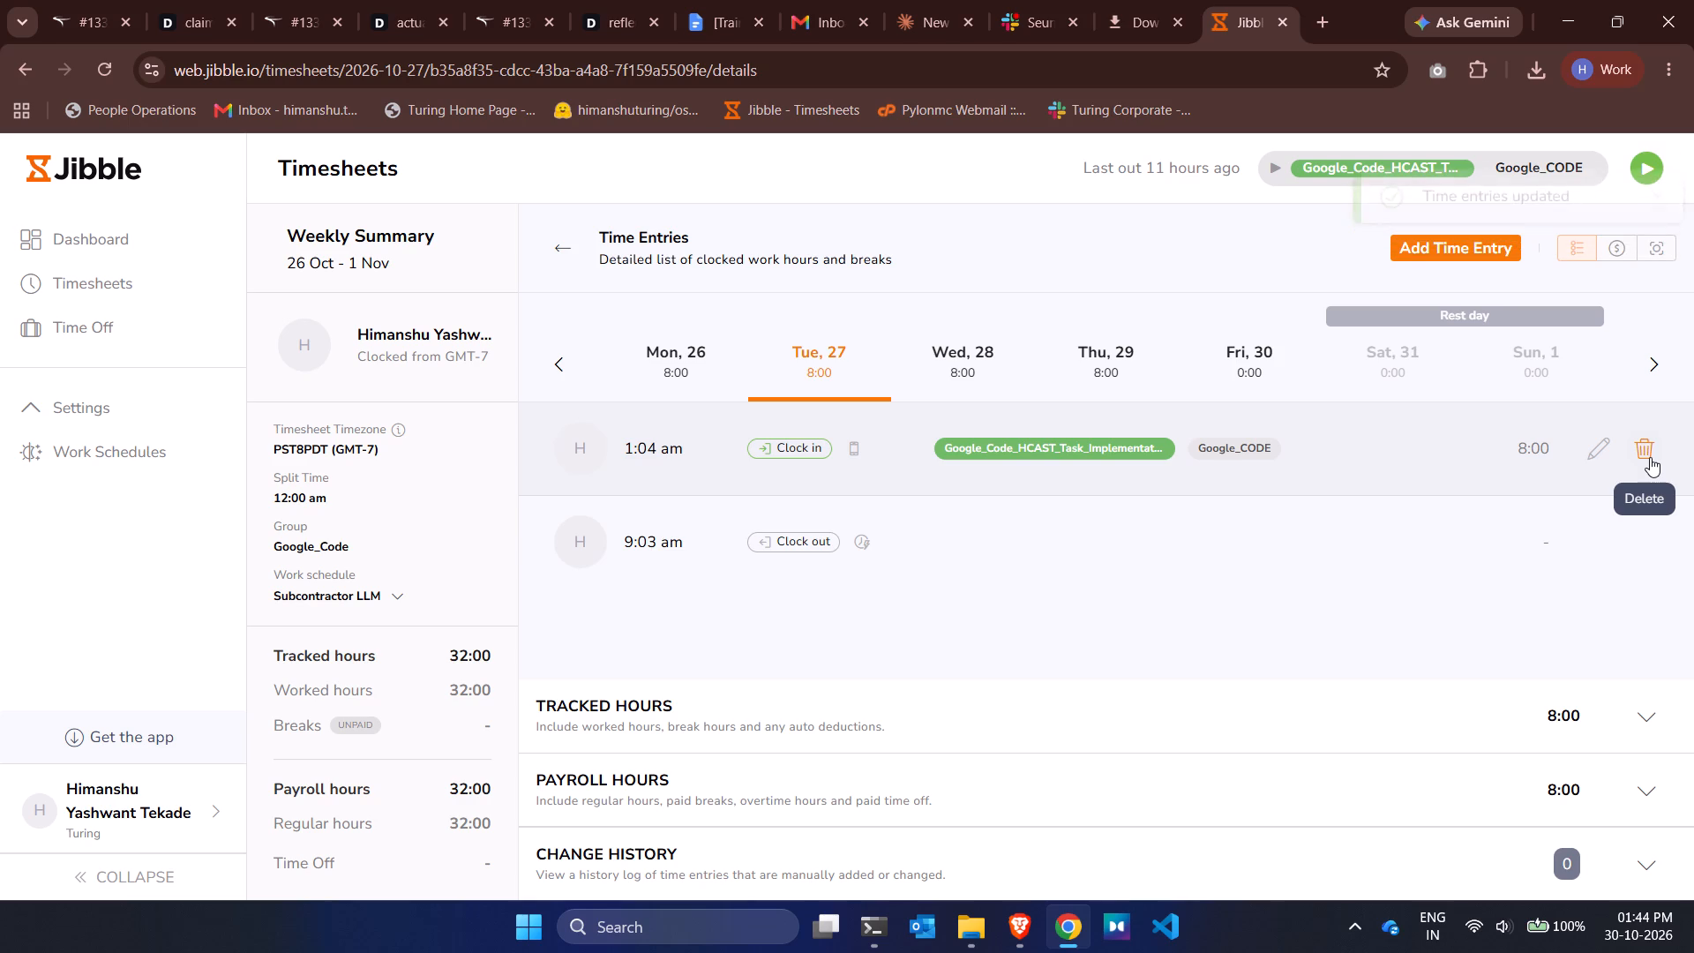
pyautogui.click(1639, 448)
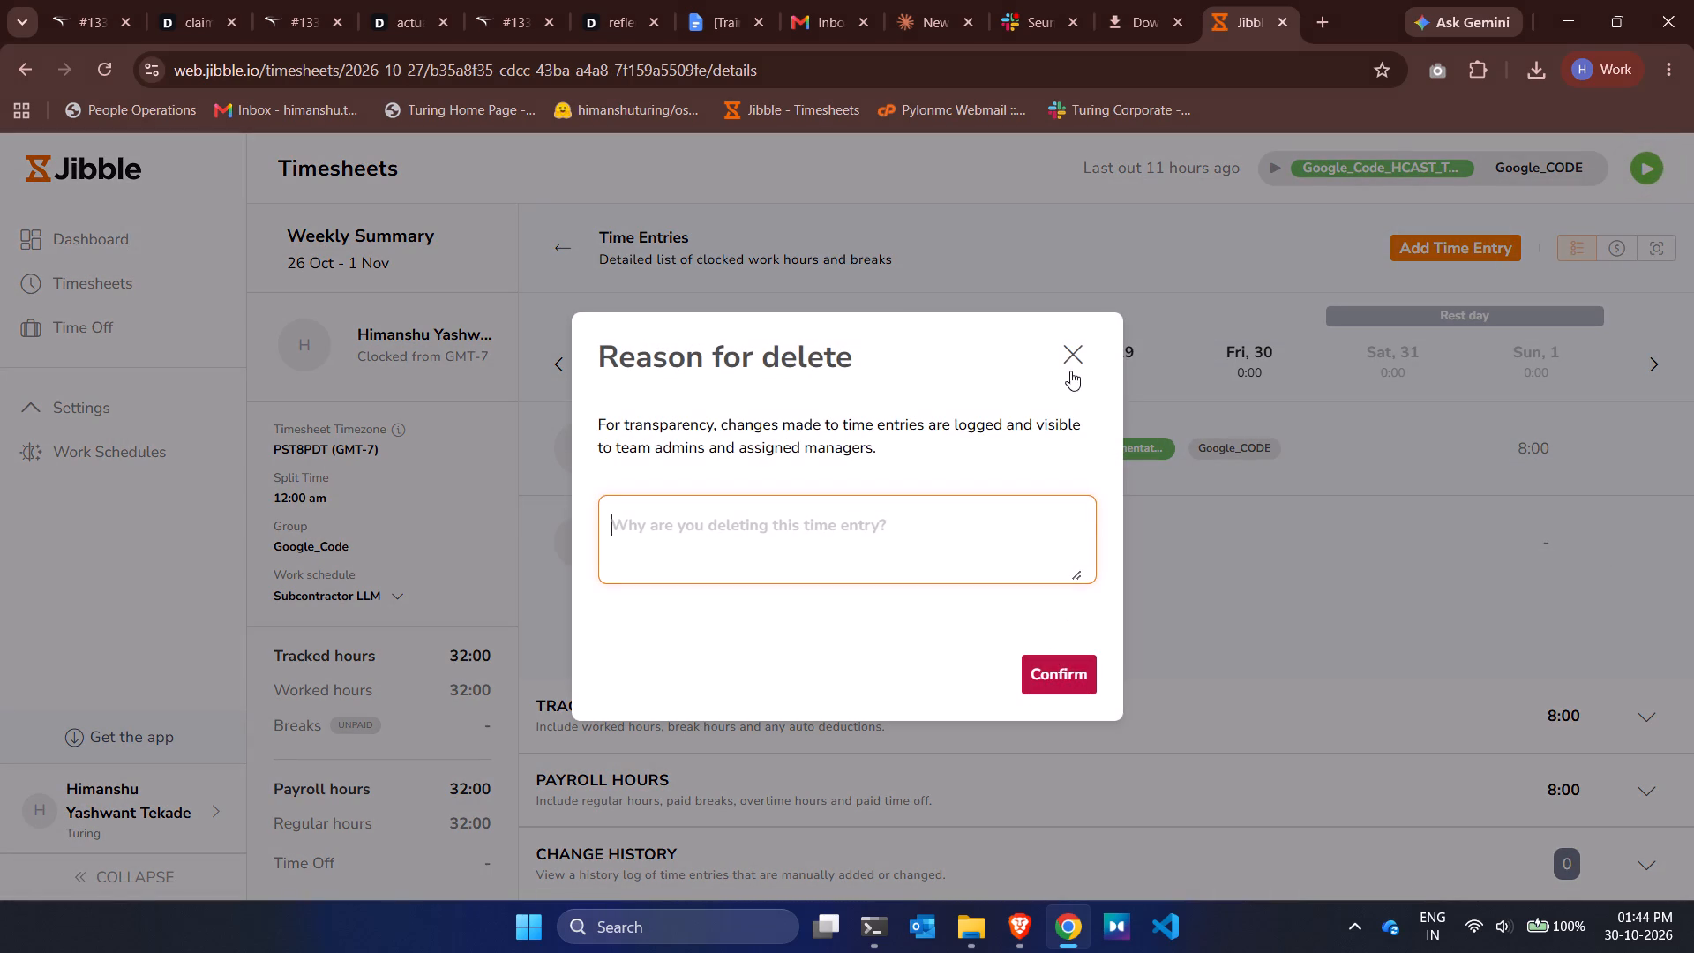
pyautogui.click(1067, 371)
pyautogui.click(1654, 548)
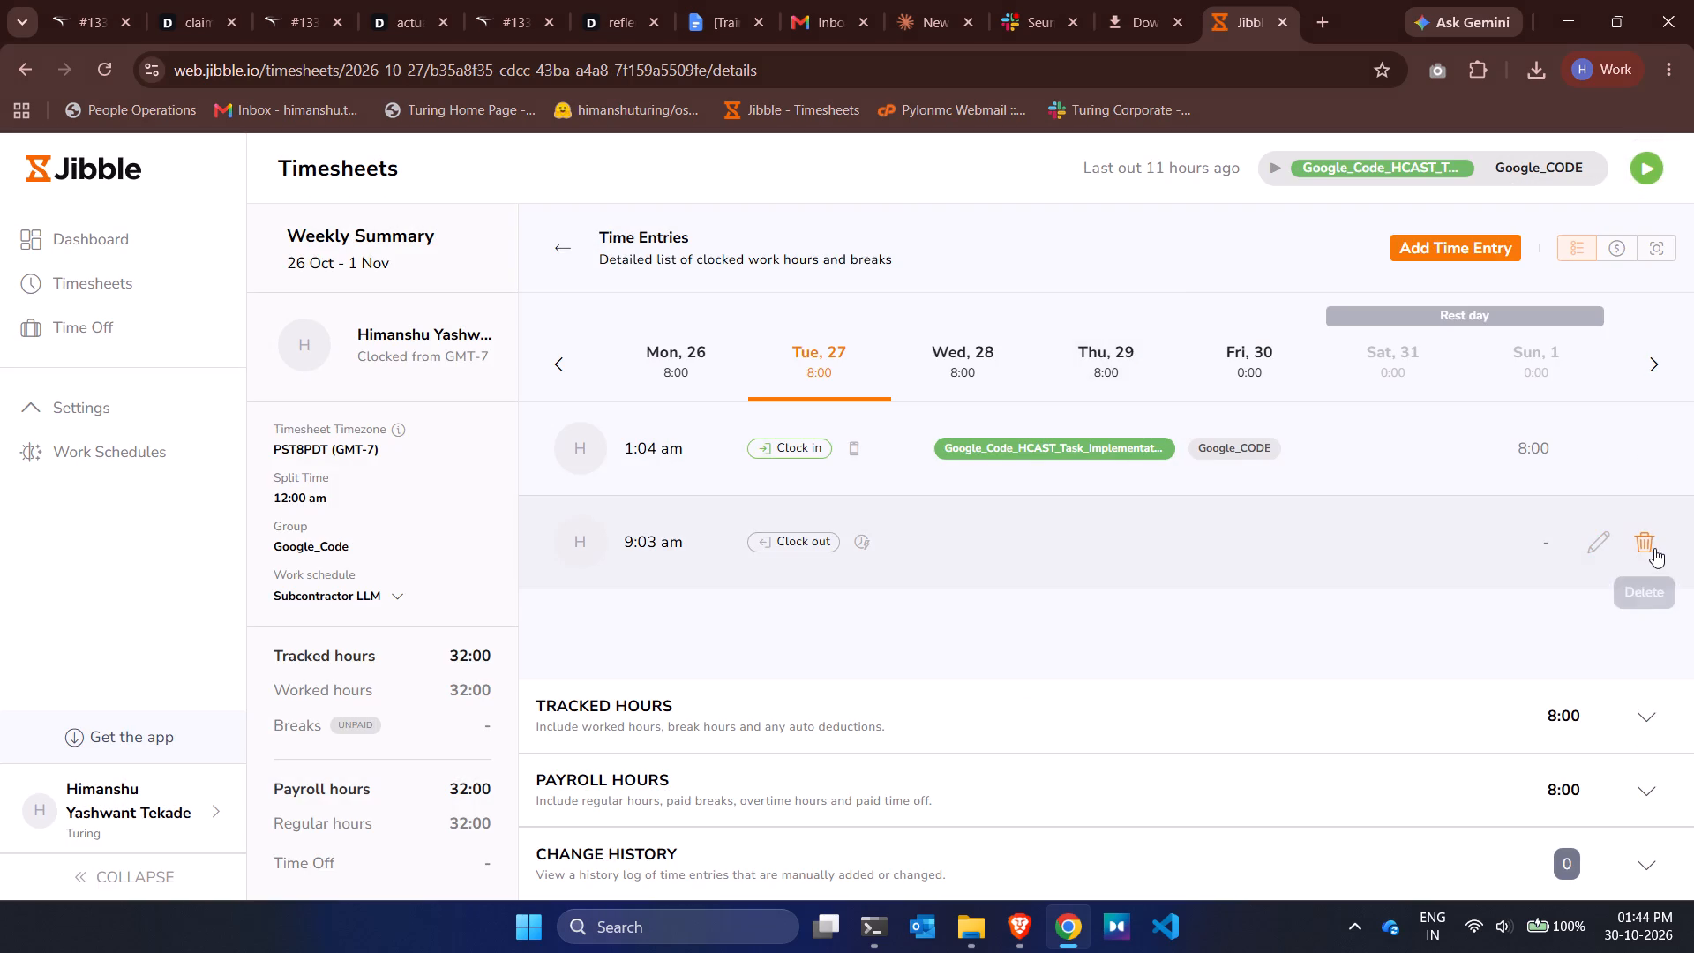
pyautogui.click(967, 545)
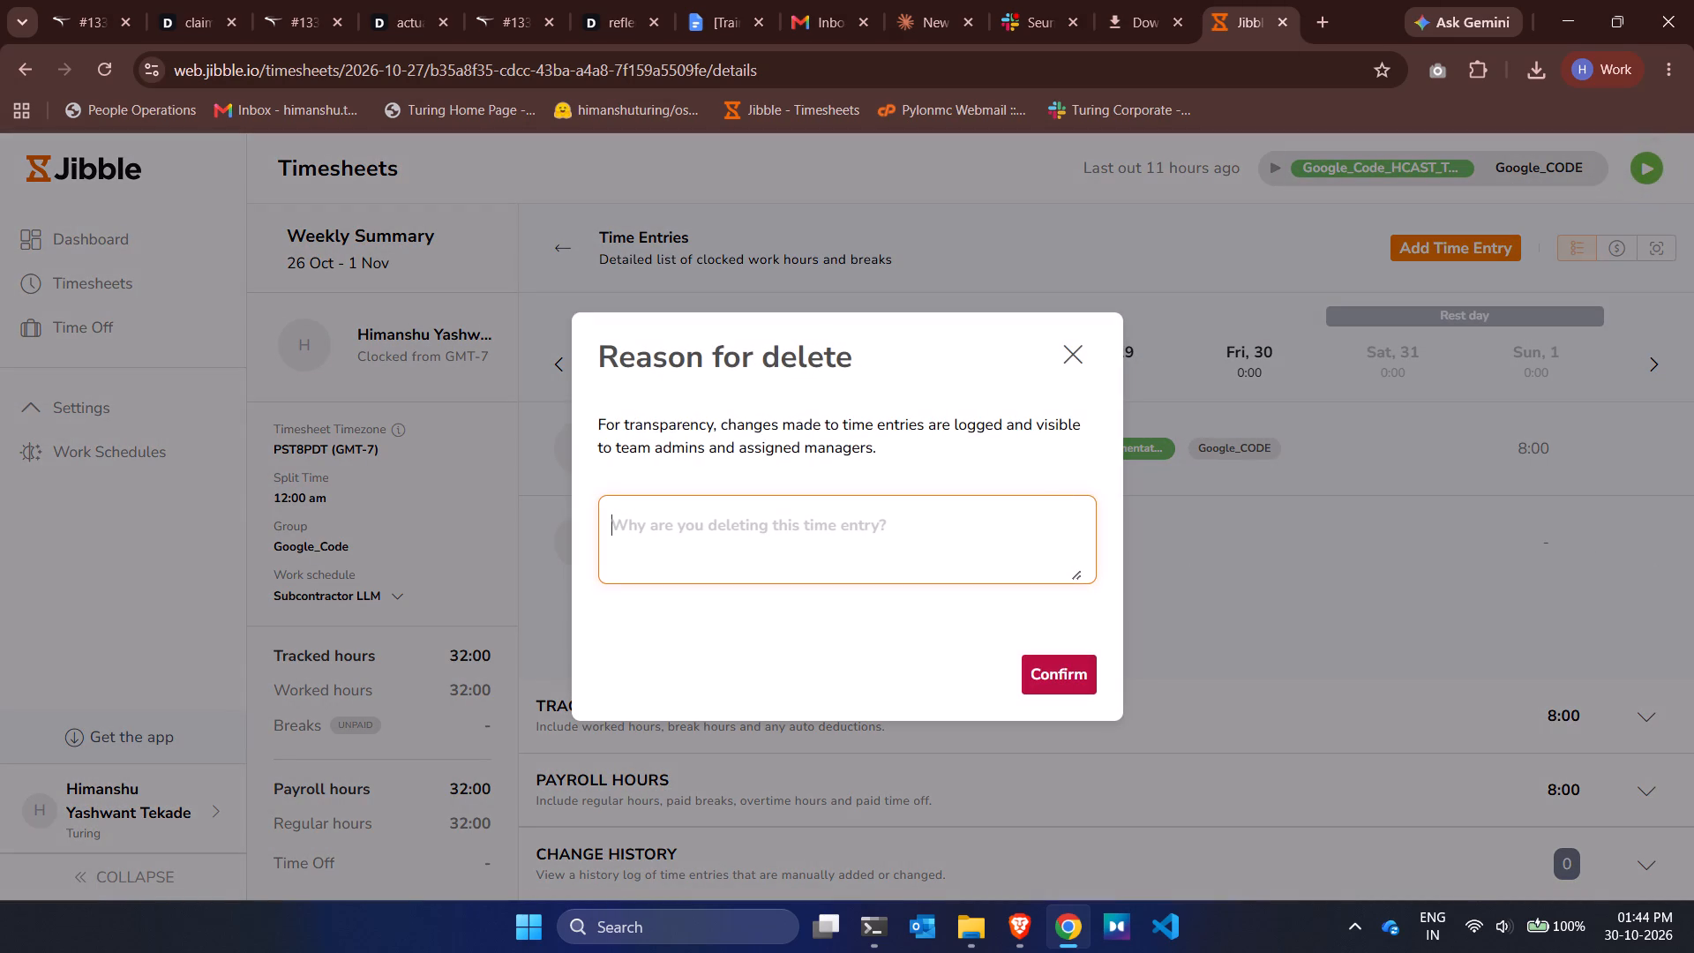
pyautogui.hotkey('ctrl', 'v')
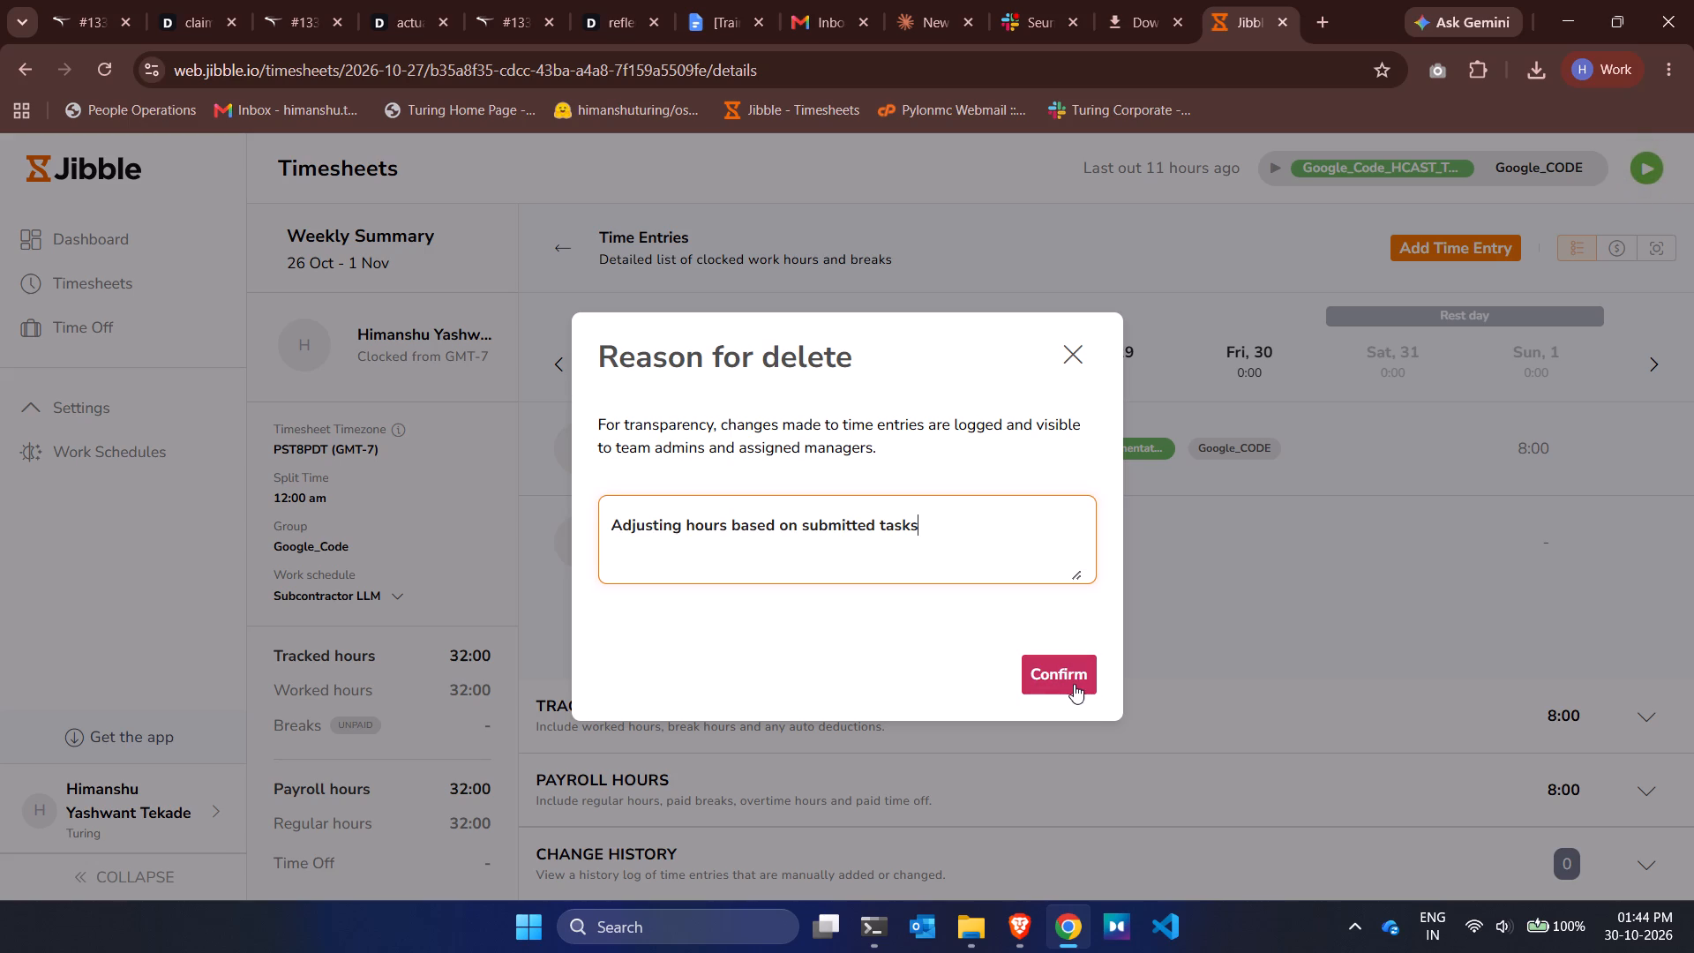
pyautogui.click(1074, 684)
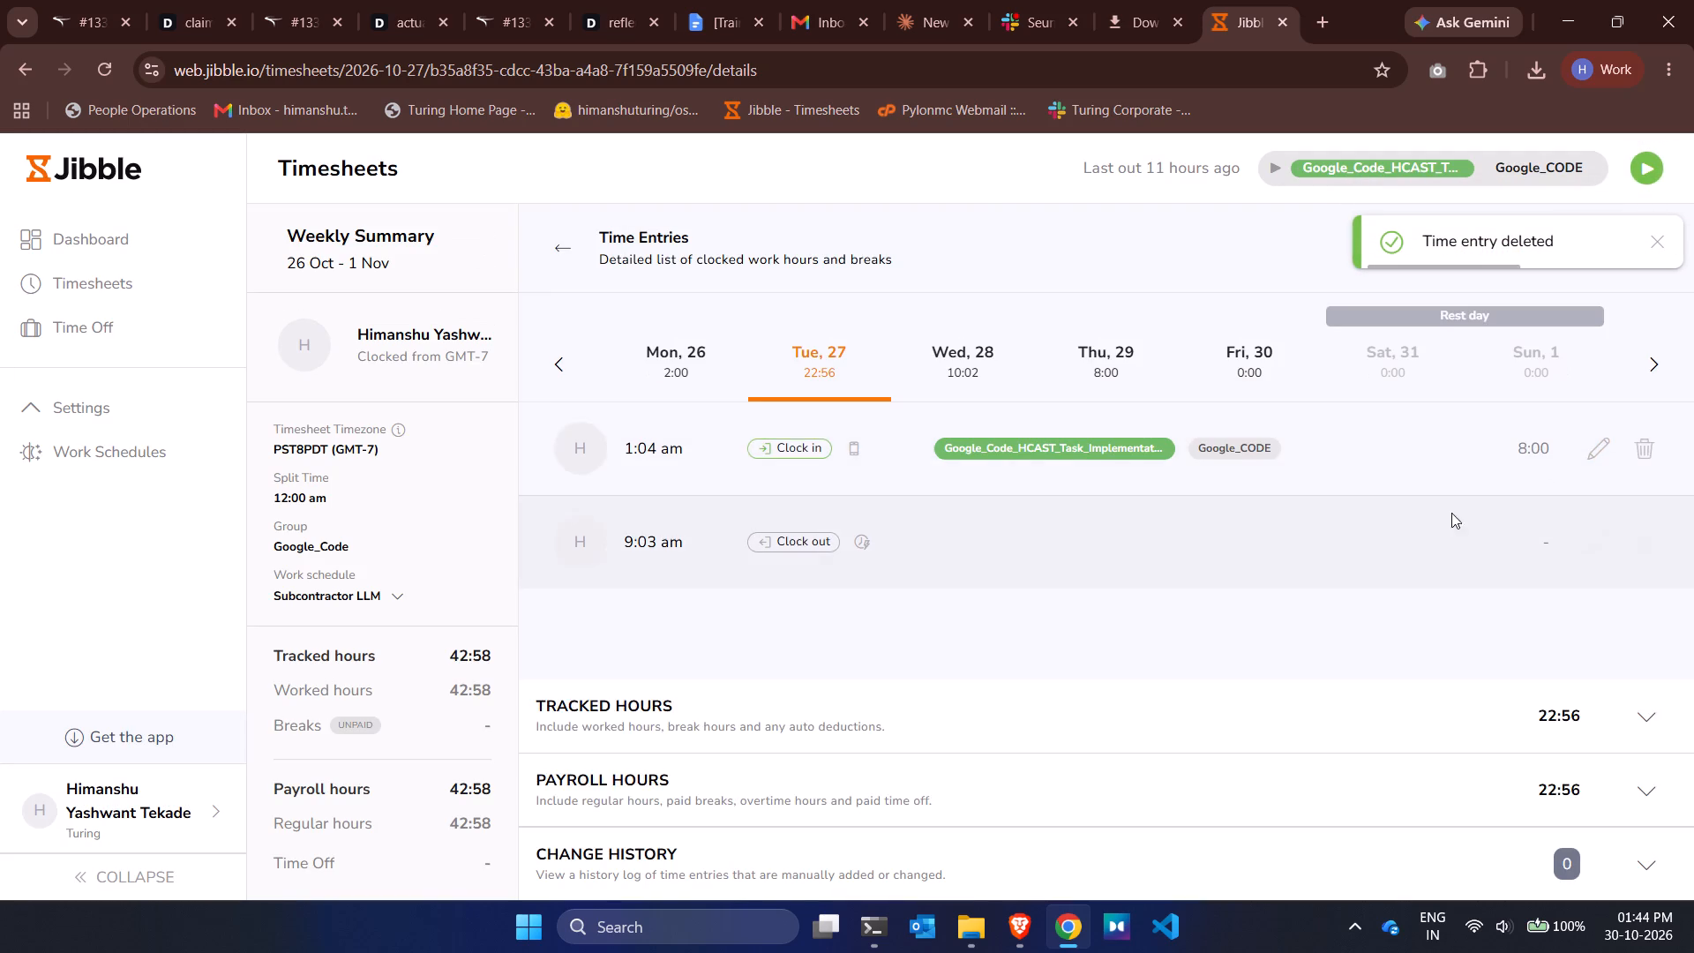
pyautogui.click(1645, 450)
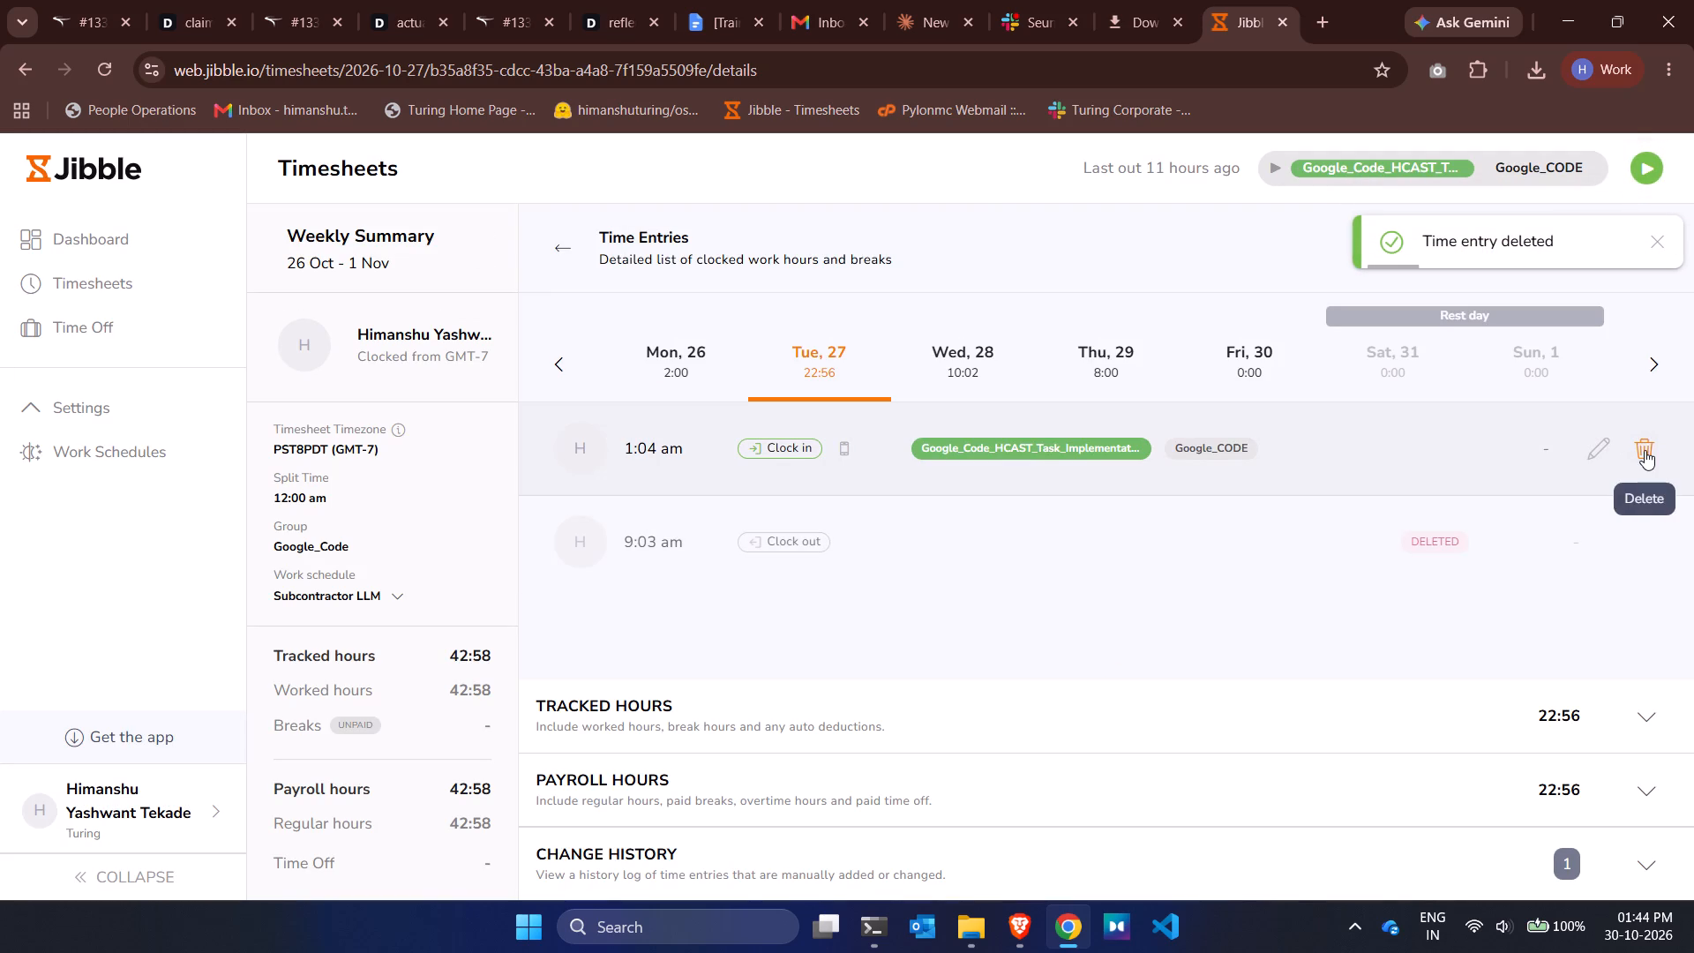
pyautogui.click(1039, 508)
pyautogui.hotkey('ctrl', 'v')
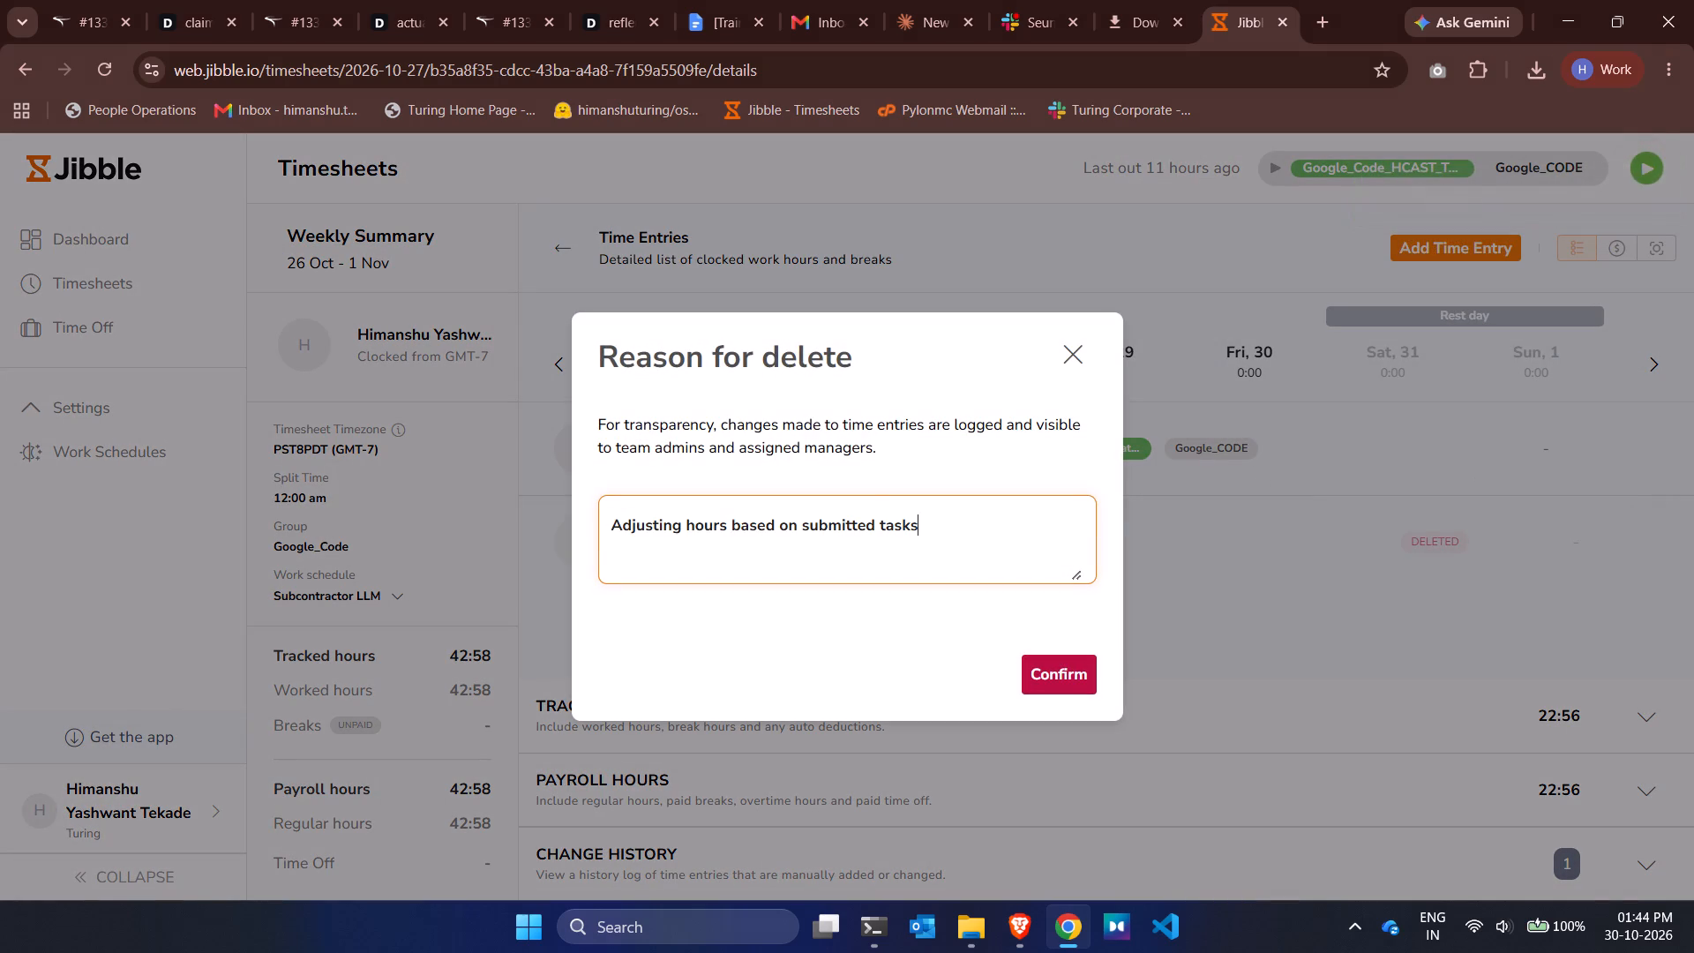
pyautogui.click(1062, 683)
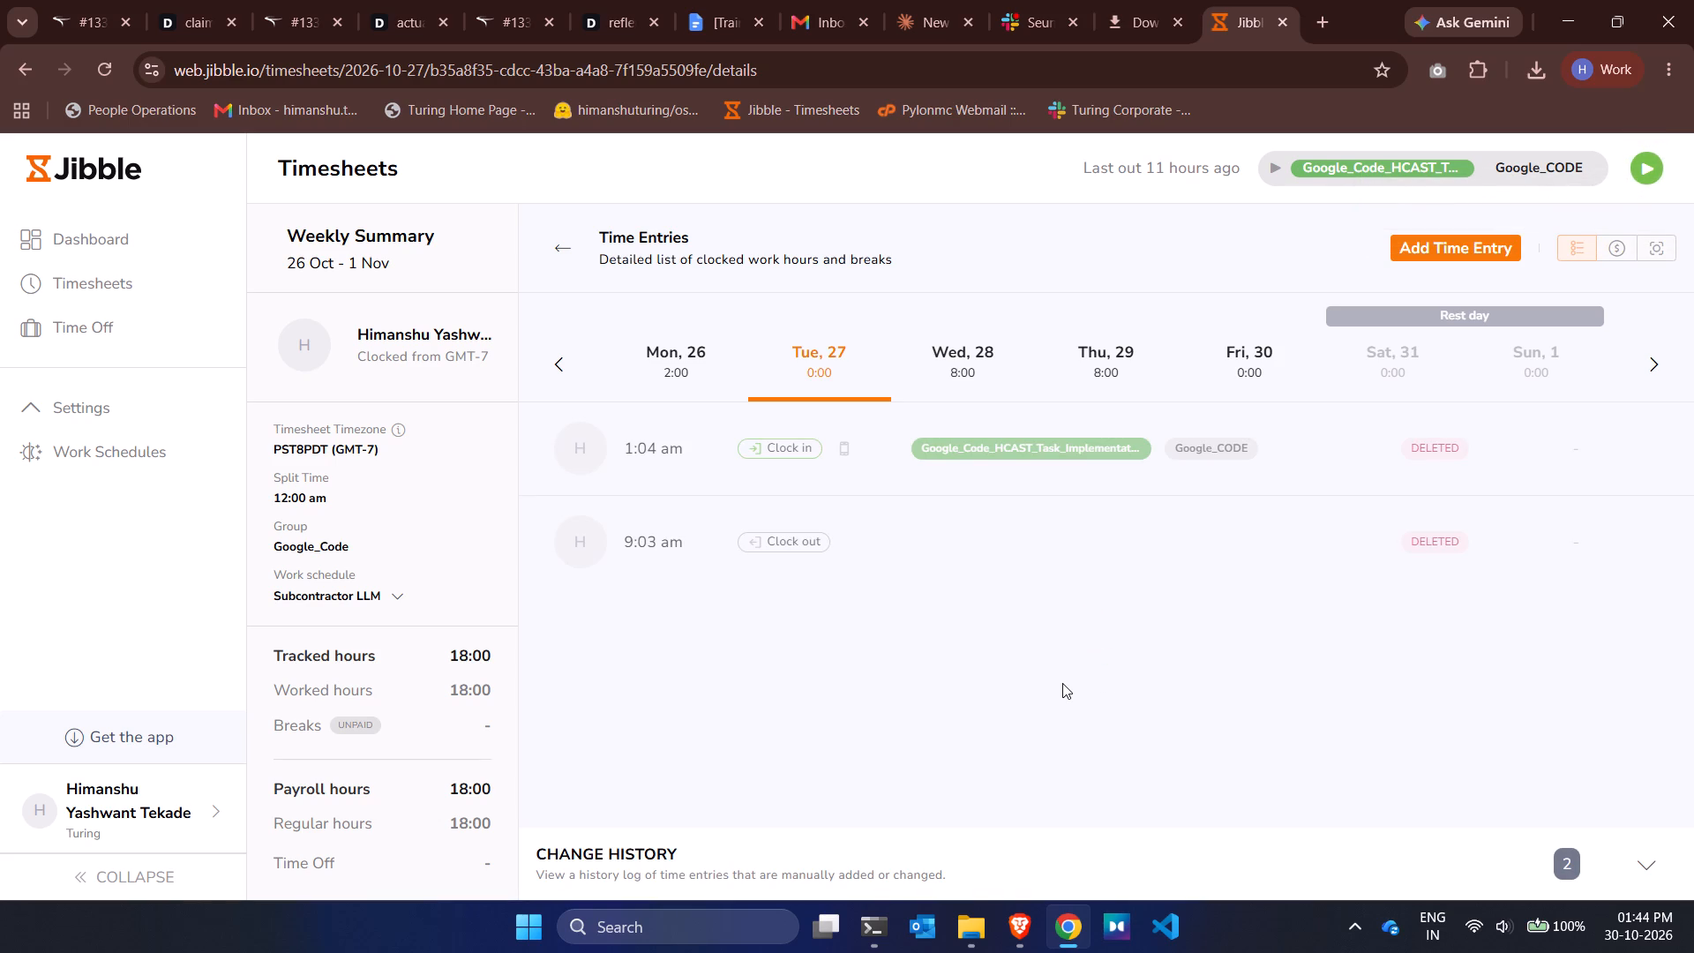
# Delete the clock-out and clock-in entries for Wednesday 28 October, giving the reason "Adjusting hours based on submitted tasks" for each.
pyautogui.click(976, 372)
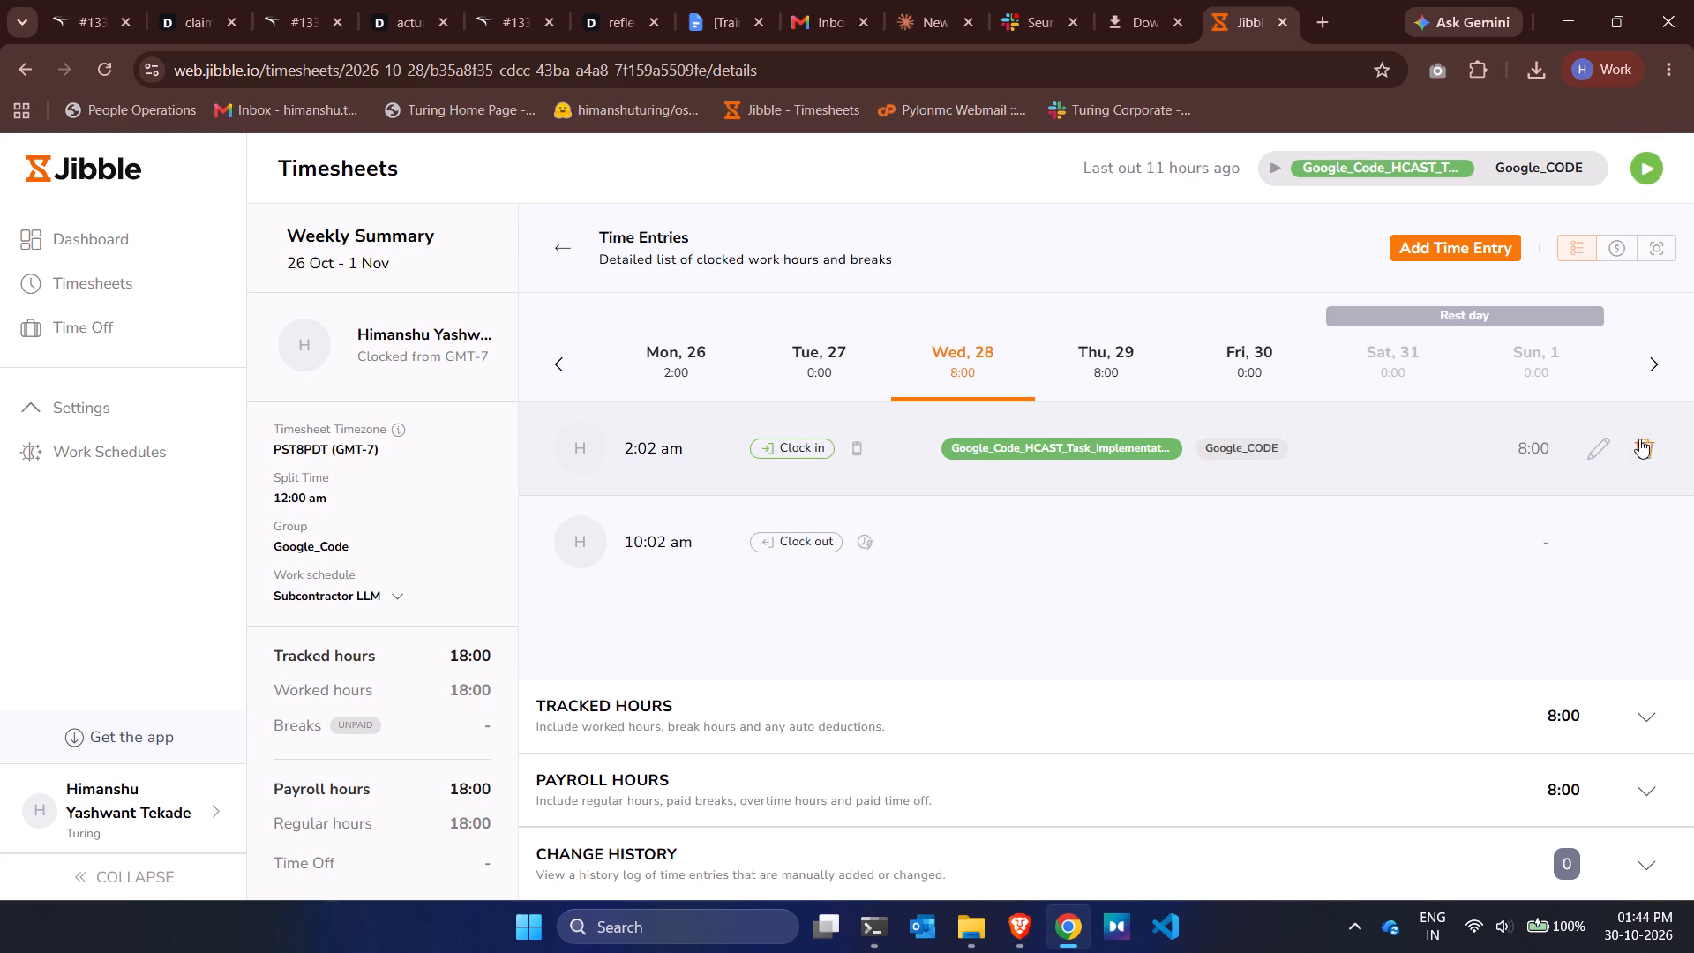
pyautogui.click(1645, 544)
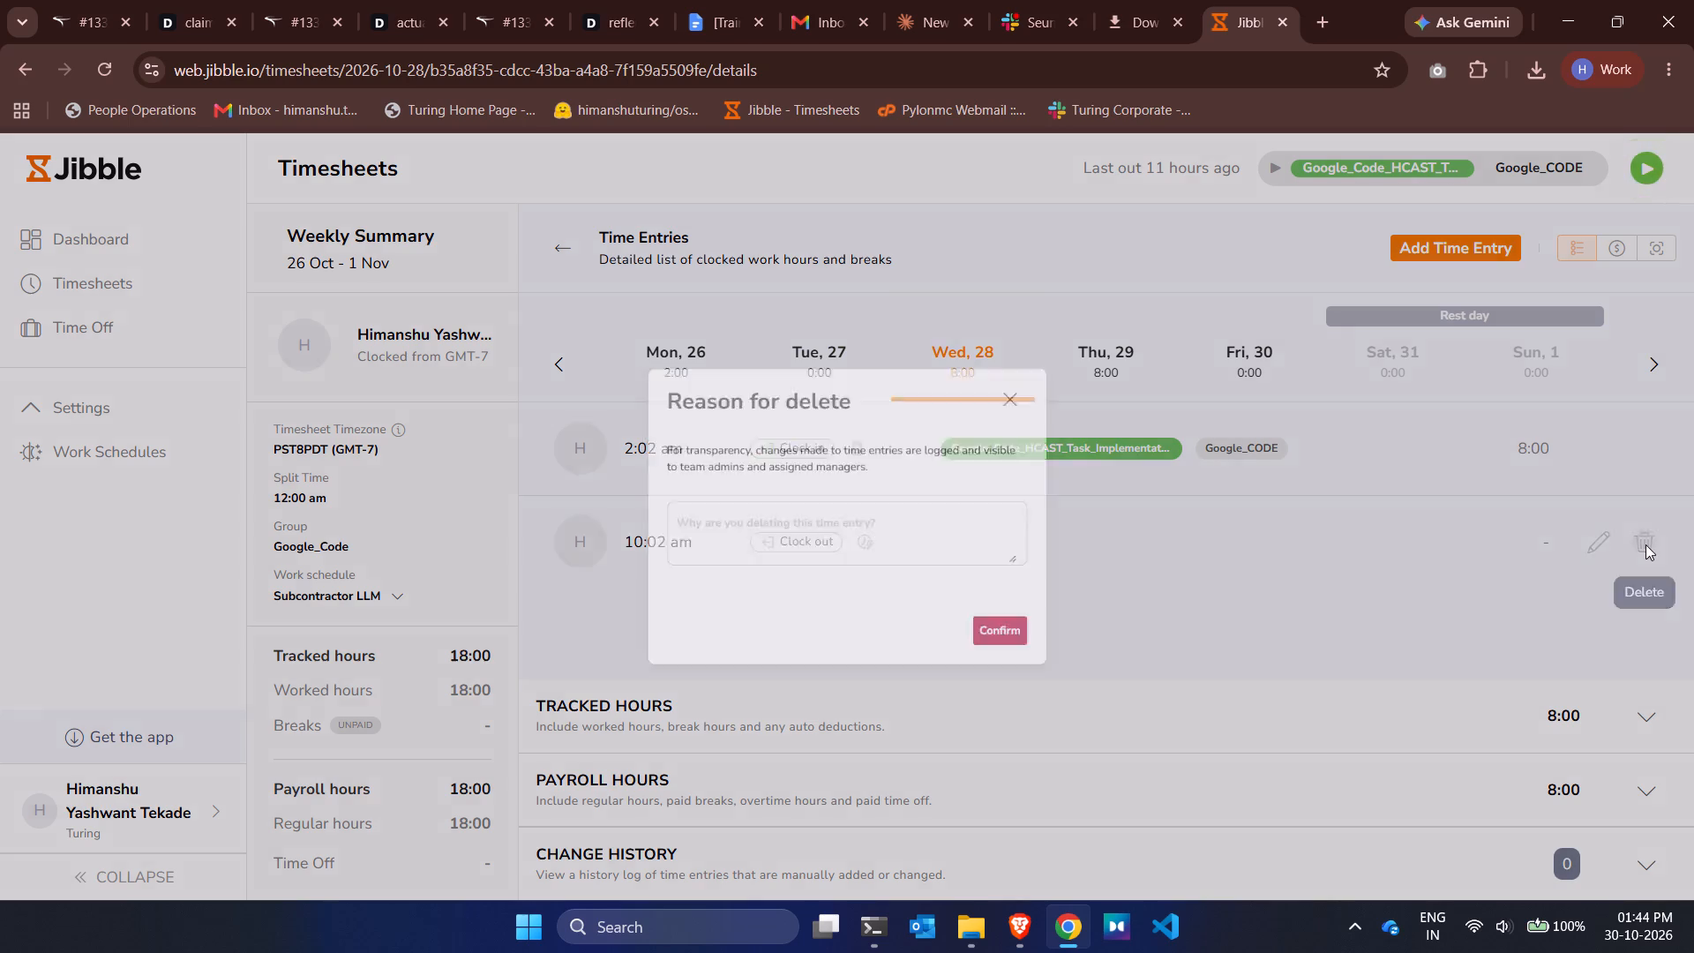
pyautogui.hotkey('ctrl', 'v')
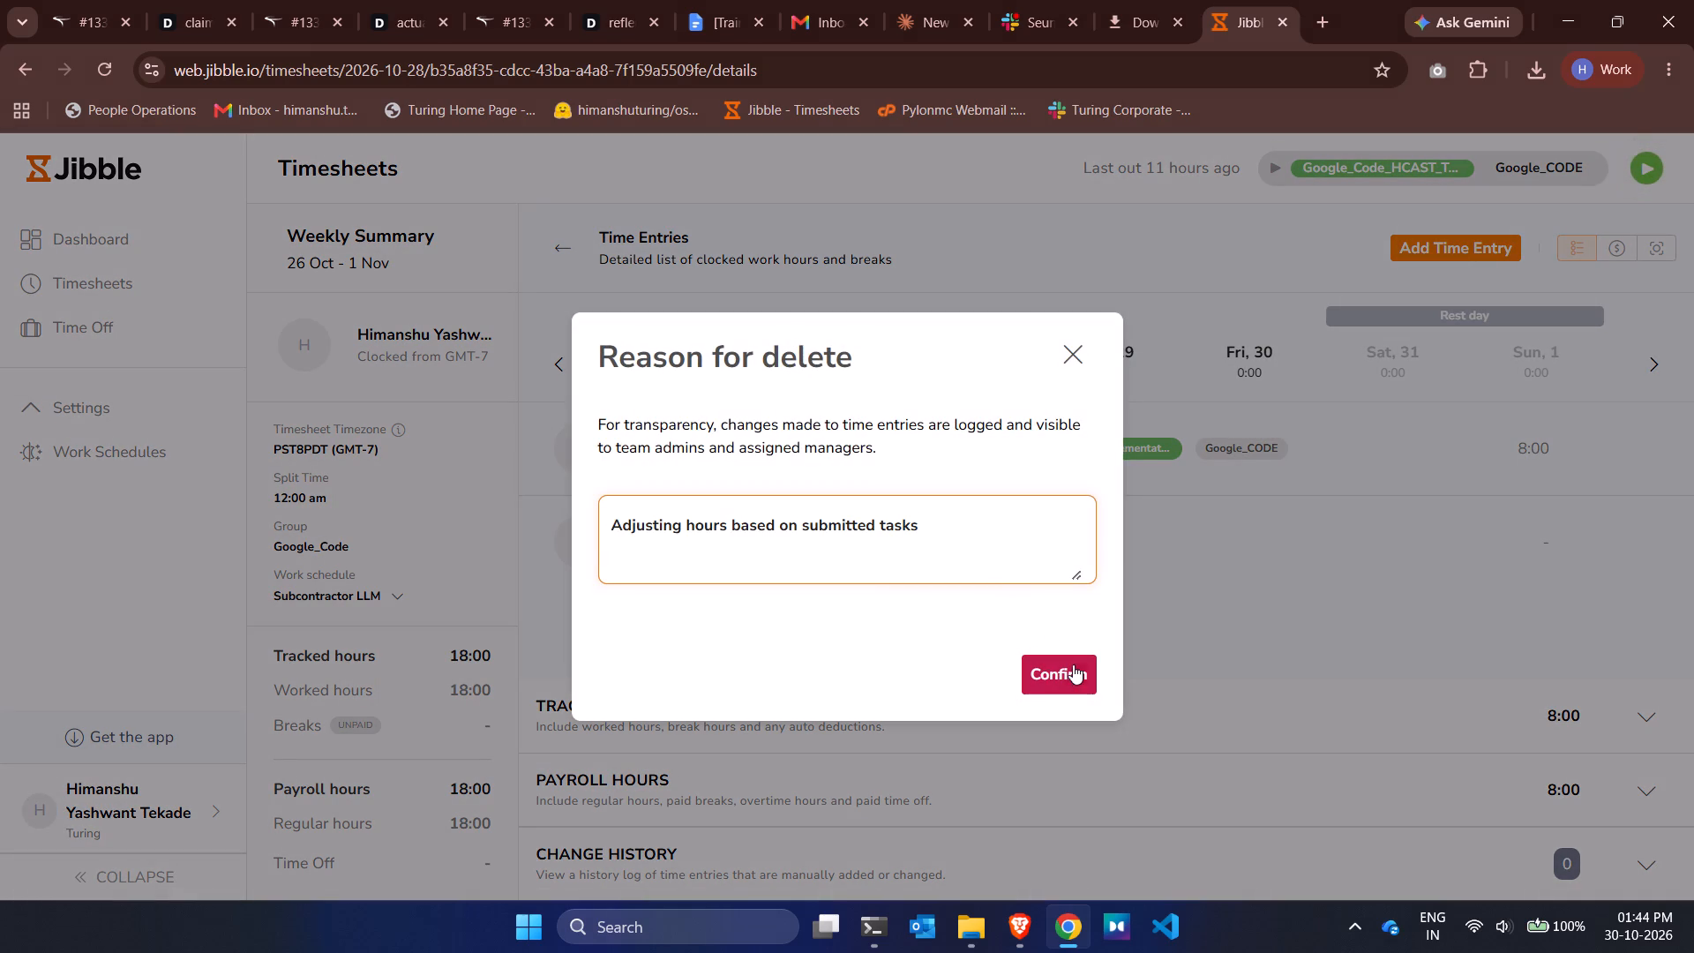
pyautogui.click(1073, 670)
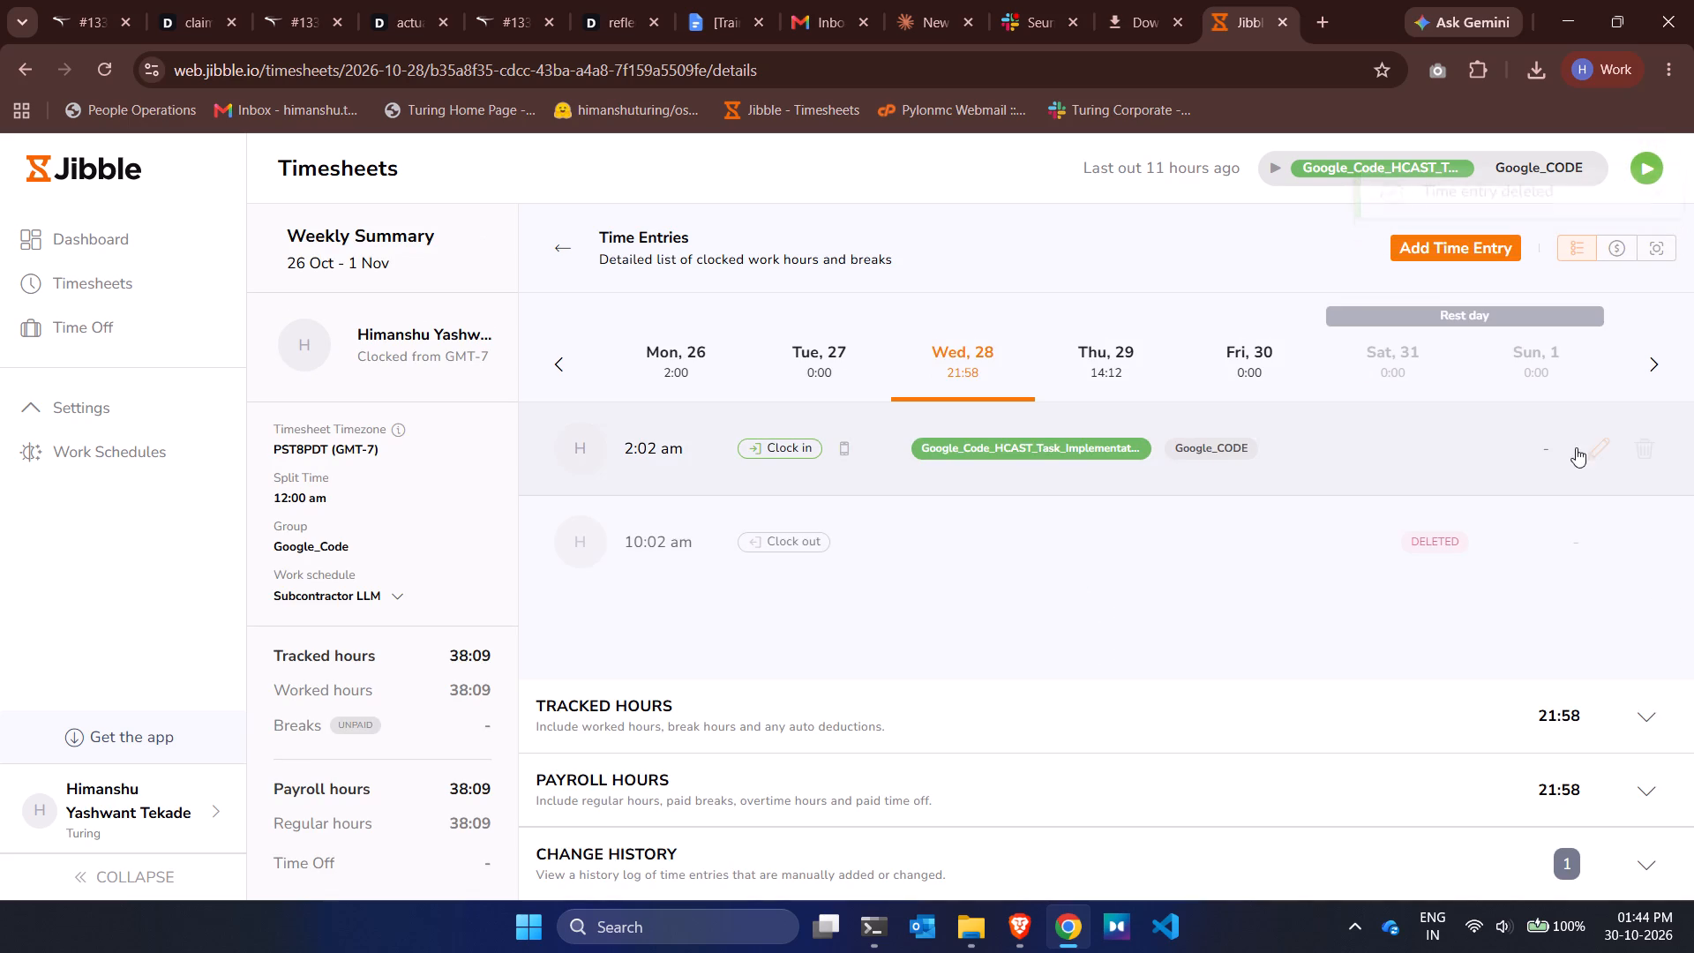
pyautogui.click(1640, 449)
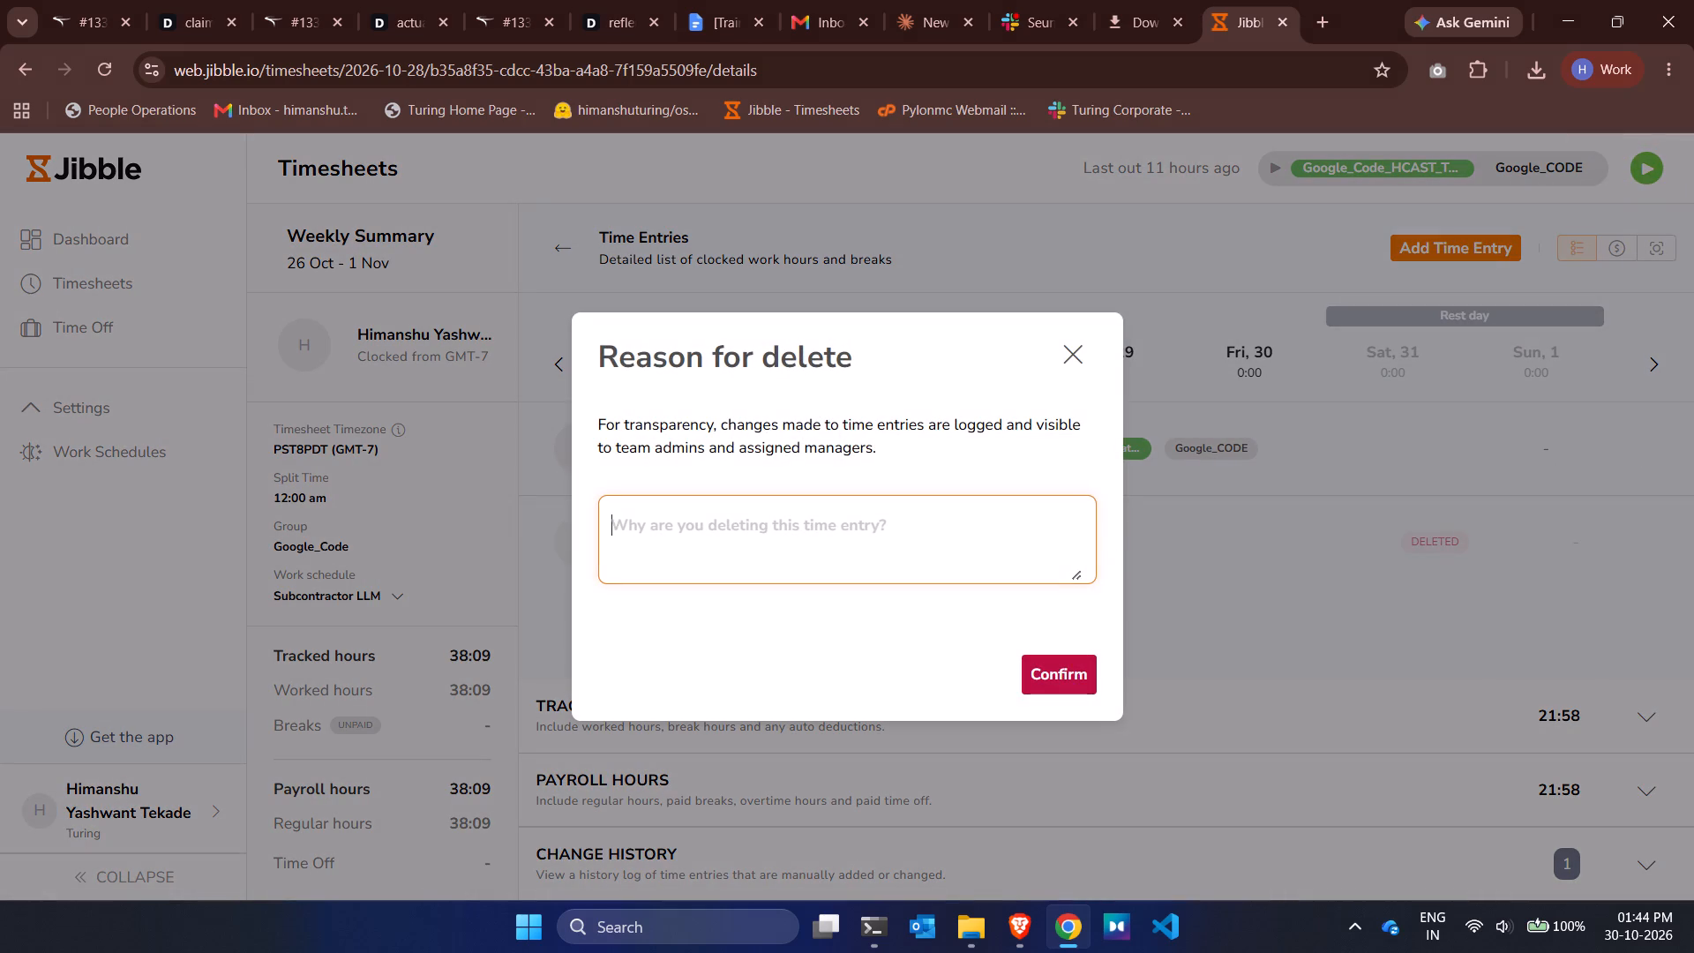
pyautogui.click(1039, 552)
pyautogui.hotkey('ctrl', 'v')
pyautogui.click(1050, 677)
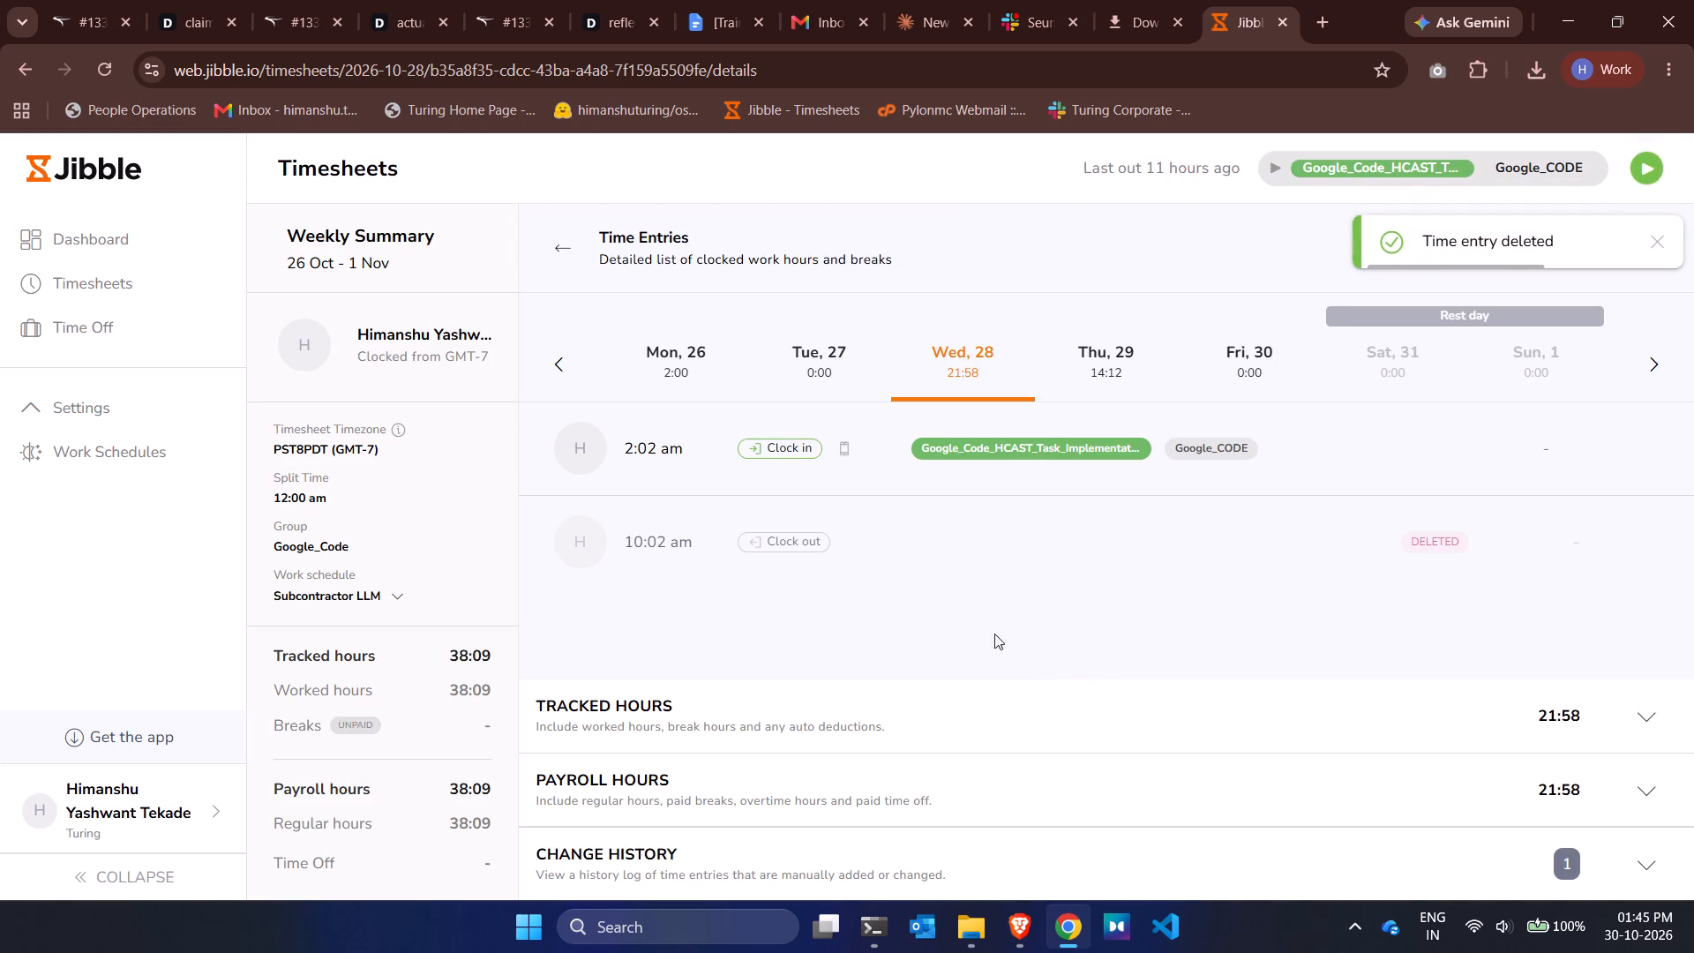
# Delete the clock-out and clock-in entries for Thursday 29 October, giving the reason "Adjusting hours based on submitted tasks" for each.
pyautogui.click(1122, 369)
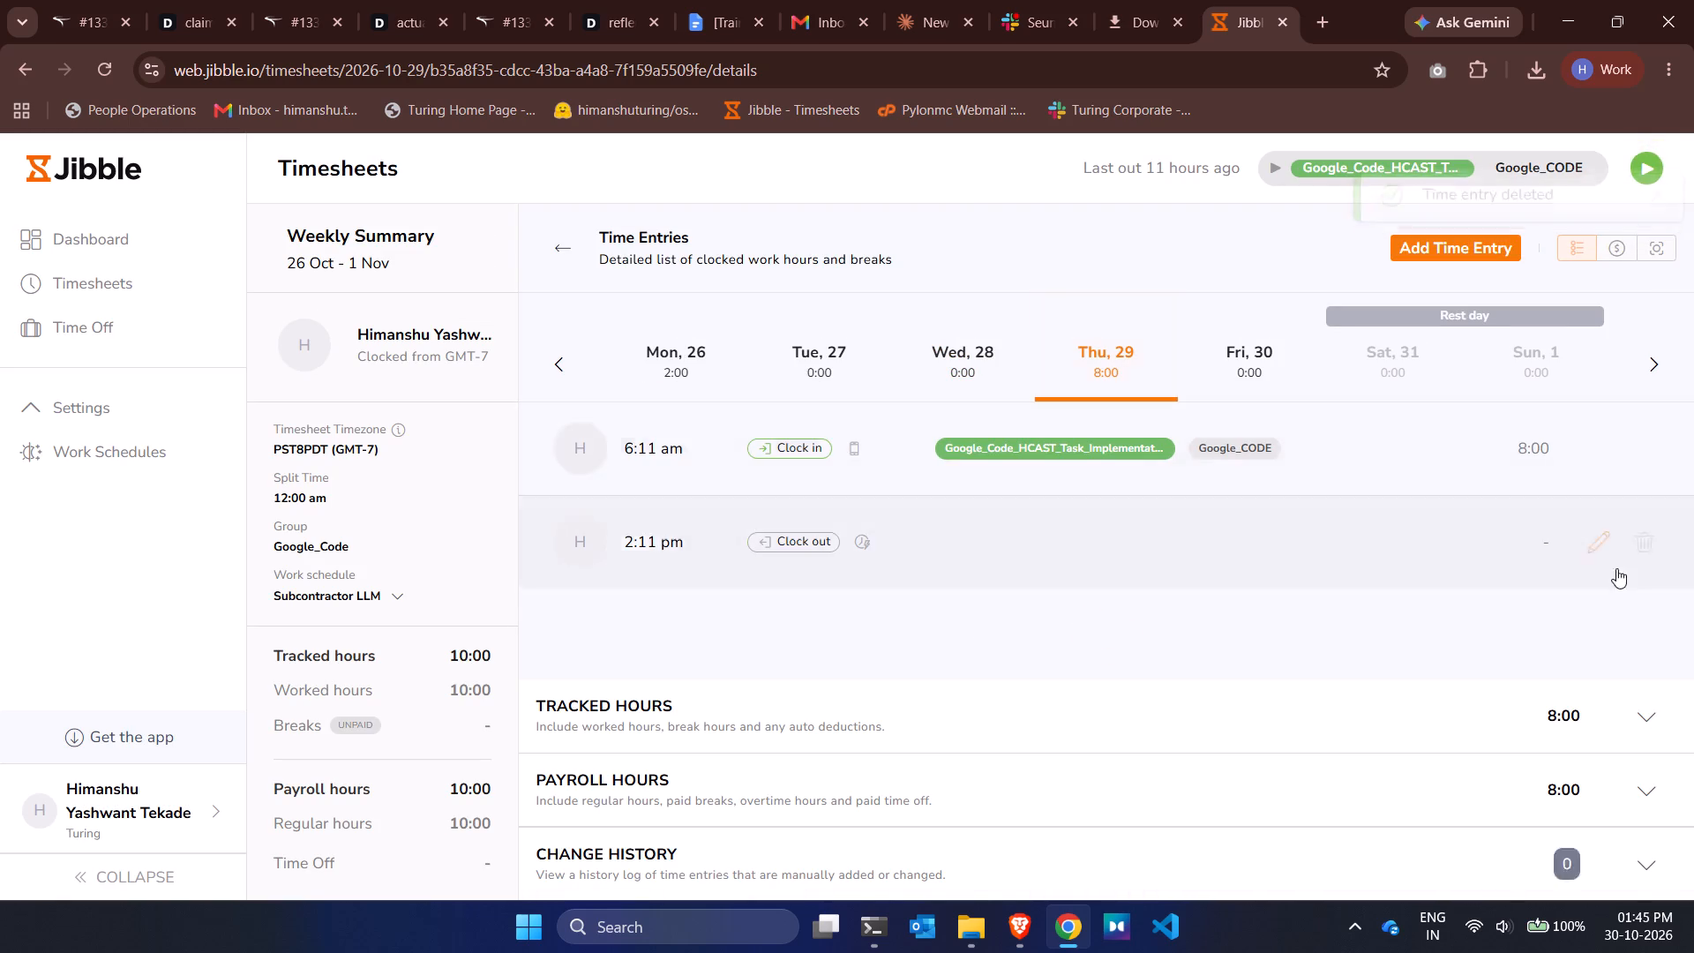
pyautogui.click(1643, 537)
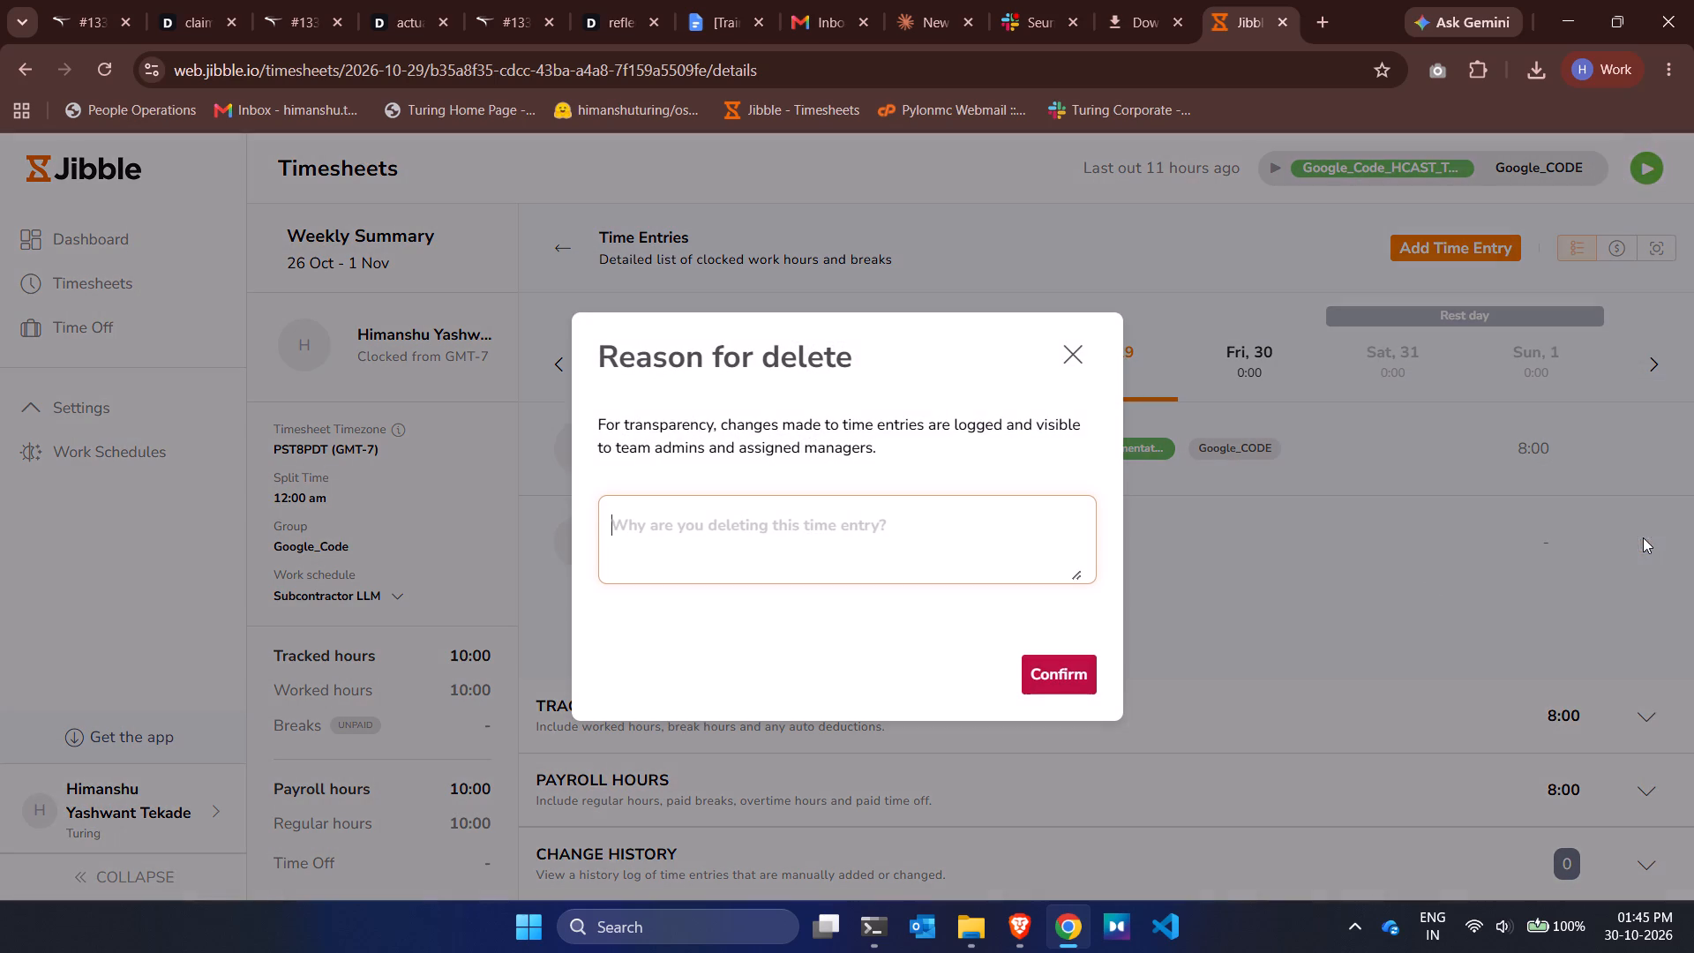
pyautogui.hotkey('ctrl', 'v')
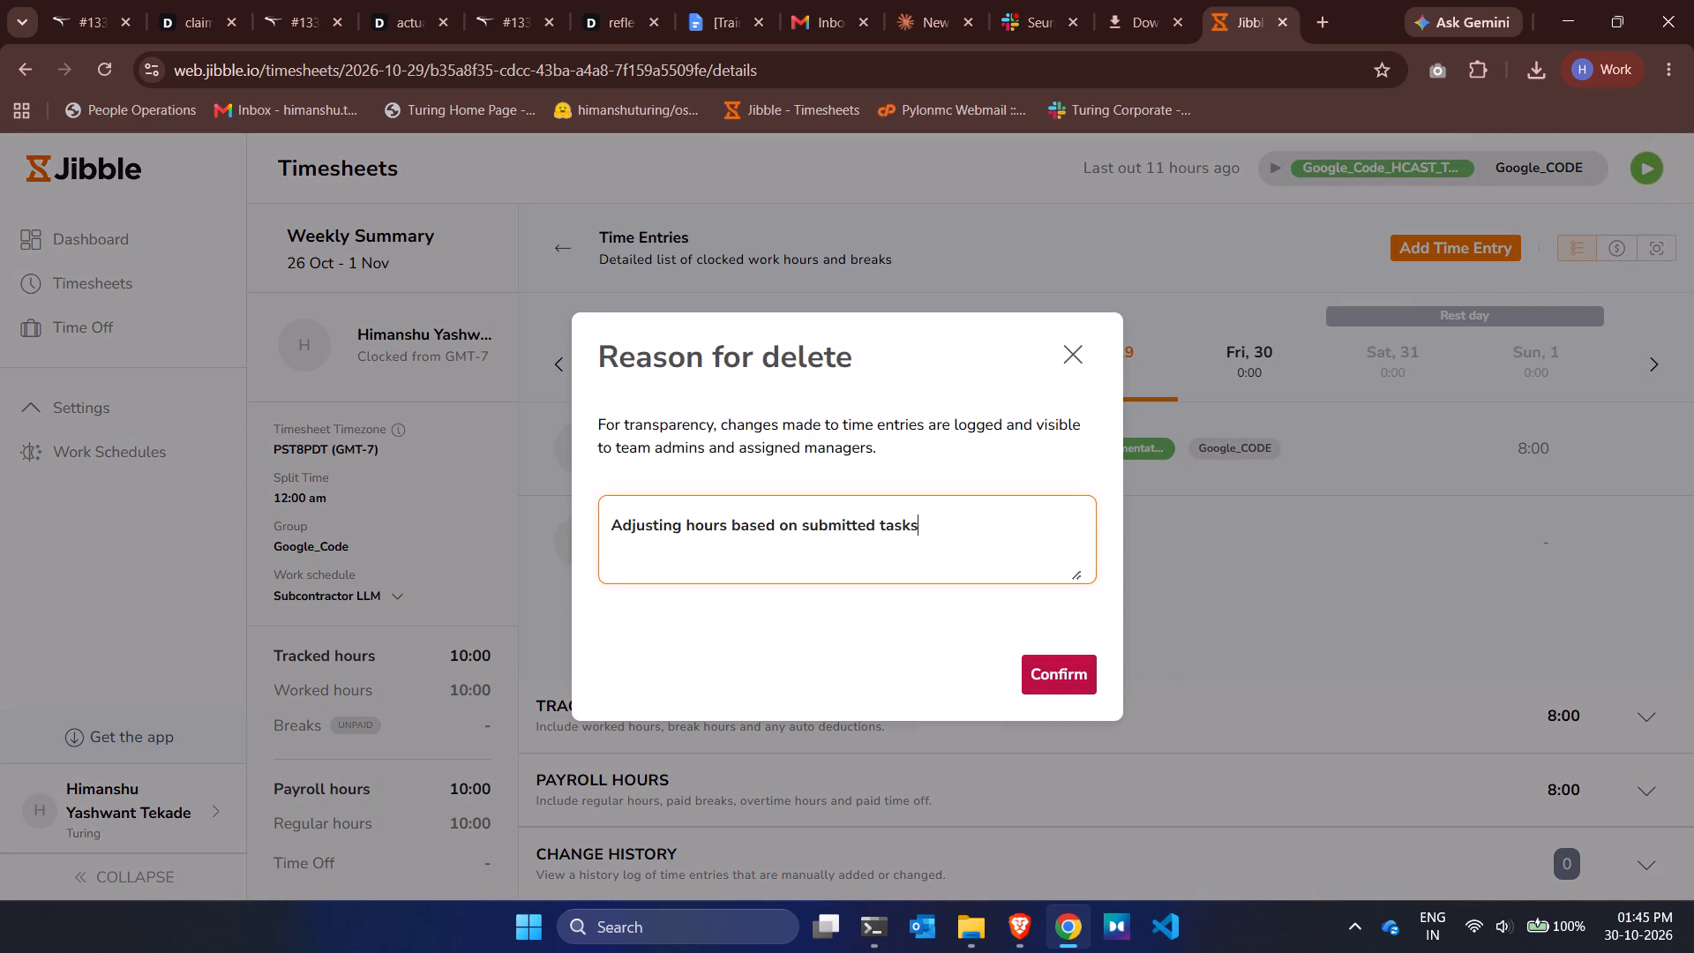
pyautogui.click(1036, 667)
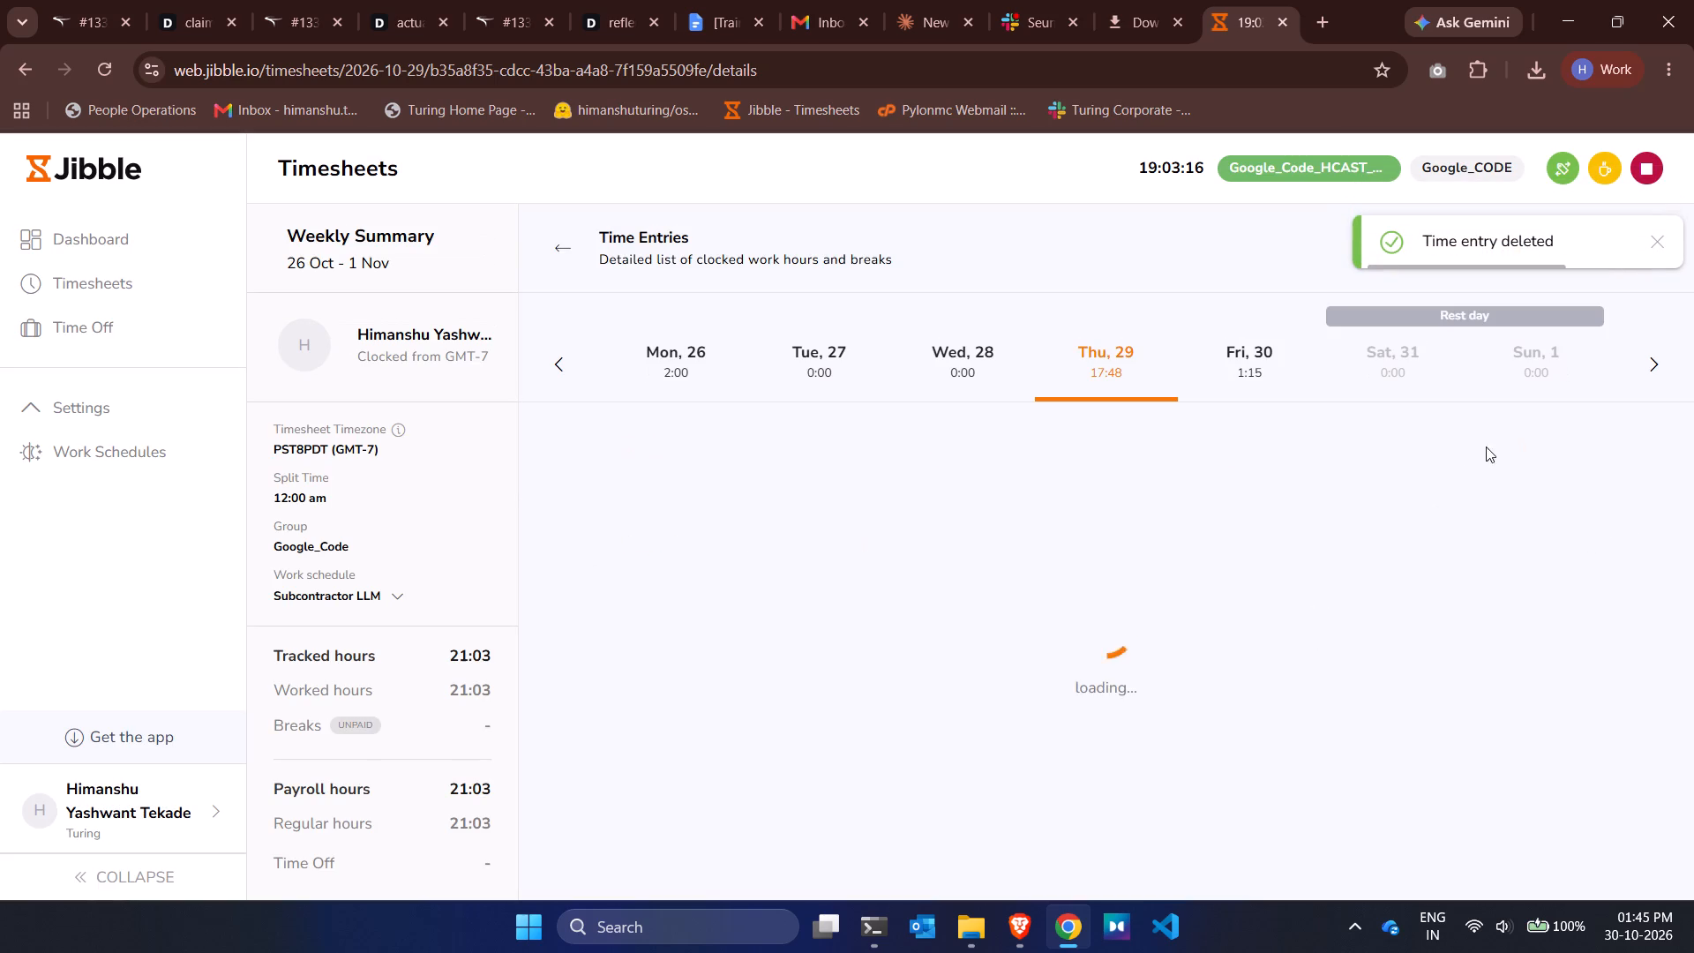
pyautogui.click(1645, 456)
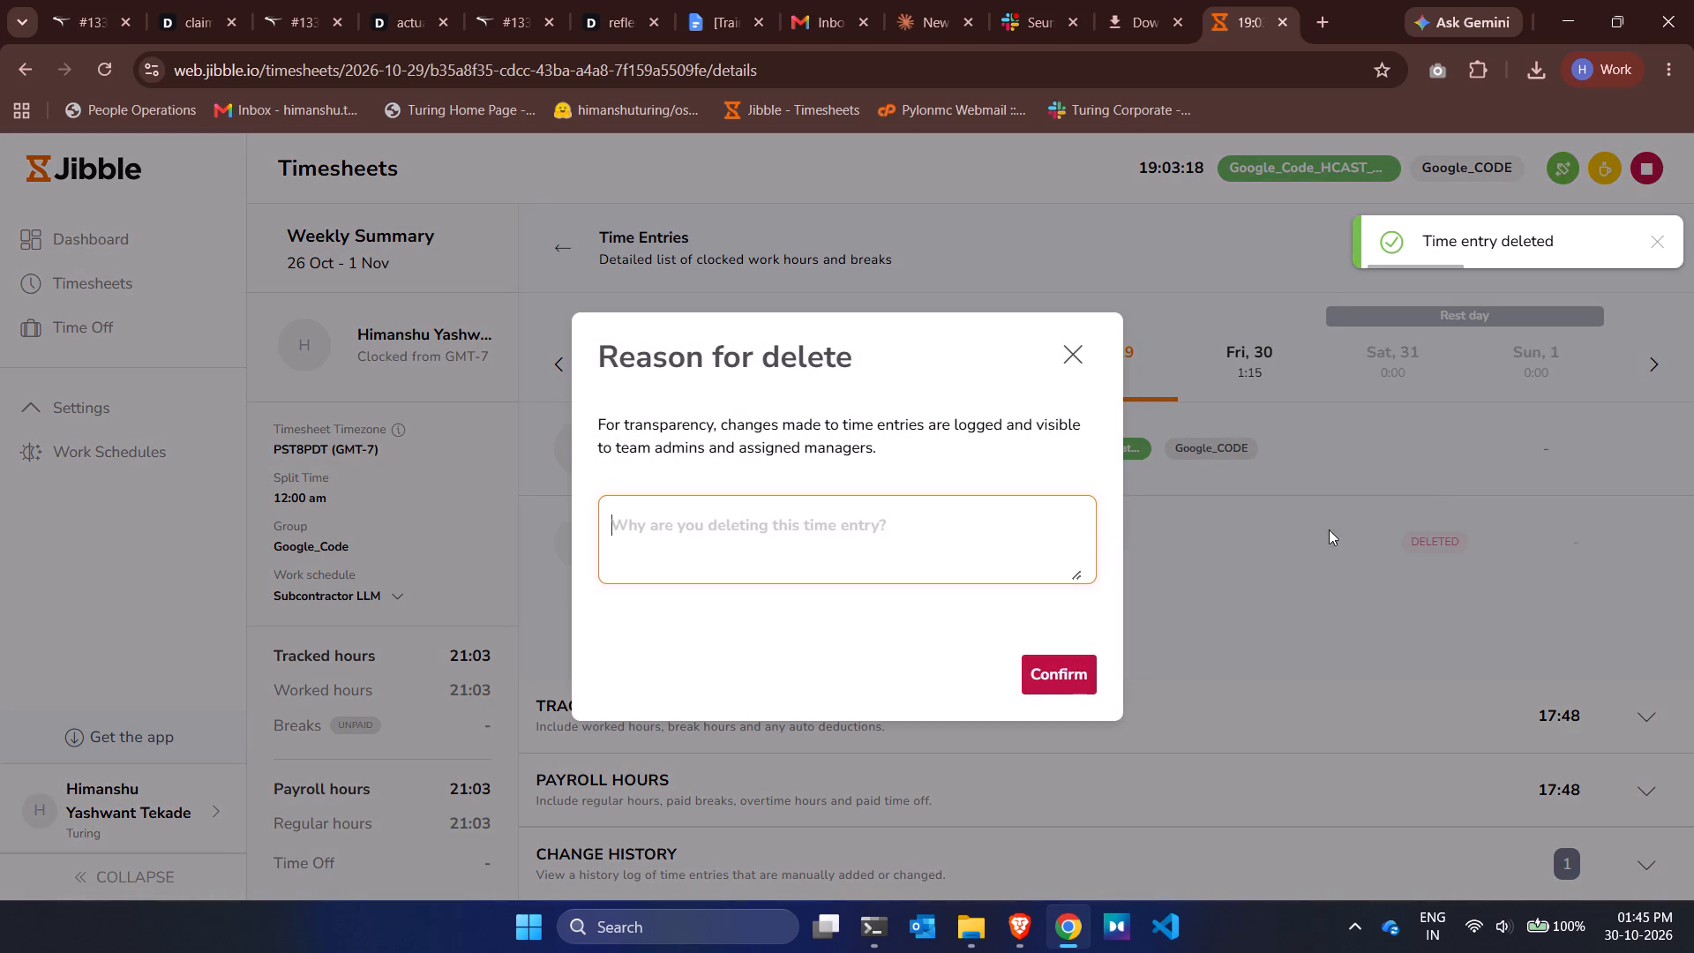
pyautogui.hotkey('ctrl', 'v')
pyautogui.click(1055, 673)
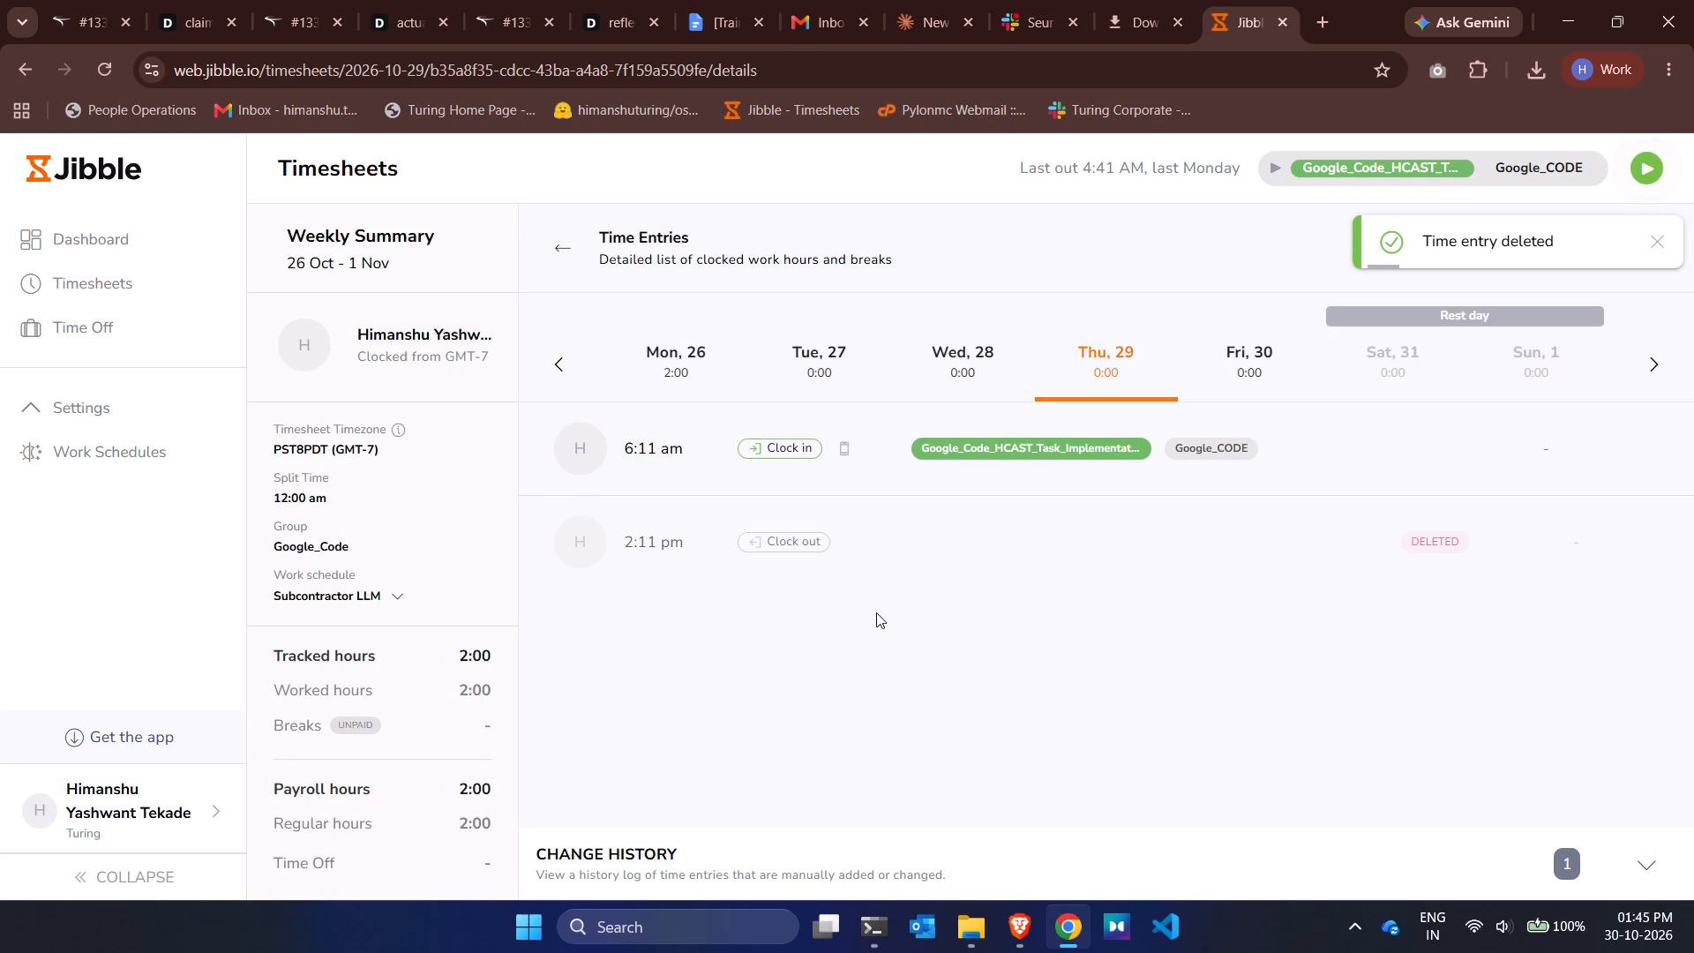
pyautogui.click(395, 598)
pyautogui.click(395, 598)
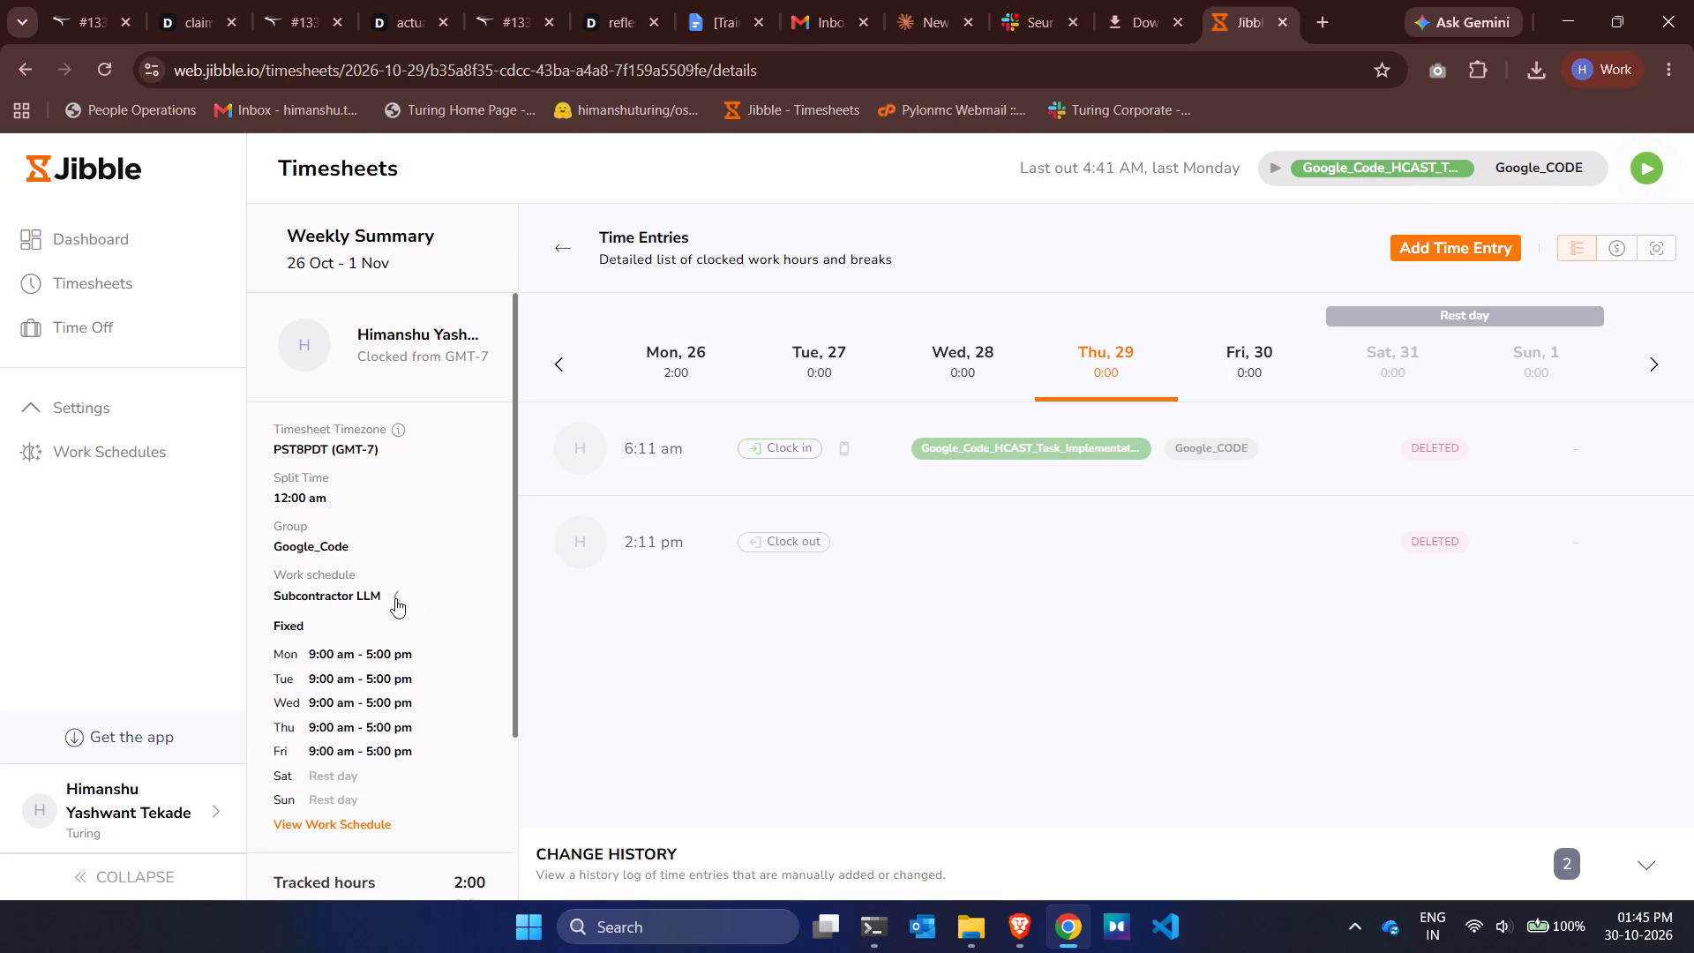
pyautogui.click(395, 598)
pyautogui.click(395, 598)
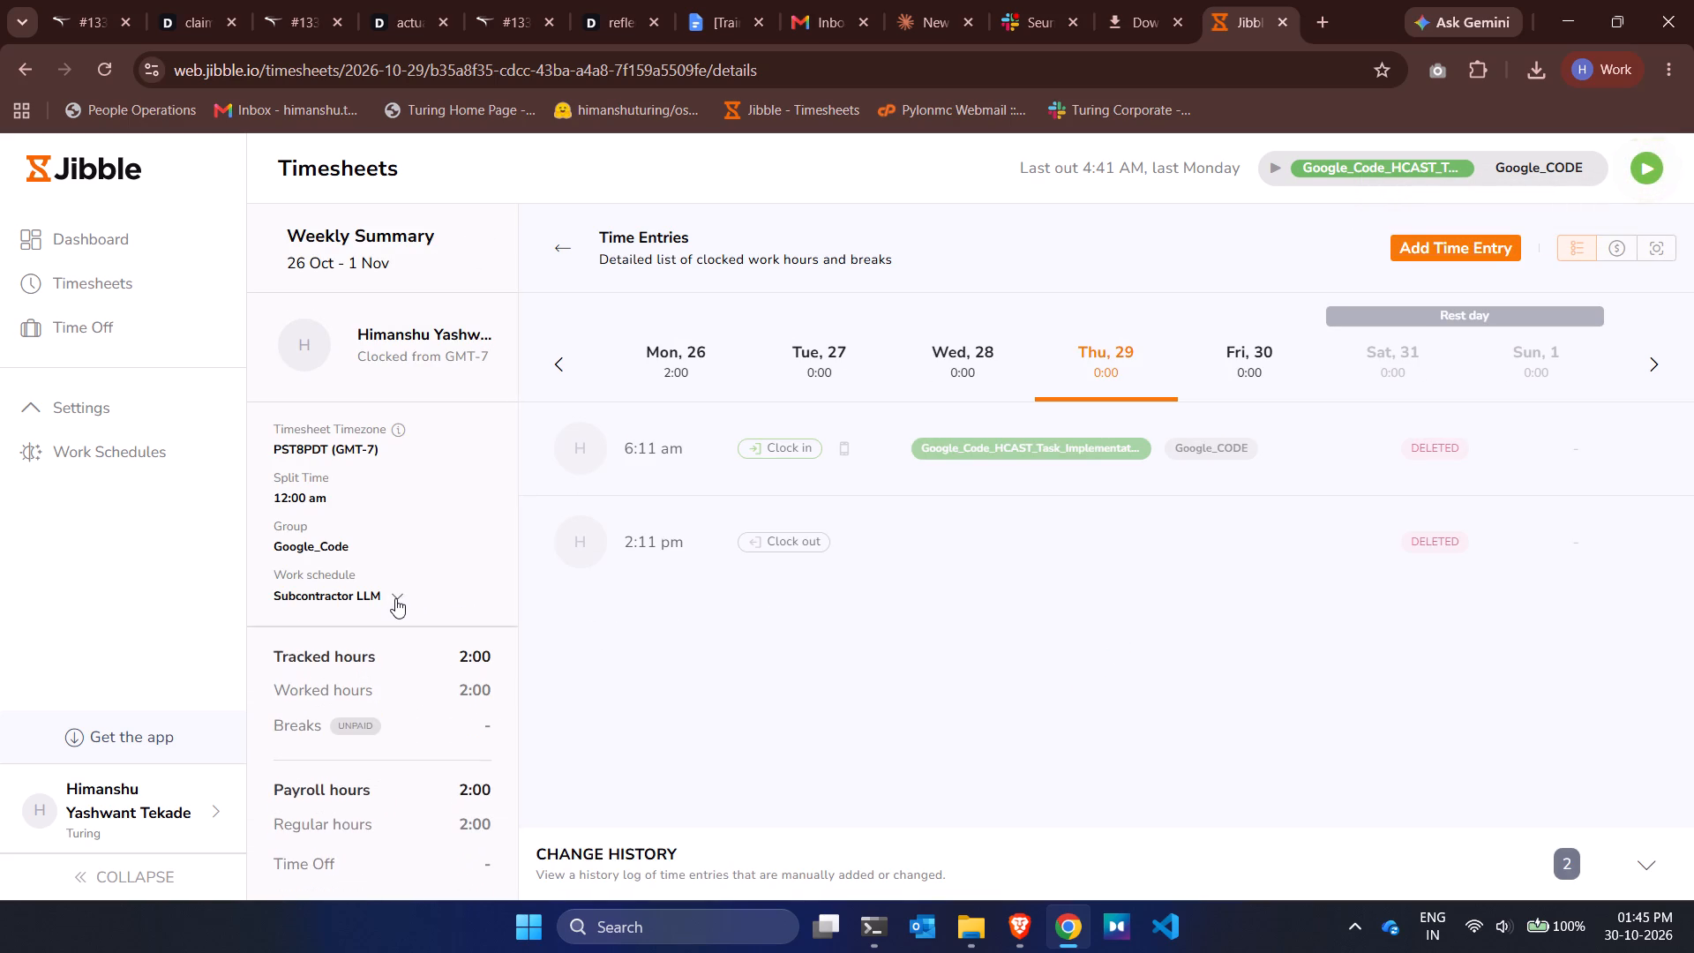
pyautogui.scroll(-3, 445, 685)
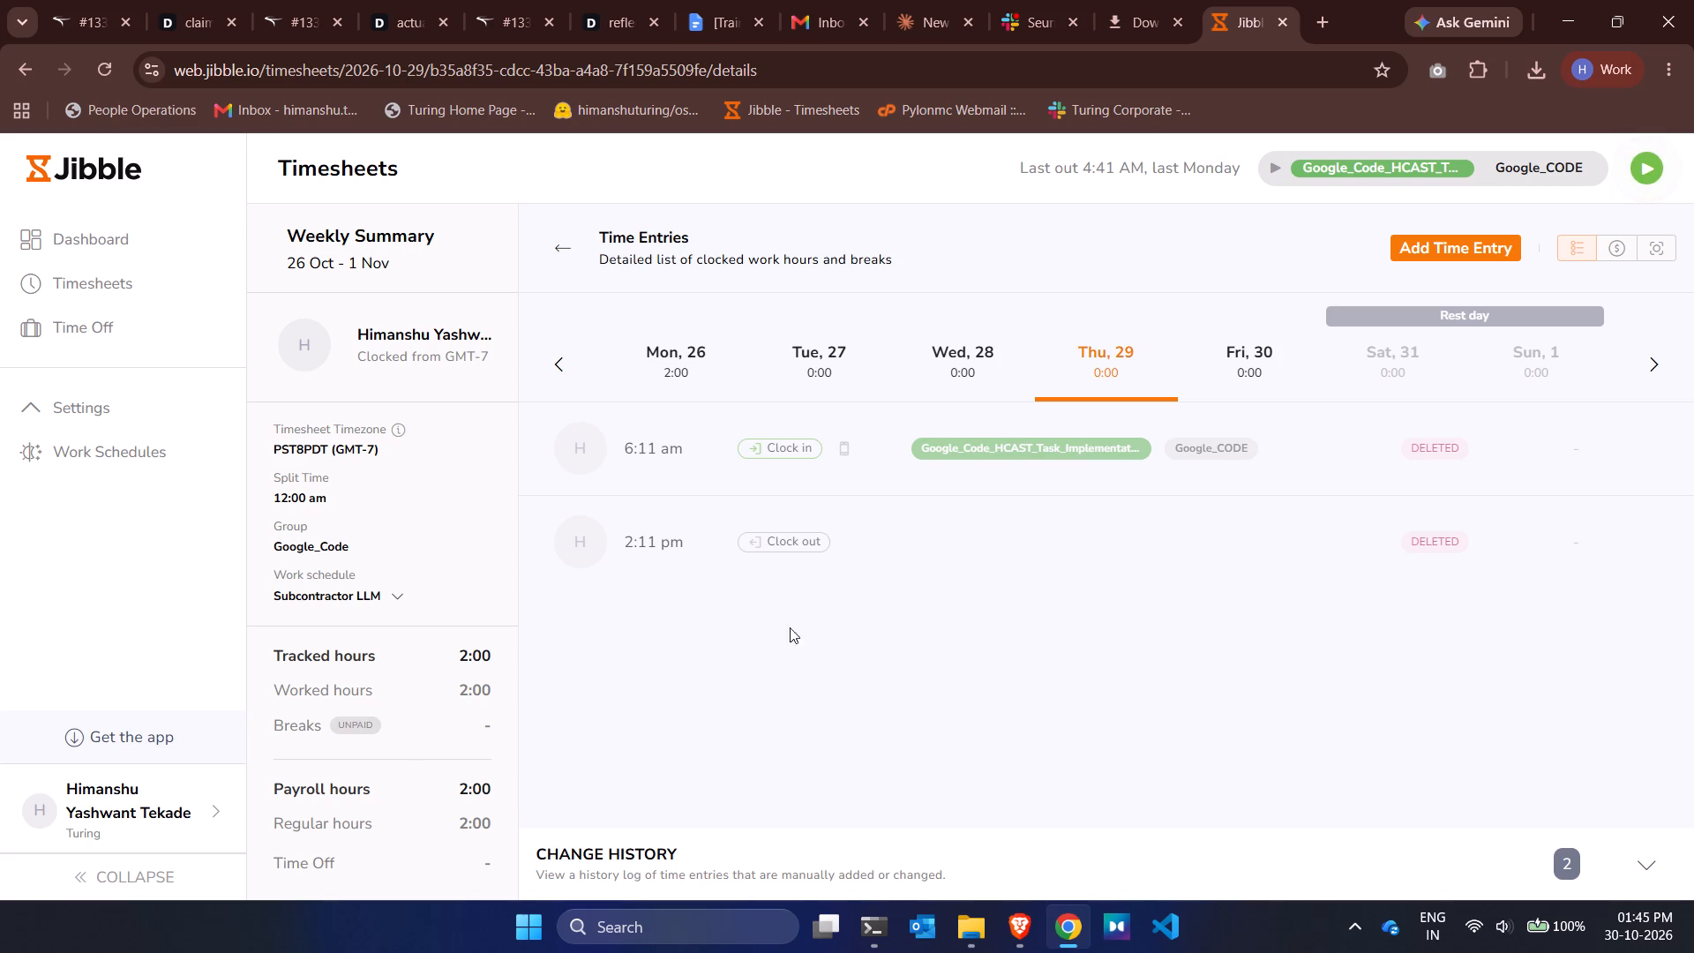
# Return to the timesheets overview and show the monthly timesheet for October 2026.
pyautogui.click(563, 253)
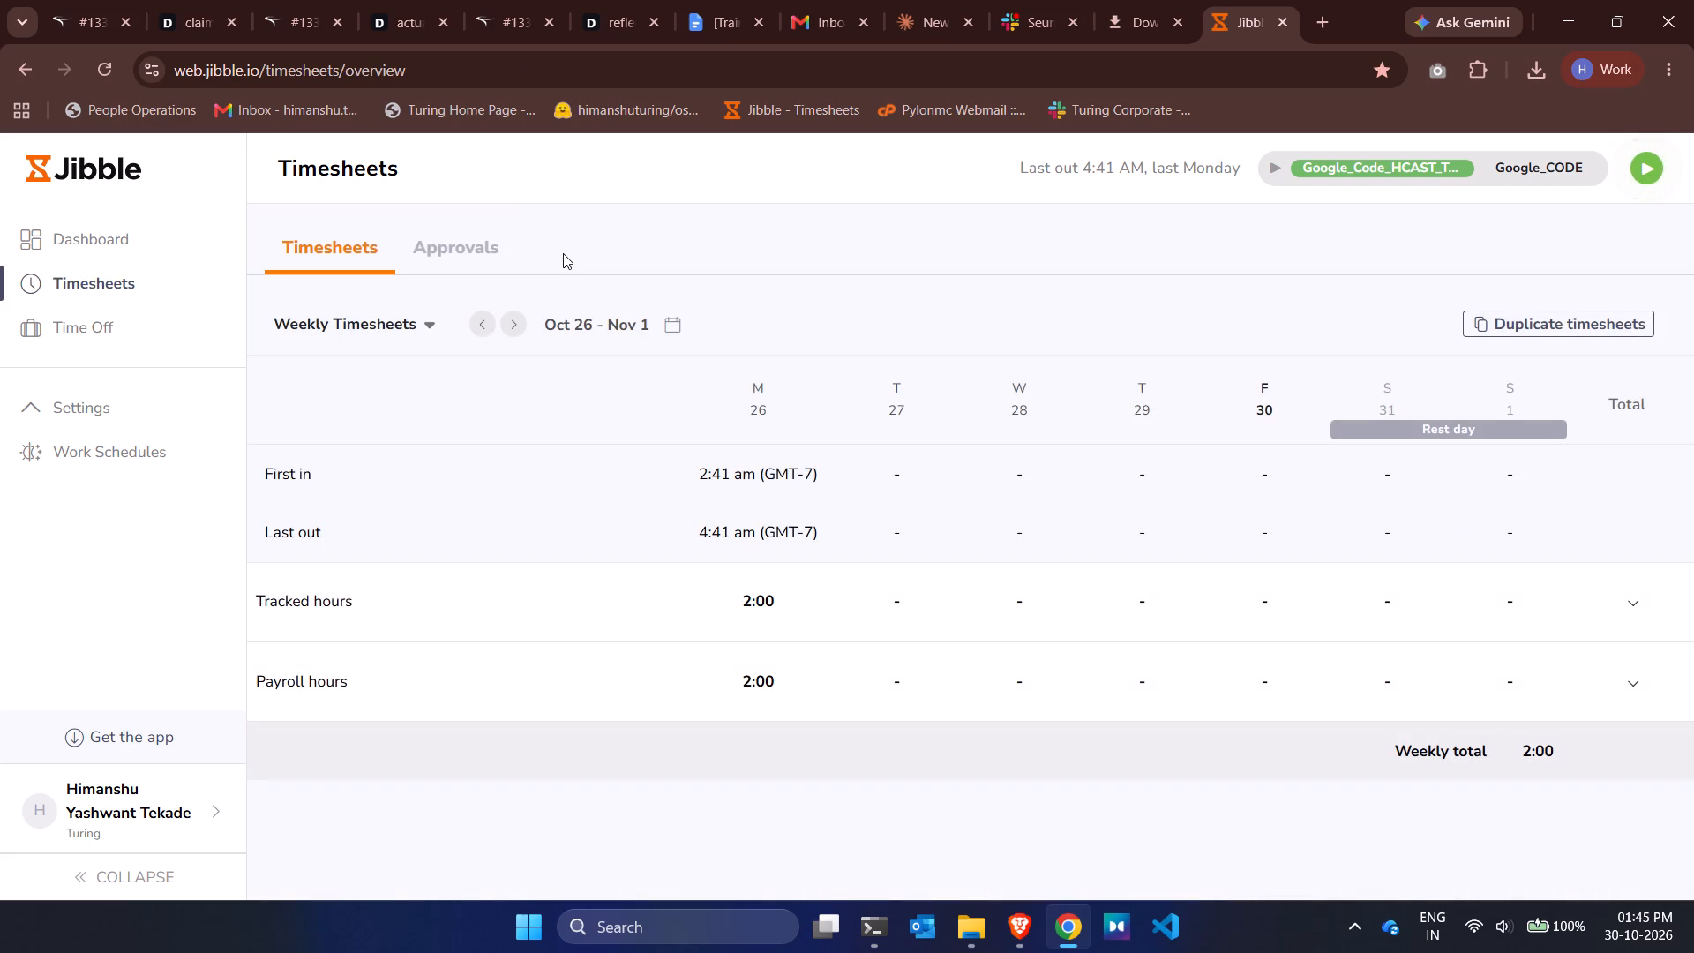
pyautogui.click(405, 327)
pyautogui.click(341, 475)
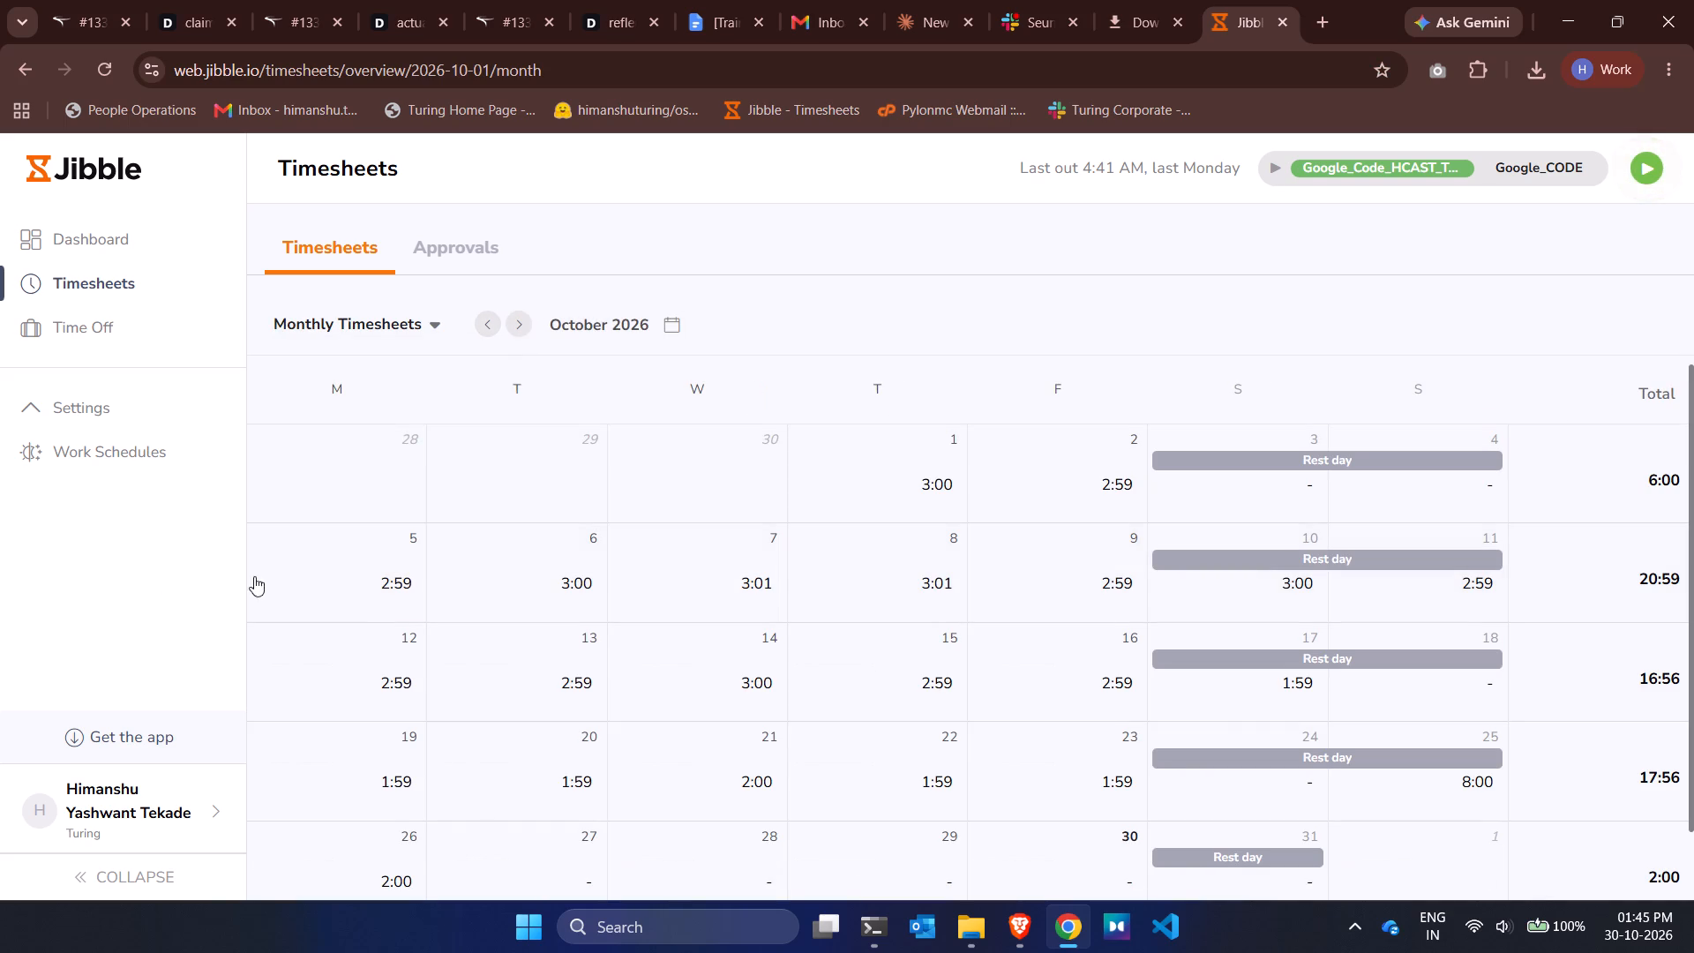
# Fill in a manual hour entry for 27 October 2026 with 0 h 10 m, the Google_Code_HCAST_Task_Impl… activity and the Google_CODE project.
pyautogui.scroll(-3, 389, 615)
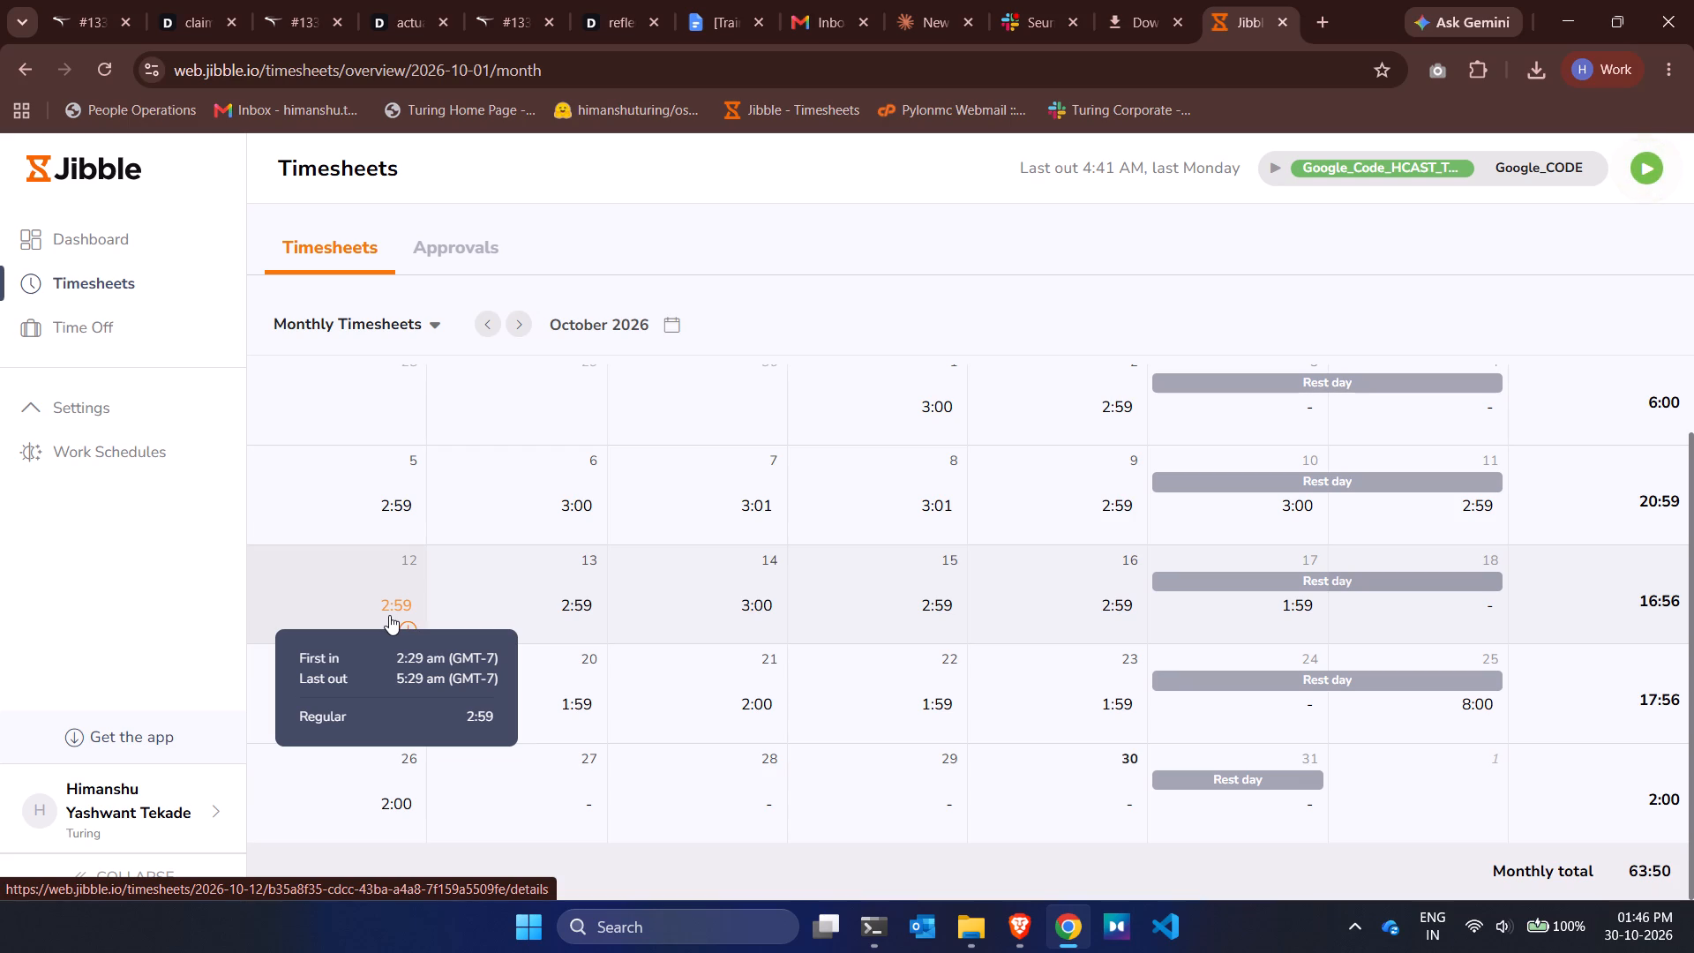
pyautogui.click(587, 826)
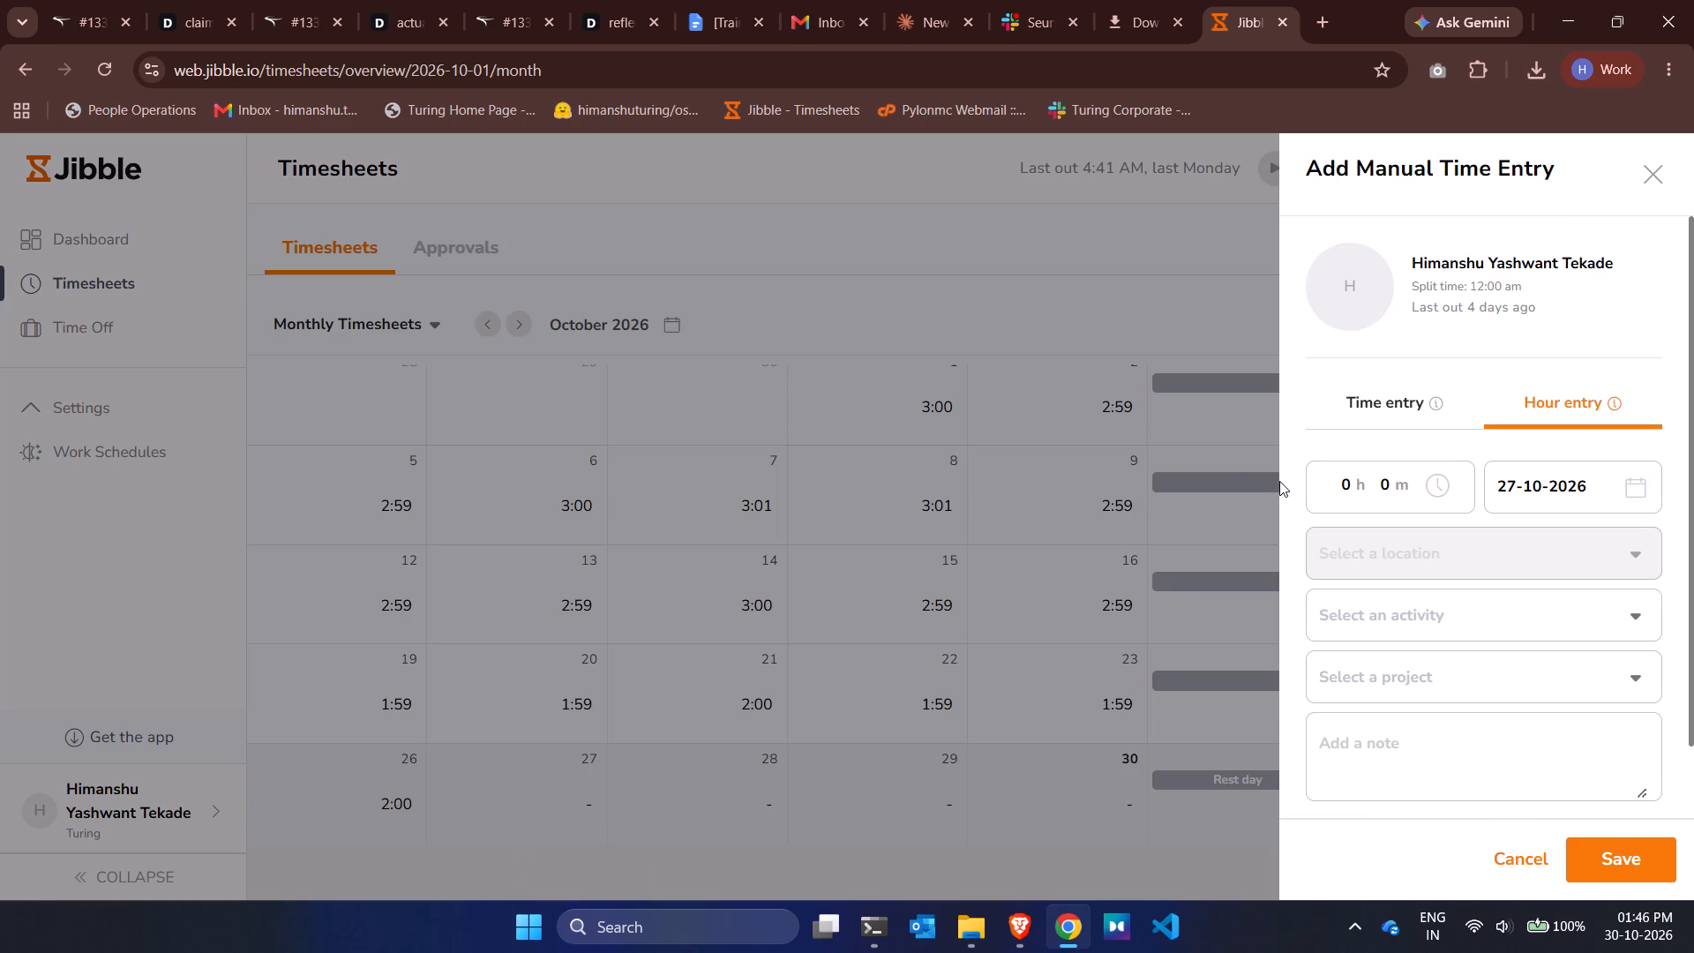
pyautogui.click(1384, 484)
pyautogui.write('10')
pyautogui.click(1370, 644)
pyautogui.click(1631, 621)
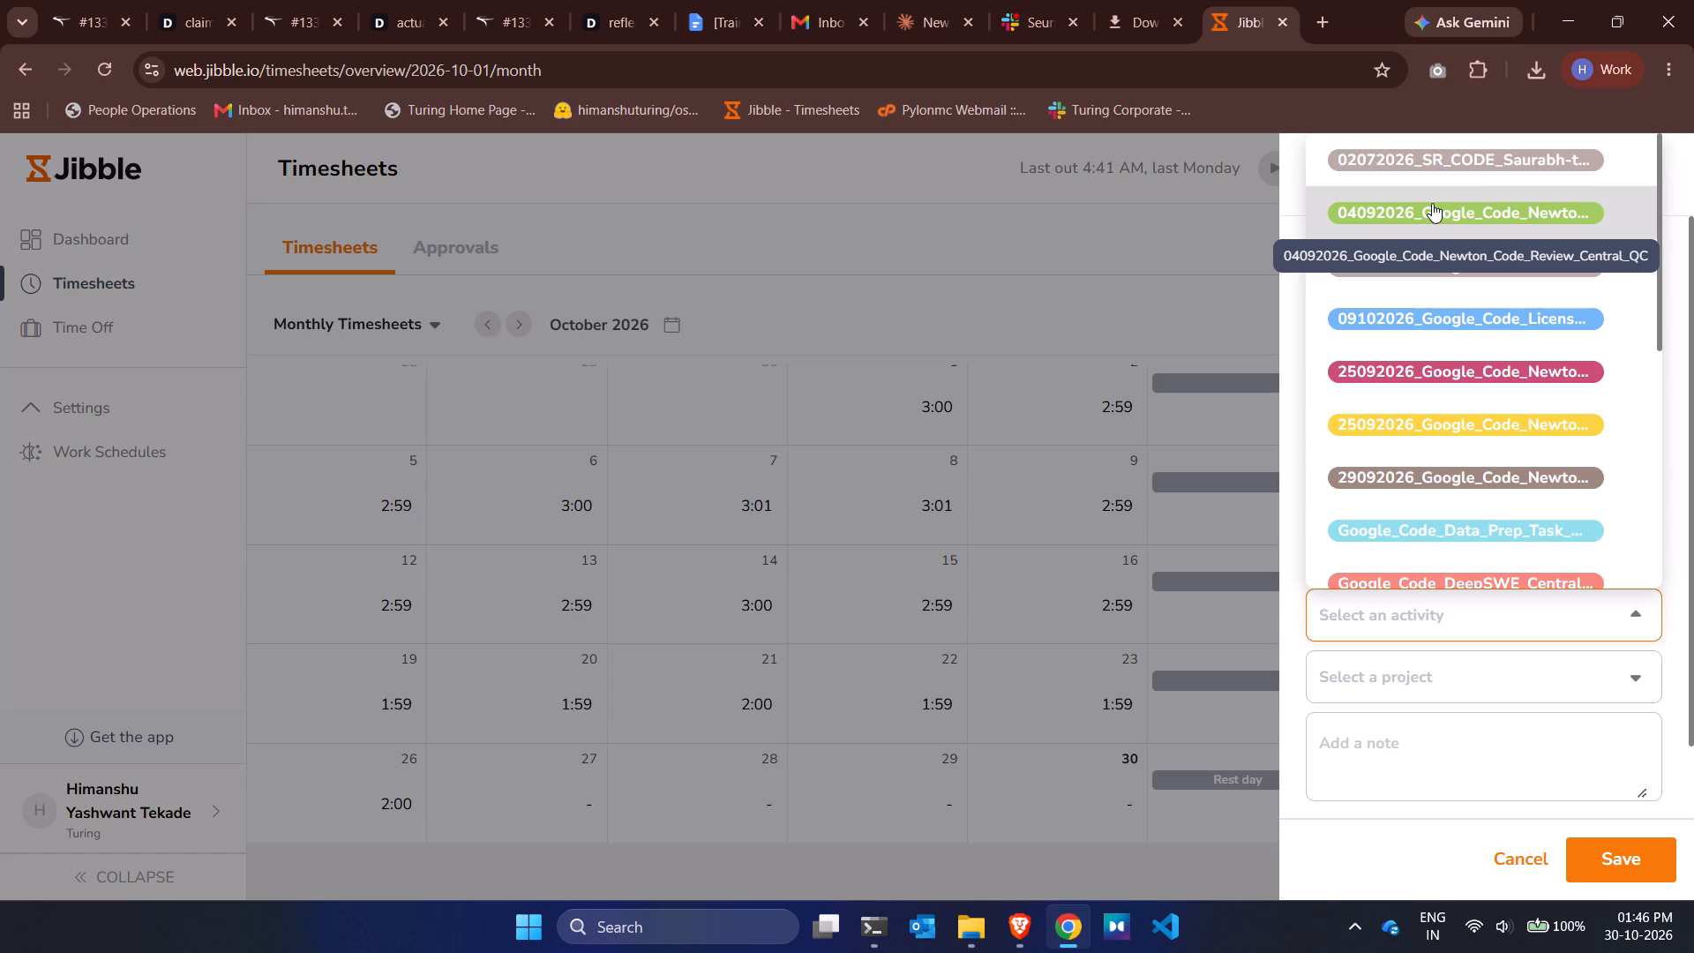
pyautogui.scroll(-5, 1506, 460)
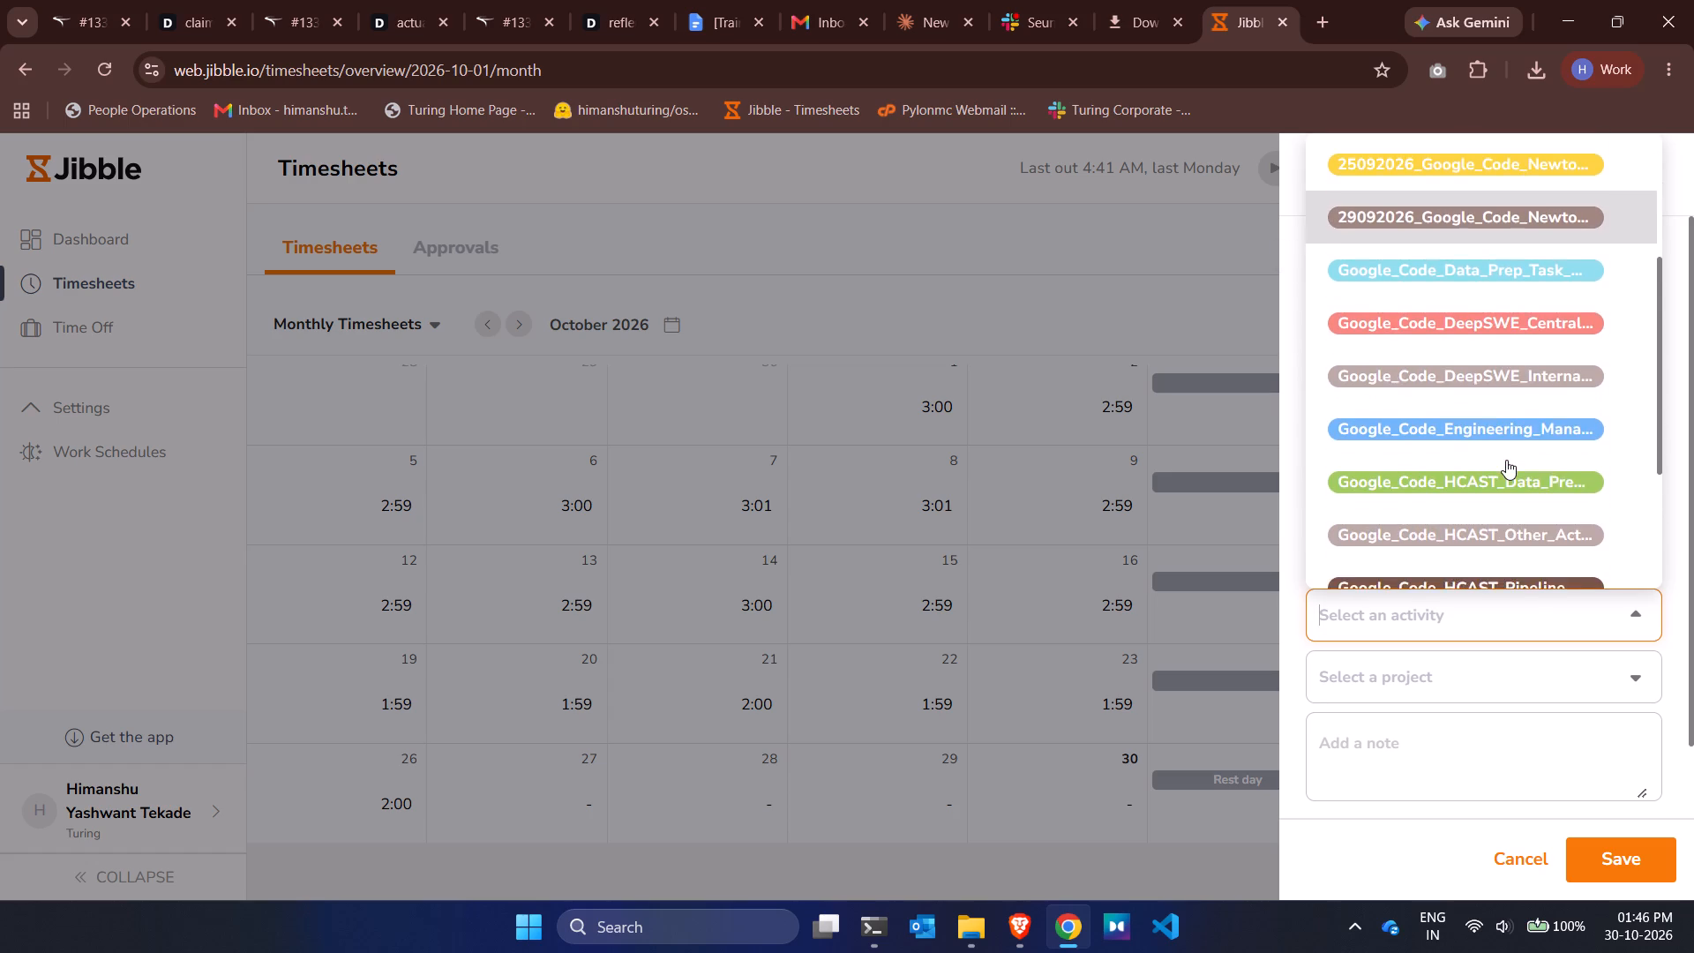
pyautogui.scroll(-1, 1506, 460)
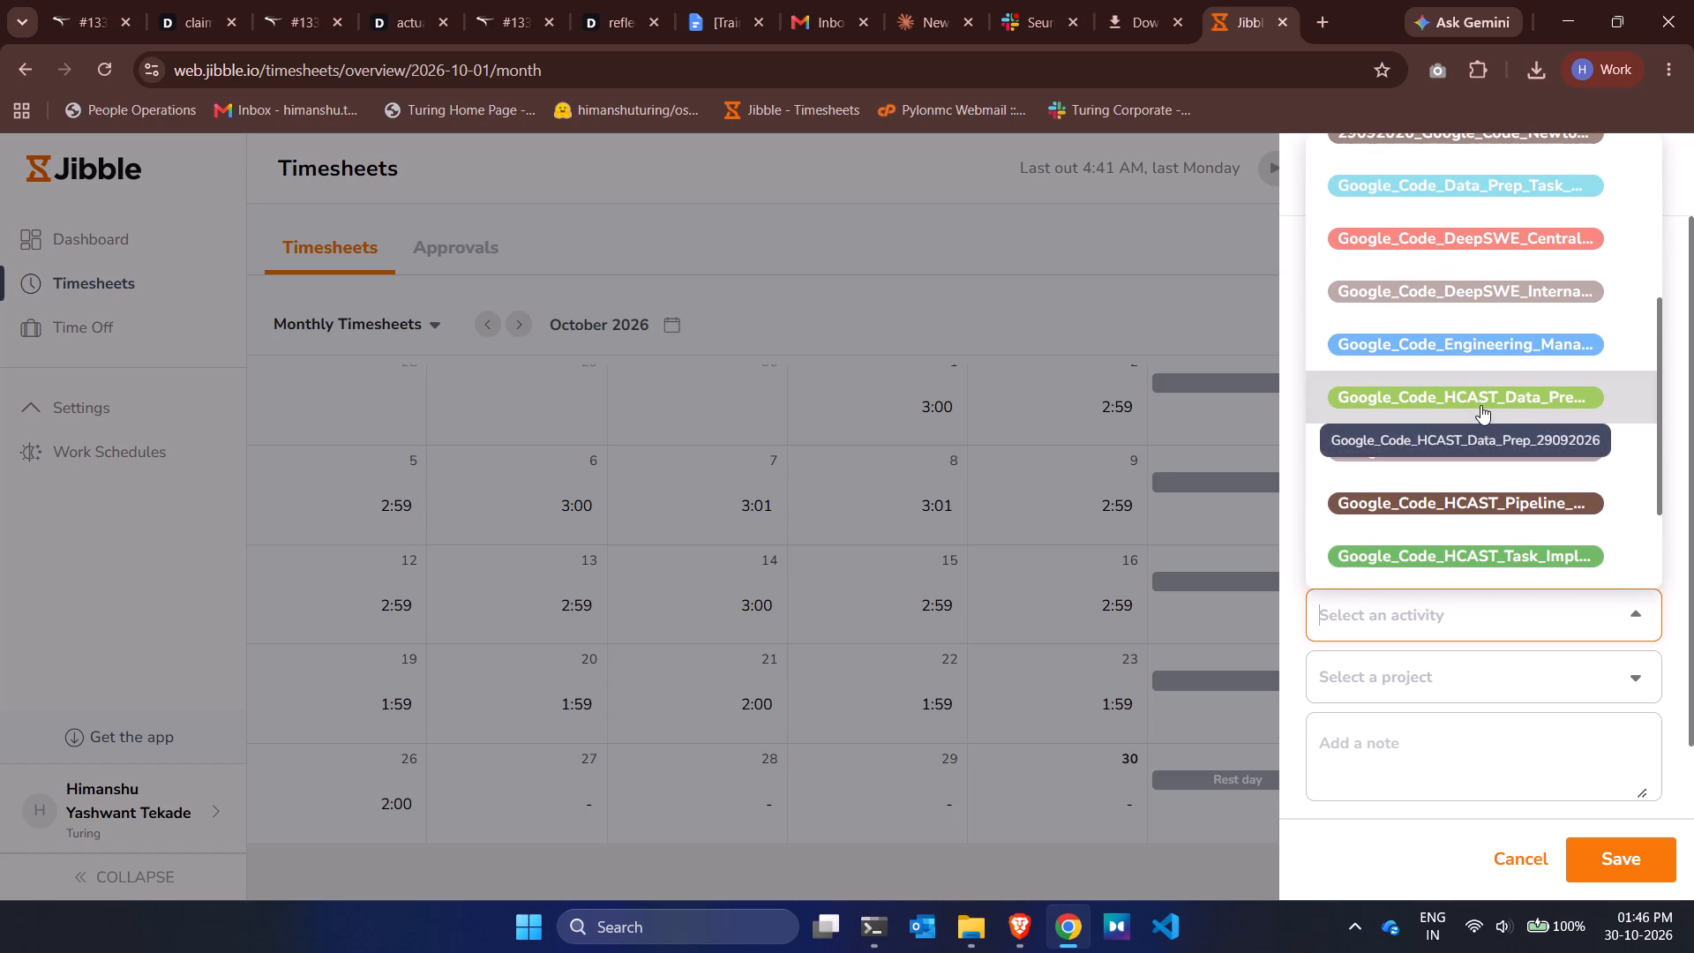
pyautogui.click(1490, 551)
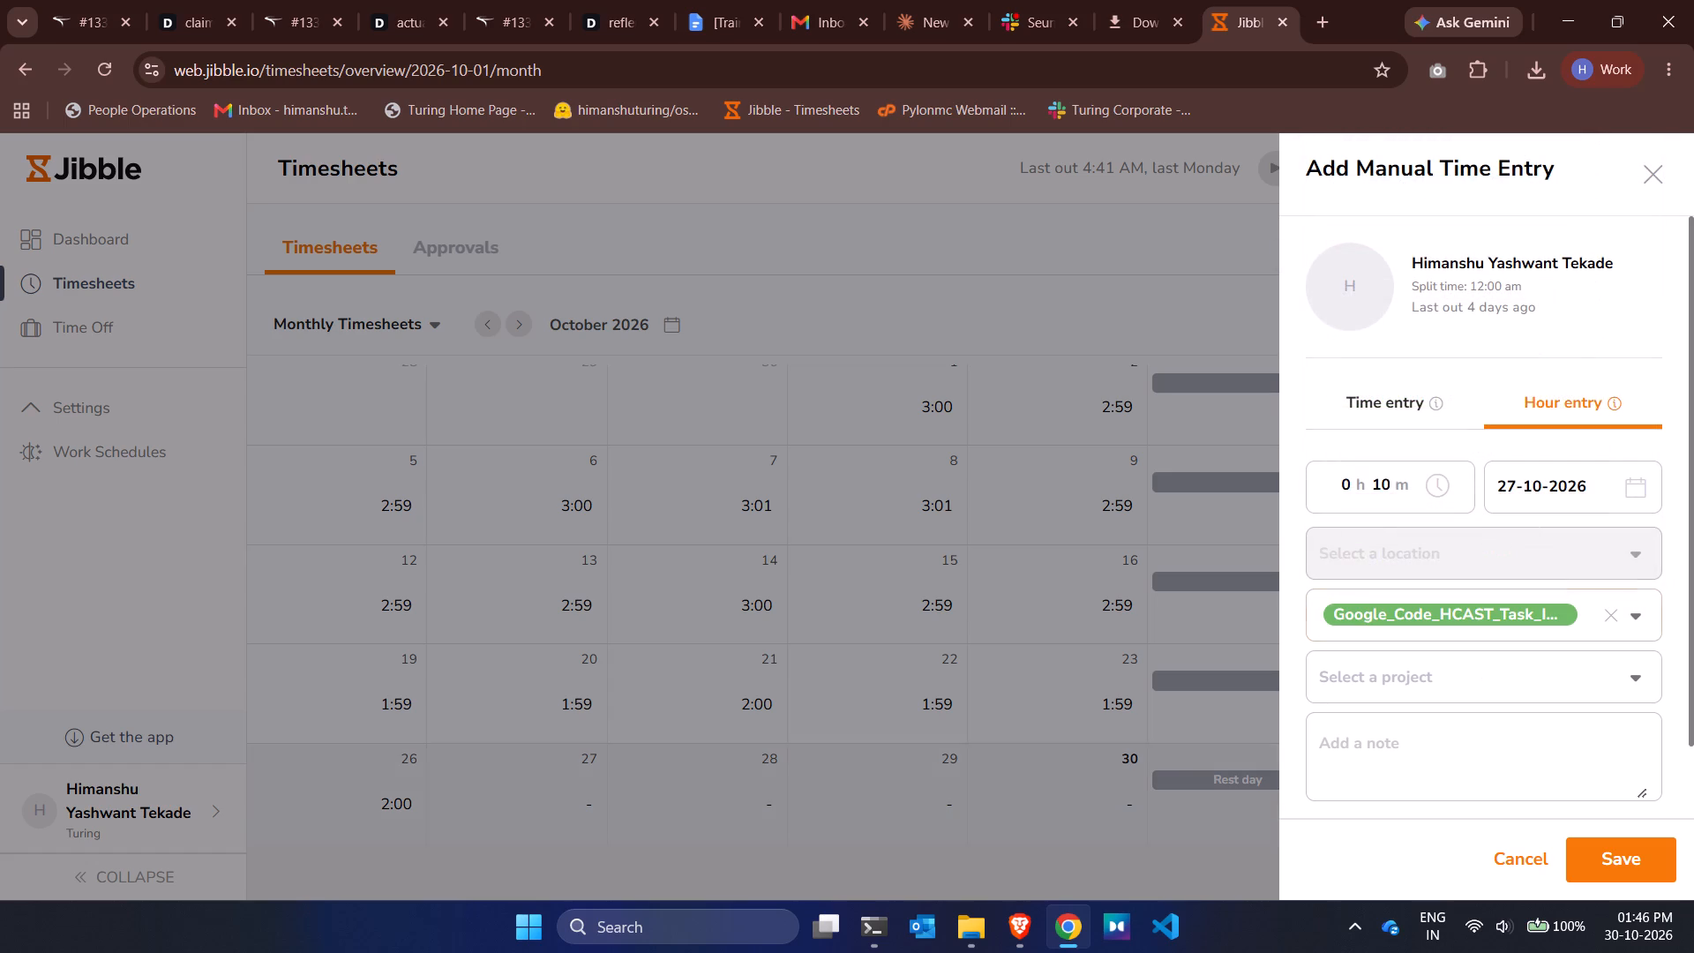
pyautogui.click(1392, 677)
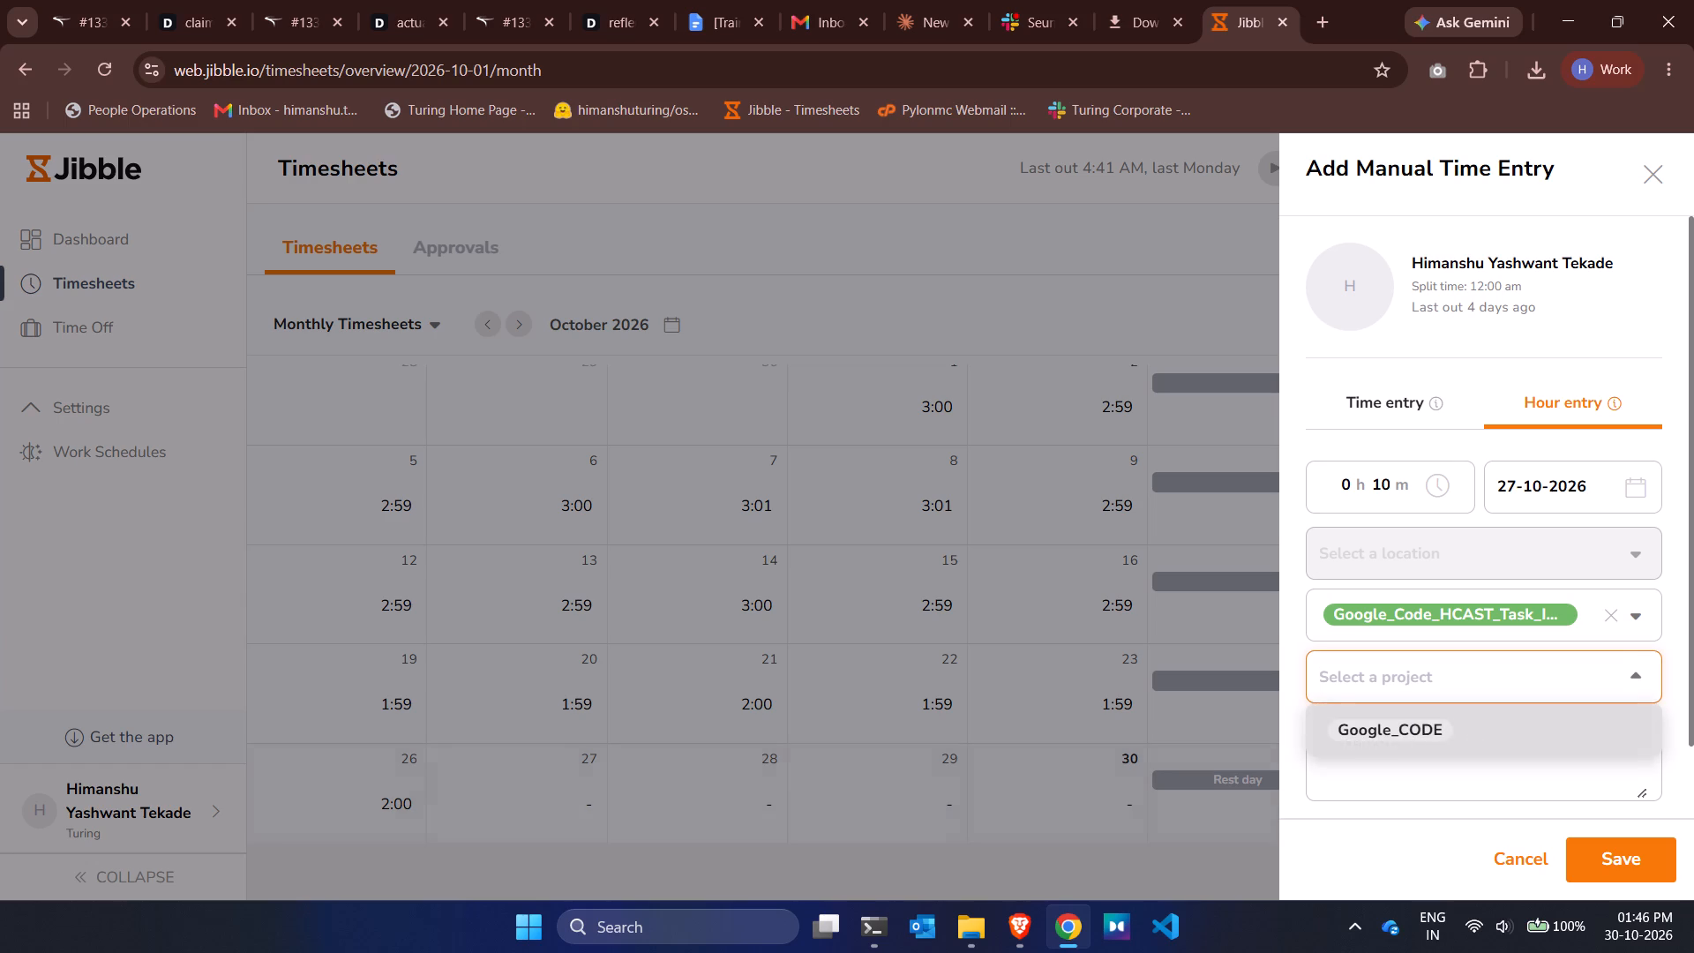
pyautogui.click(1425, 736)
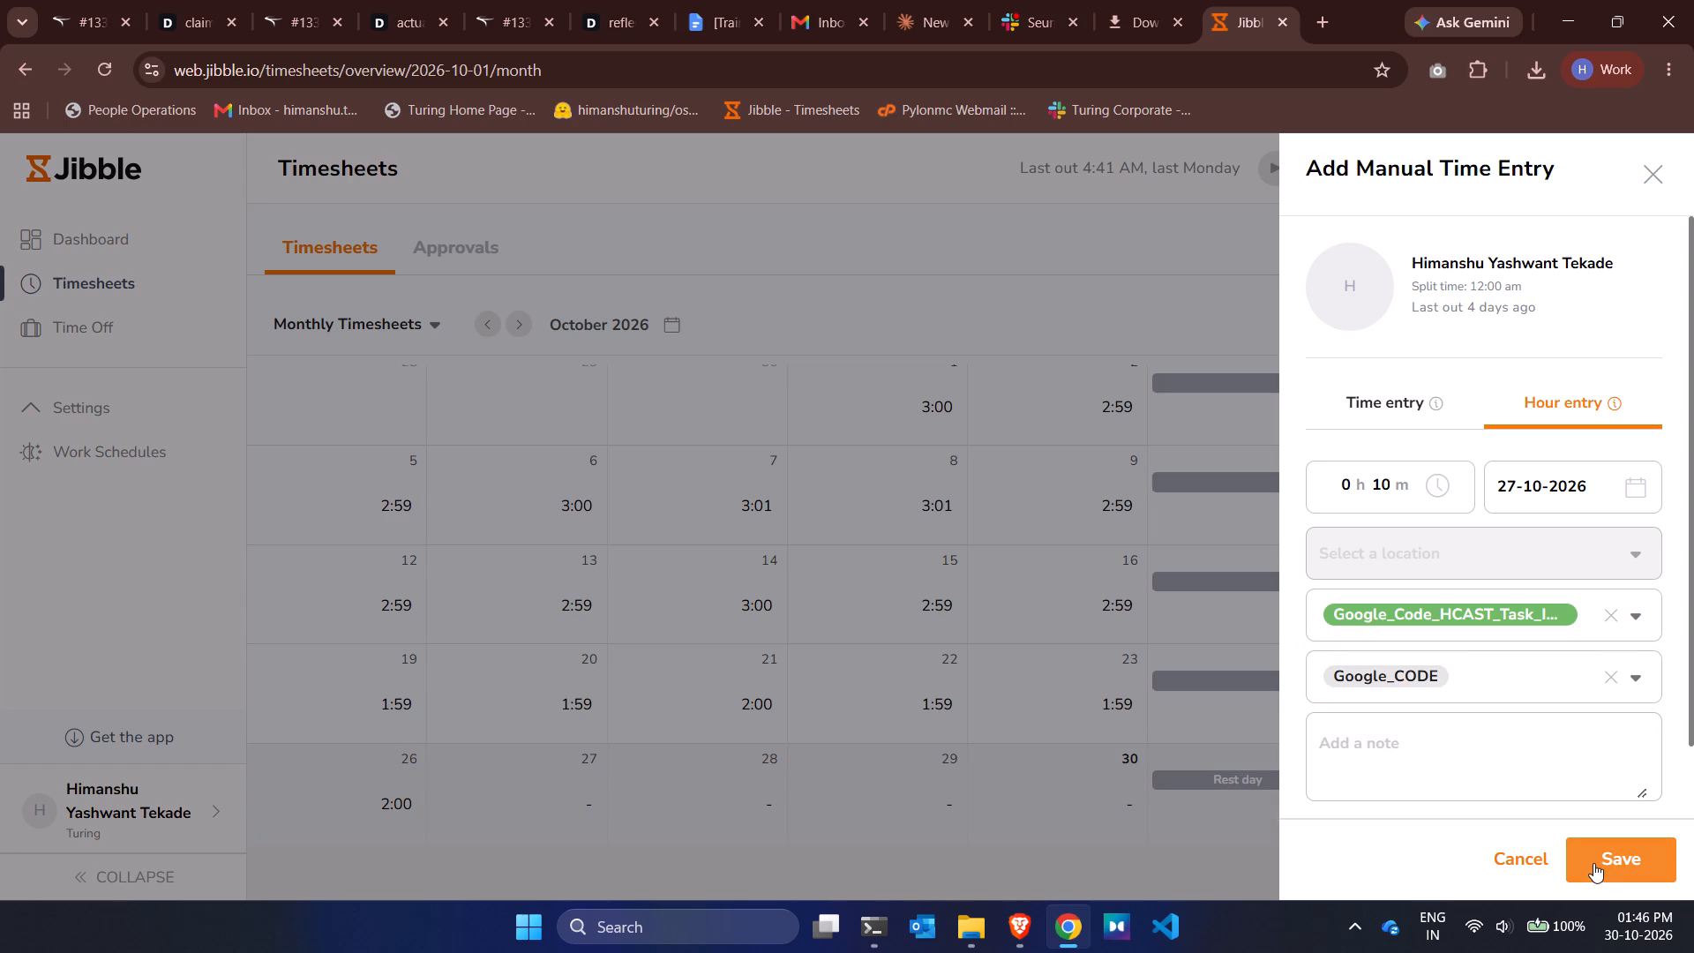
pyautogui.click(1444, 754)
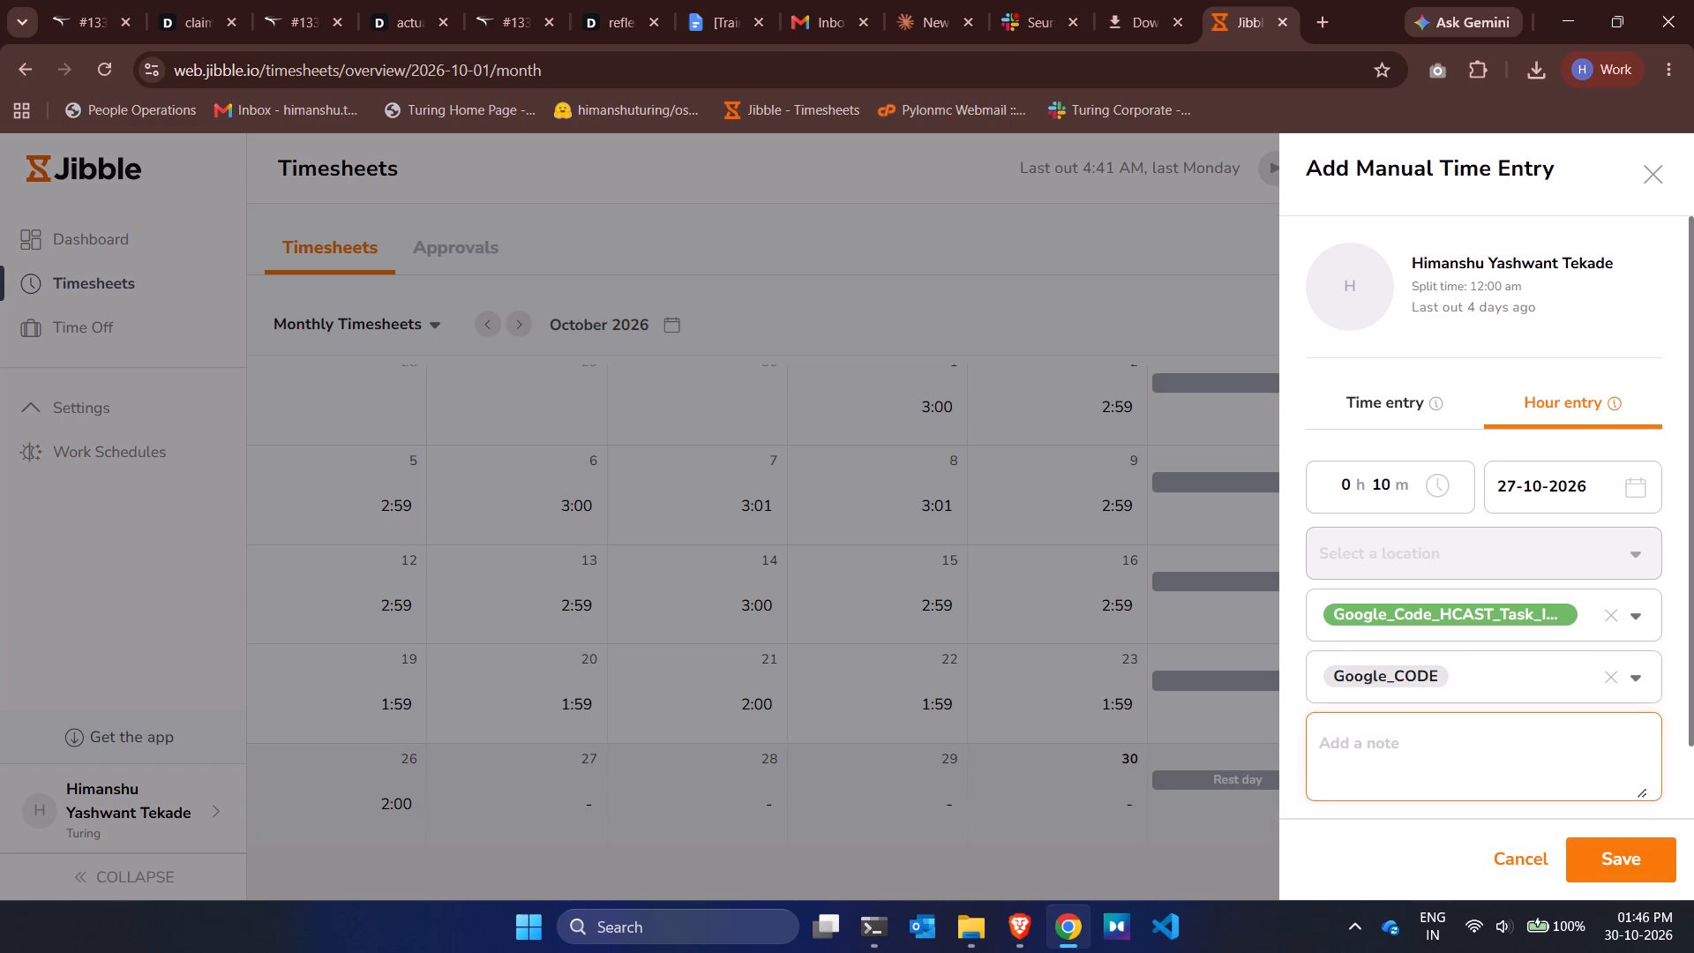